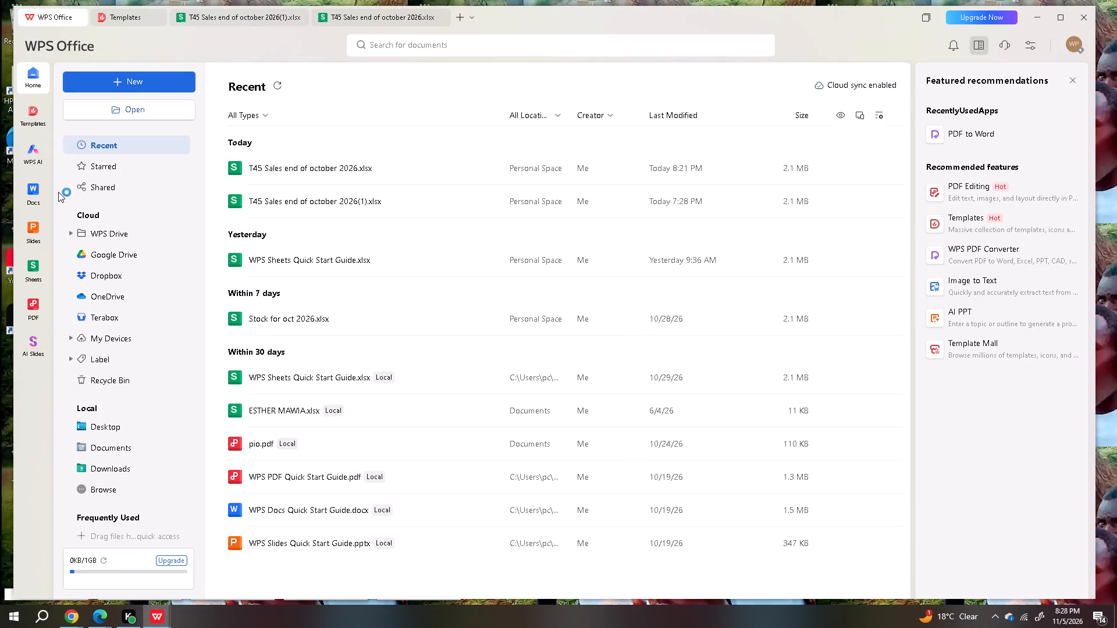
# Open the recent workbook "T45 Sales end of october 2026(1).xlsx" and save it.
pyautogui.doubleClick(340, 209)
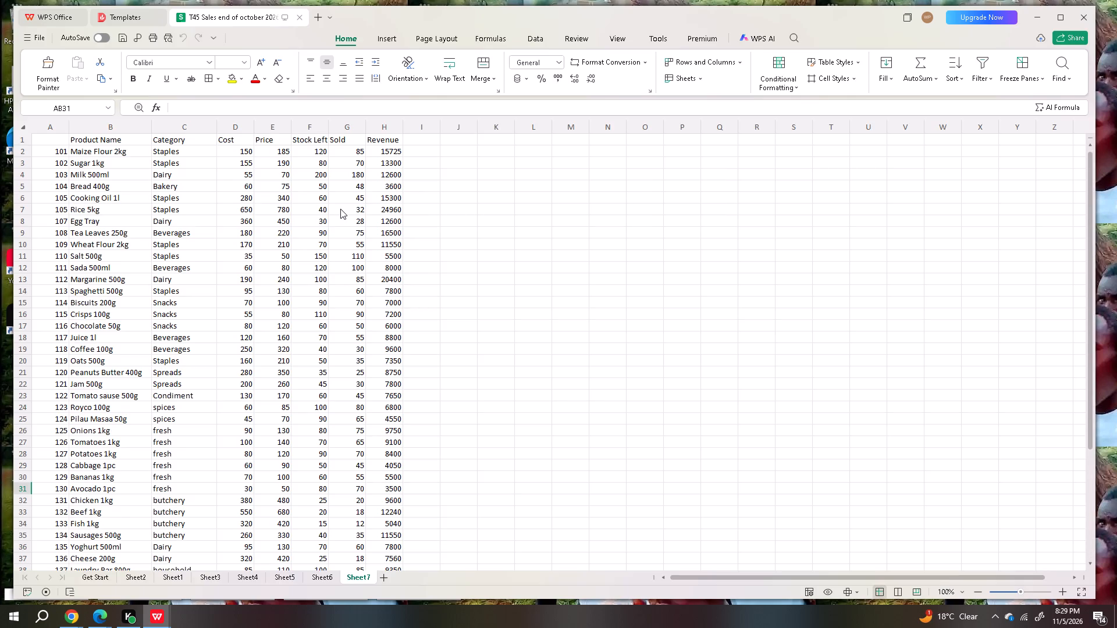
pyautogui.click(452, 262)
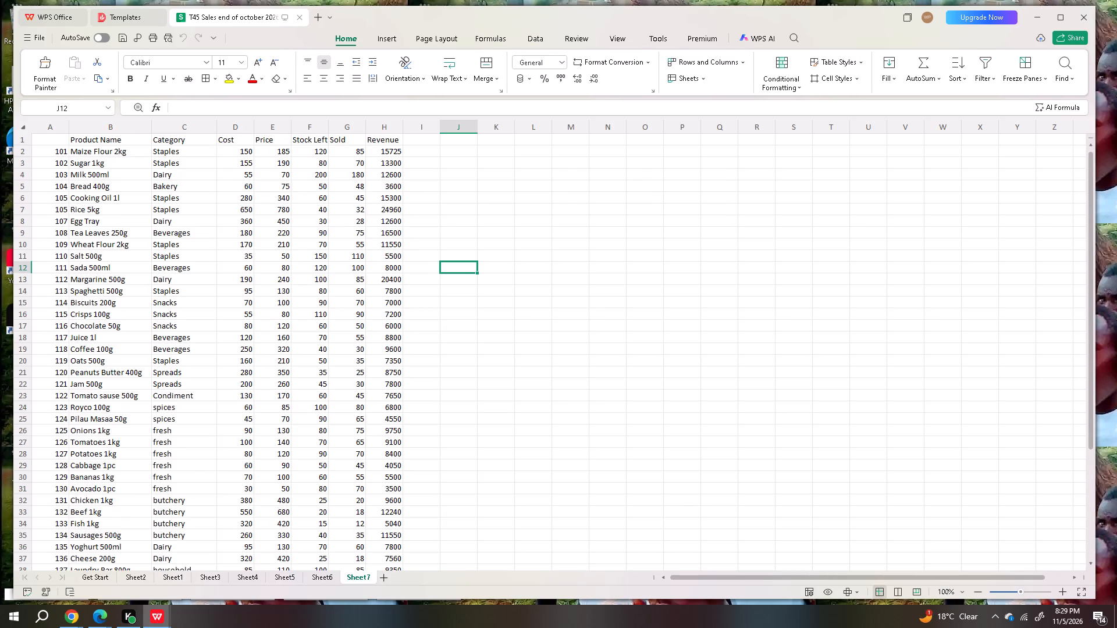
pyautogui.hotkey('ctrl', 's')
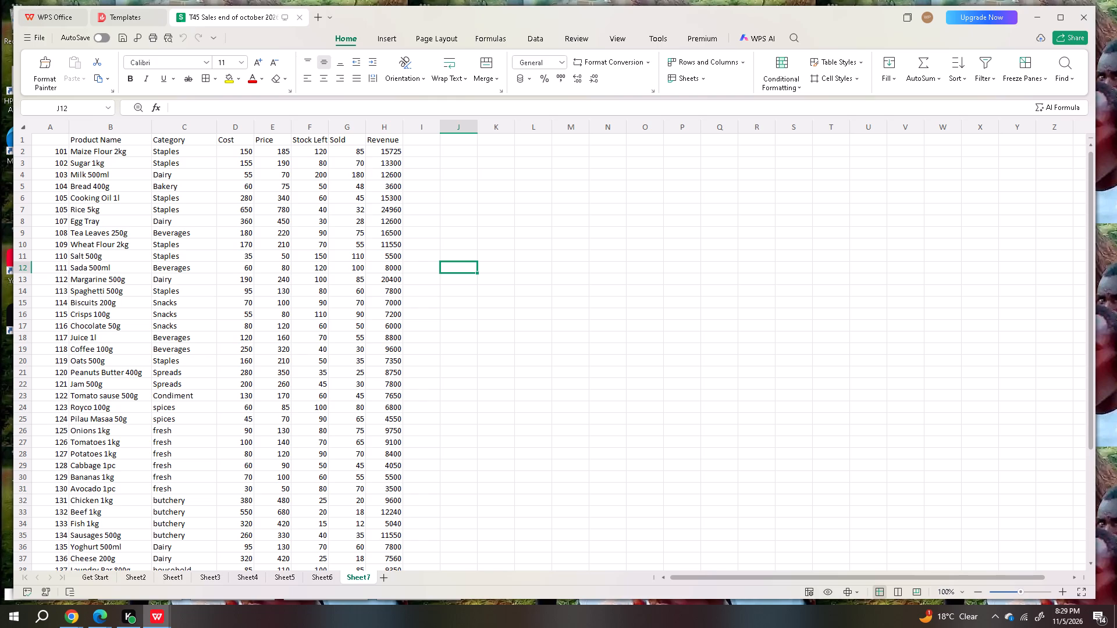
# Show the workbook in full screen mode and add a new blank sheet after Sheet7.
pyautogui.click(1079, 594)
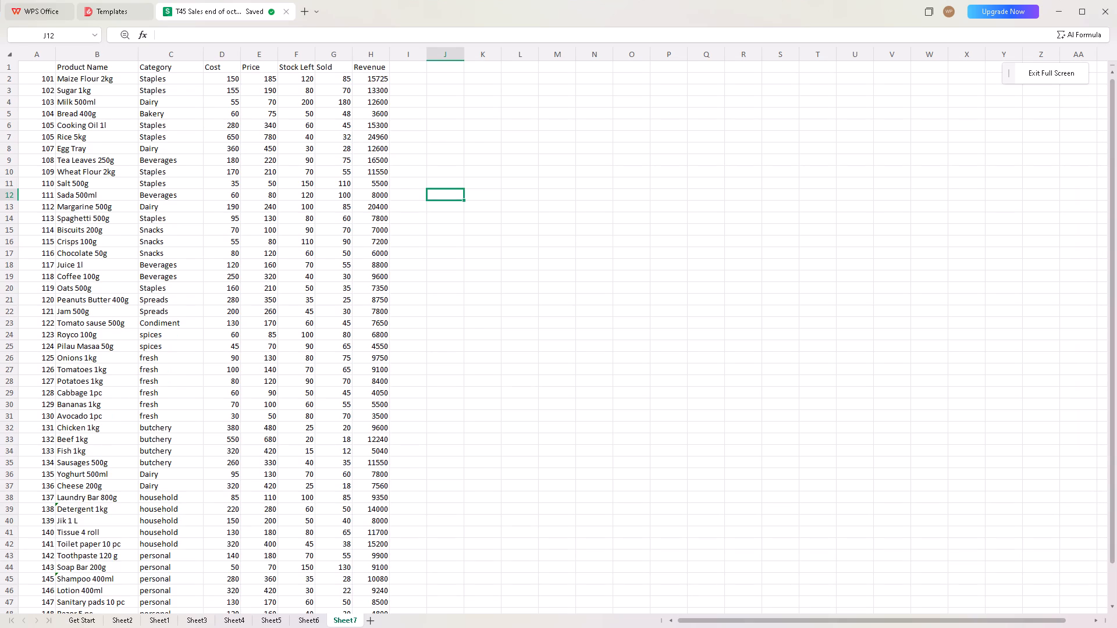
pyautogui.click(368, 620)
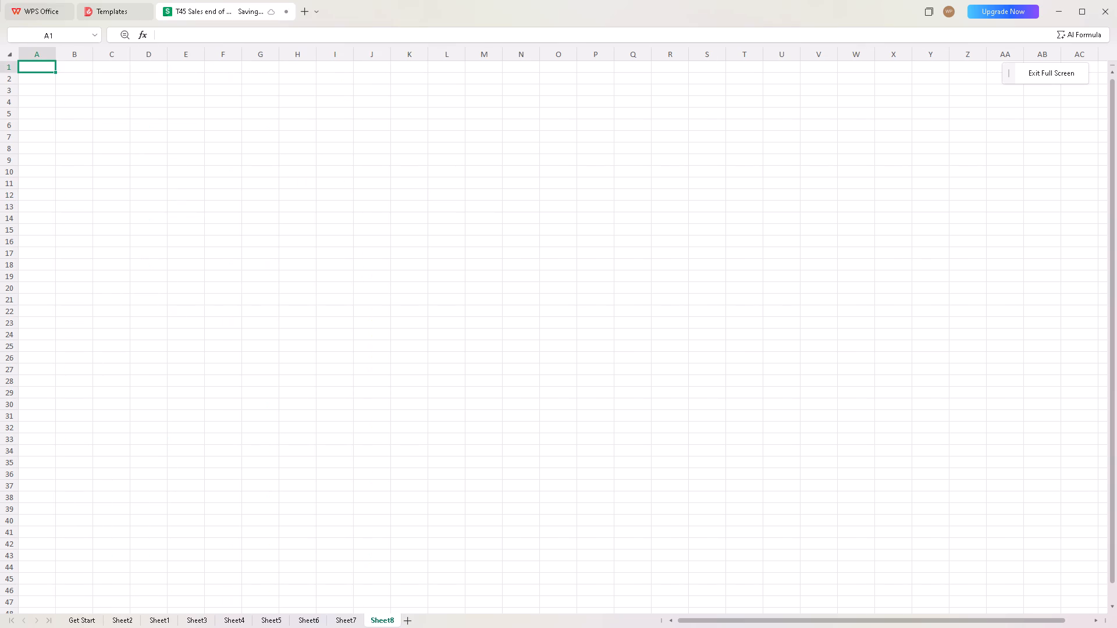
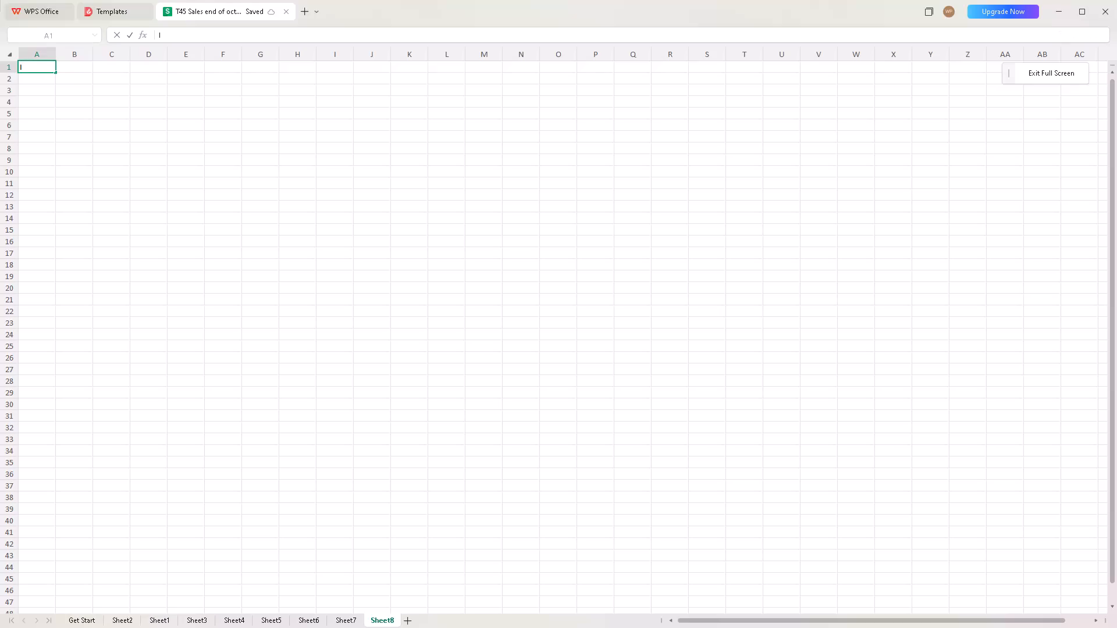
# Enter the header "ITEM ID" in cell A1 of Sheet8.
pyautogui.press('t')
pyautogui.write('em')
pyautogui.press('BackSpace')
pyautogui.press('BackSpace')
pyautogui.press('BackSpace')
pyautogui.write('TEM')
pyautogui.press('space')
pyautogui.write('I')
pyautogui.press('d')
pyautogui.press('Right')
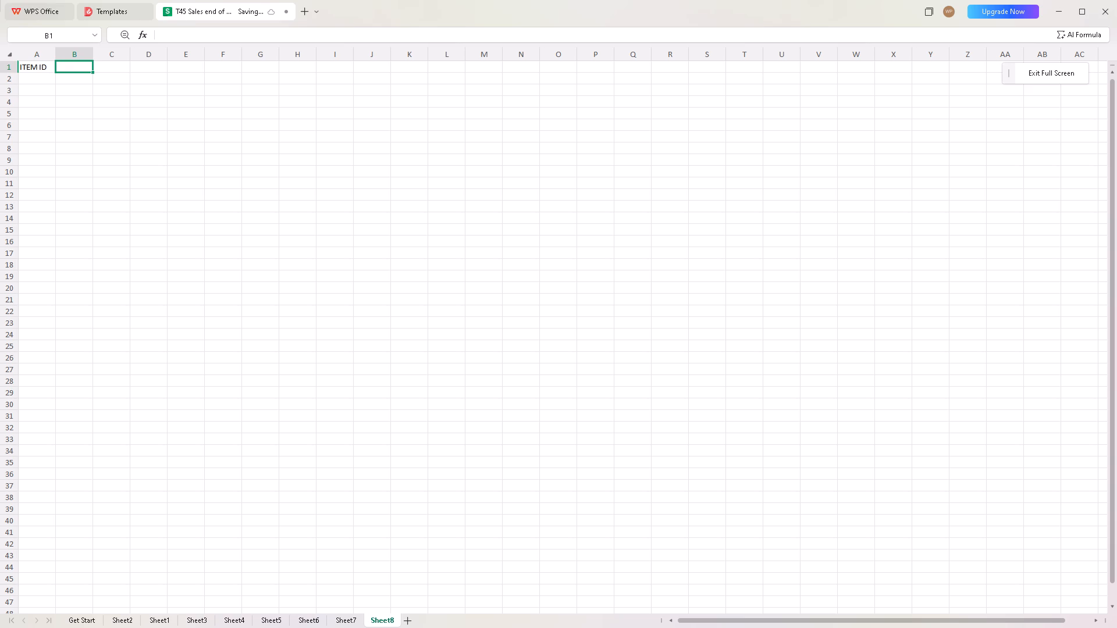
# Enter the header "ITEM NAME" in cell B1 and auto-fit column B to its text.
pyautogui.write('ITE,')
pyautogui.press('BackSpace')
pyautogui.write('M NAME')
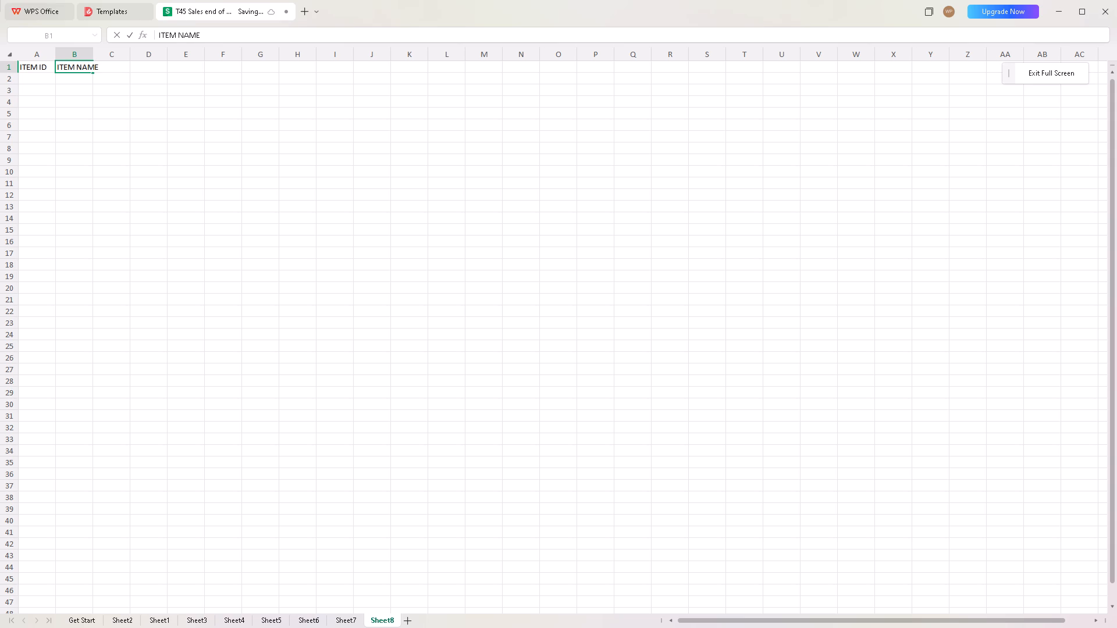
pyautogui.press('Right')
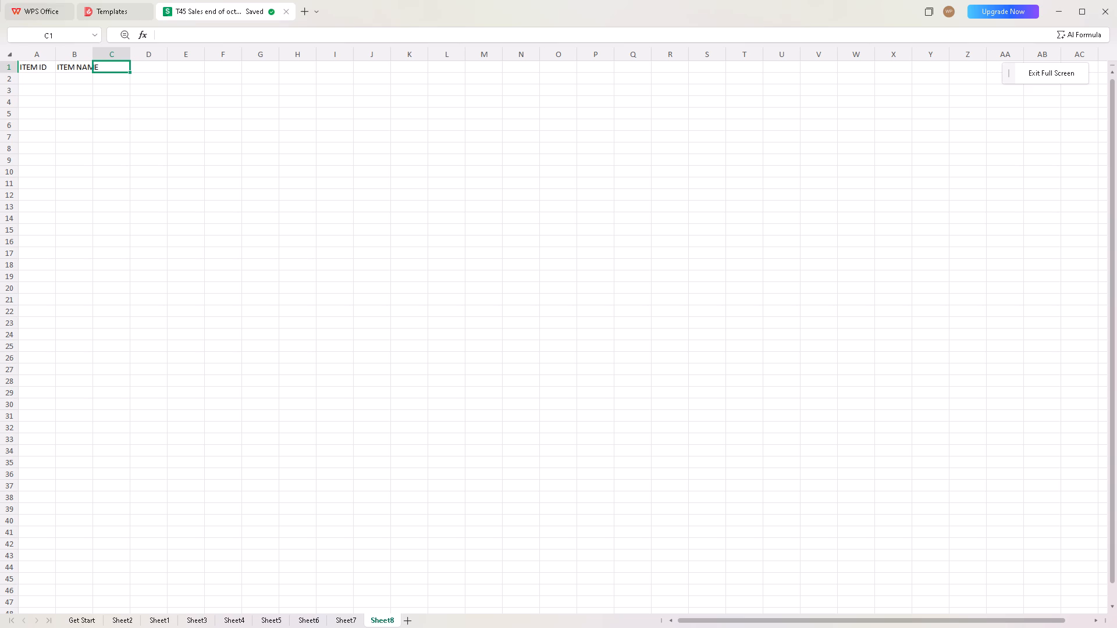
pyautogui.doubleClick(91, 56)
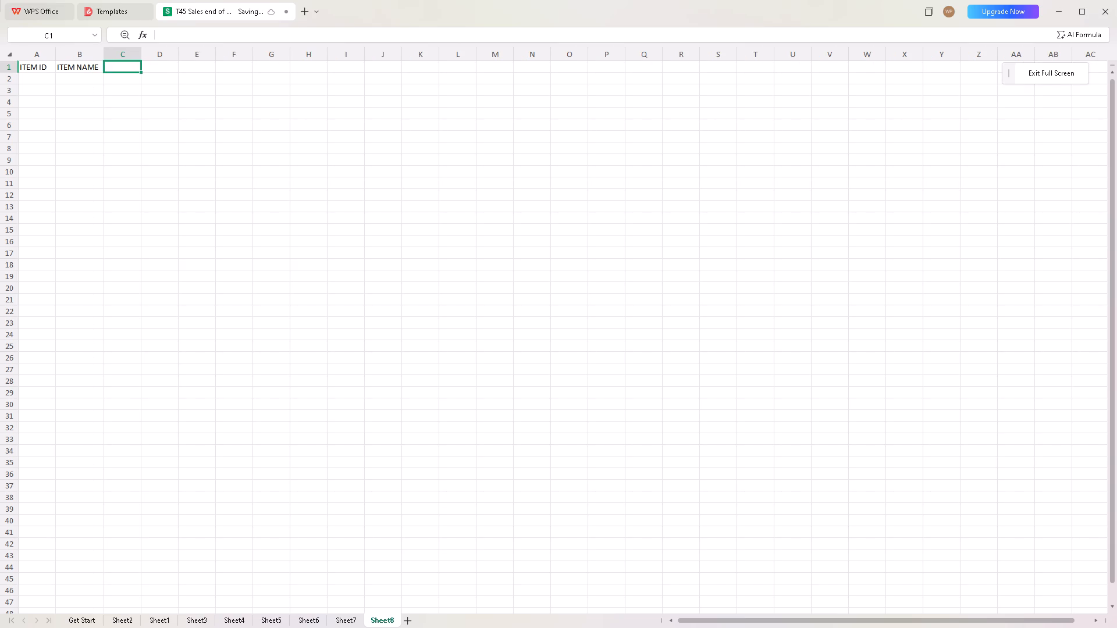
pyautogui.click(115, 67)
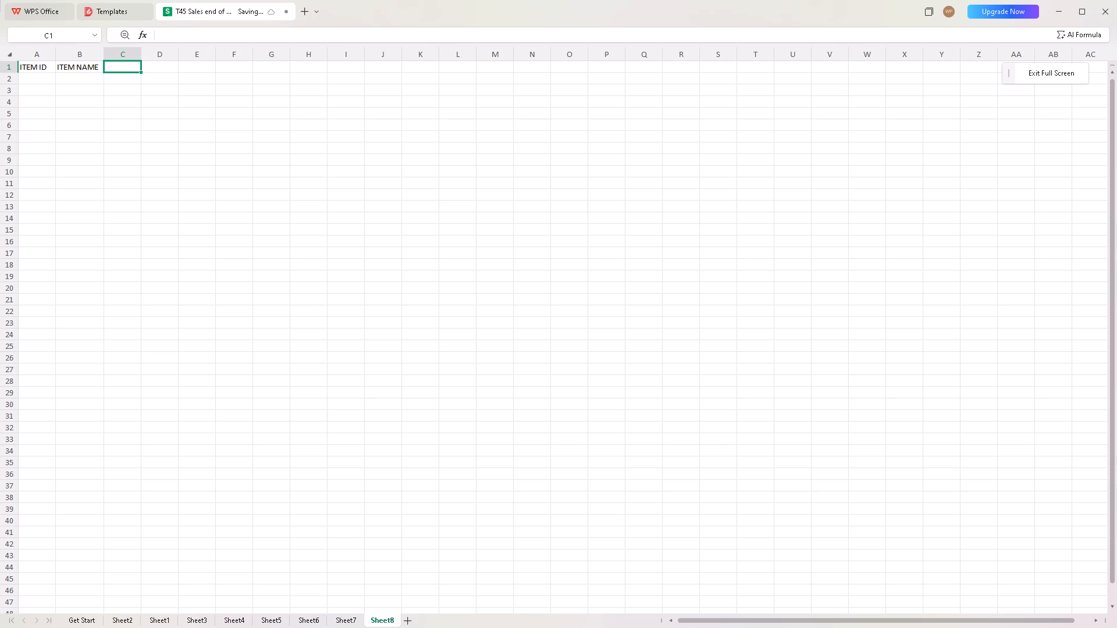
pyautogui.doubleClick(105, 59)
# Enter the header "CATEGORY" in cell C1 and auto-fit column C to its text.
pyautogui.click(127, 65)
pyautogui.write('CATER')
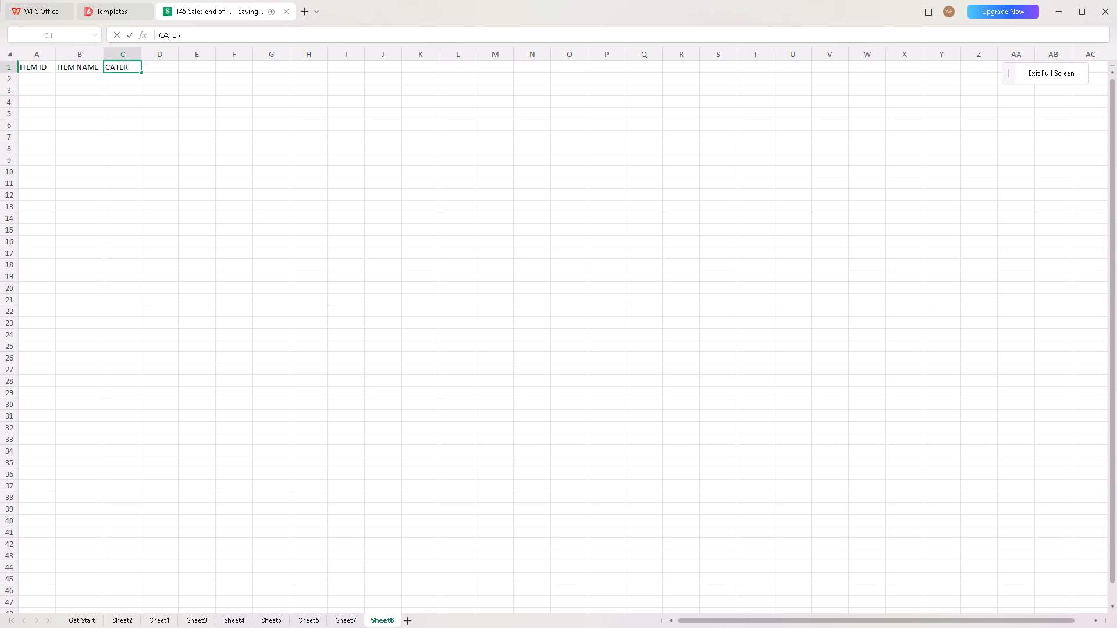
pyautogui.press('BackSpace')
pyautogui.write('GO')
pyautogui.write('RY')
pyautogui.press('Right')
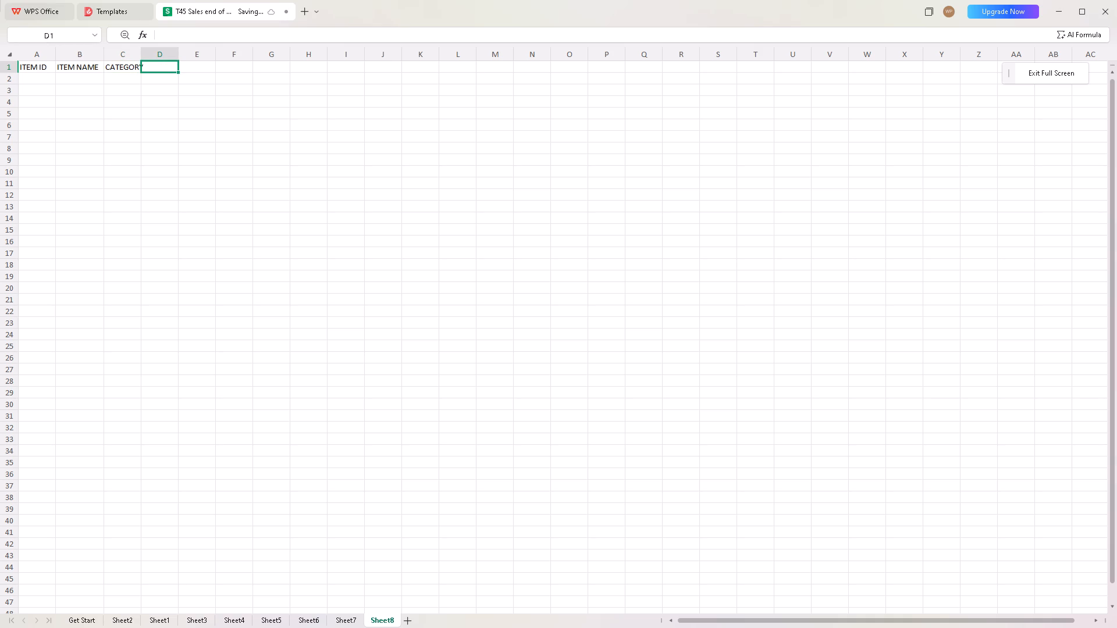
pyautogui.doubleClick(141, 58)
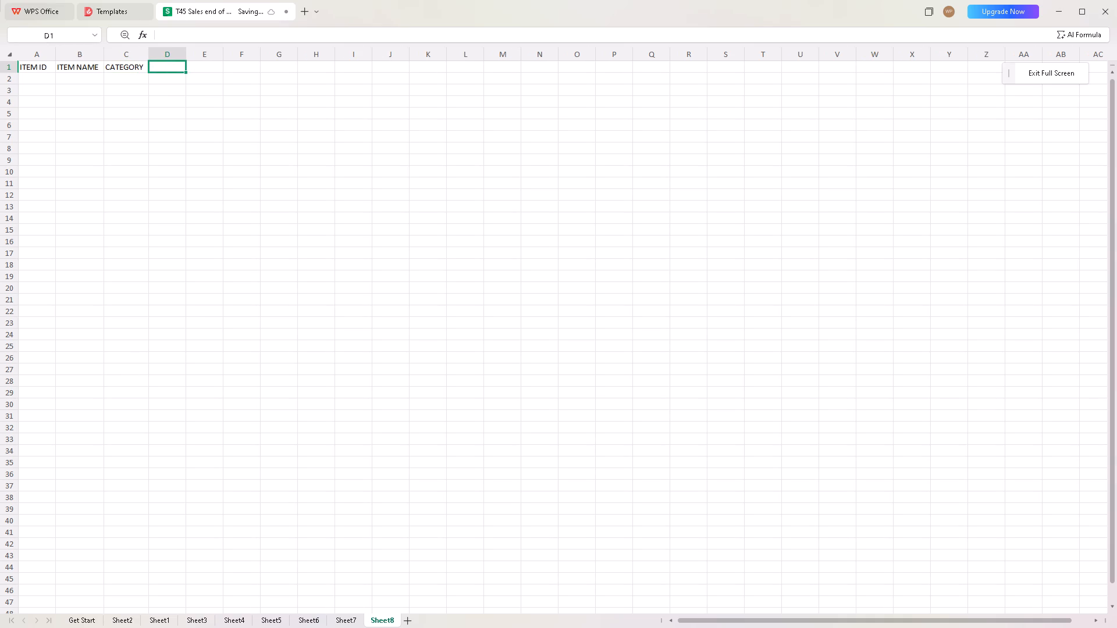
pyautogui.doubleClick(159, 91)
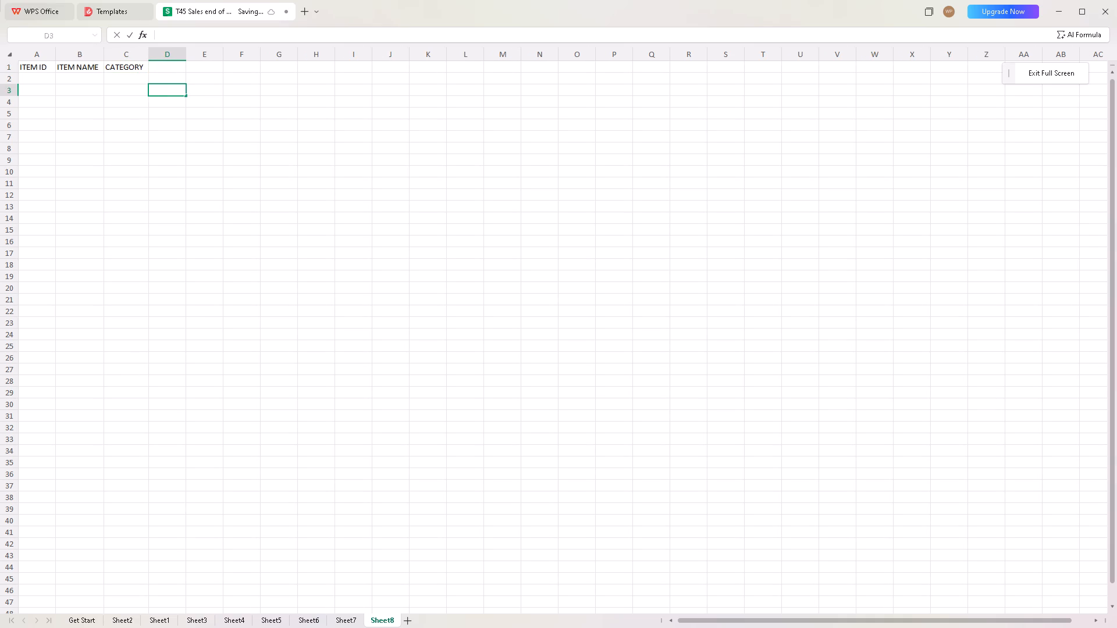
# Enter the header "UNIT" in cell D1 of the header row.
pyautogui.click(156, 69)
pyautogui.write('UNIT')
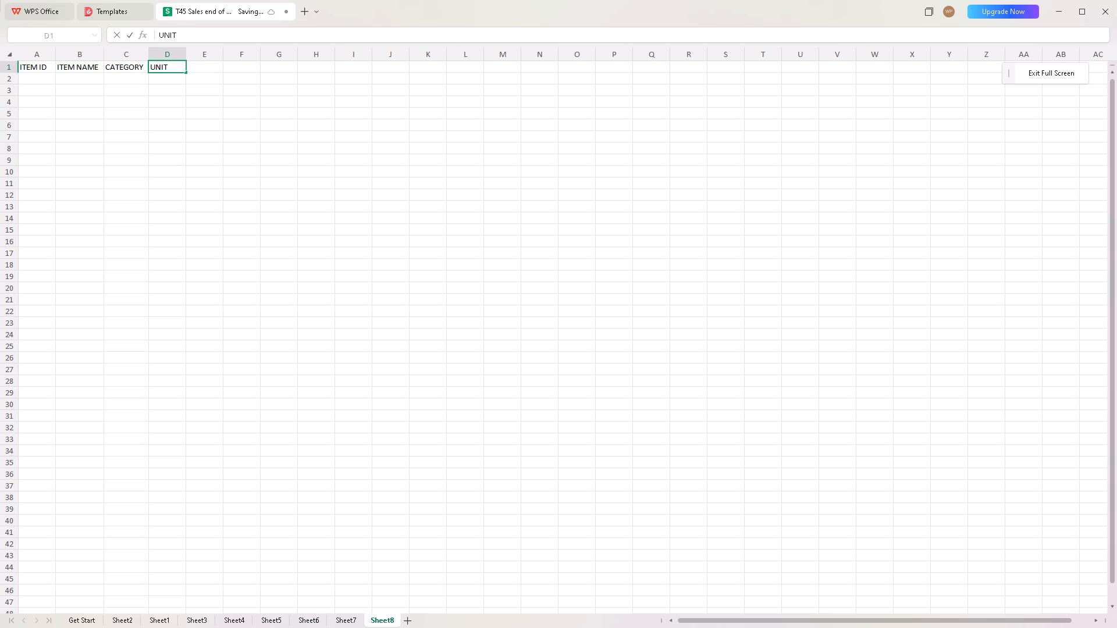
pyautogui.press('Right')
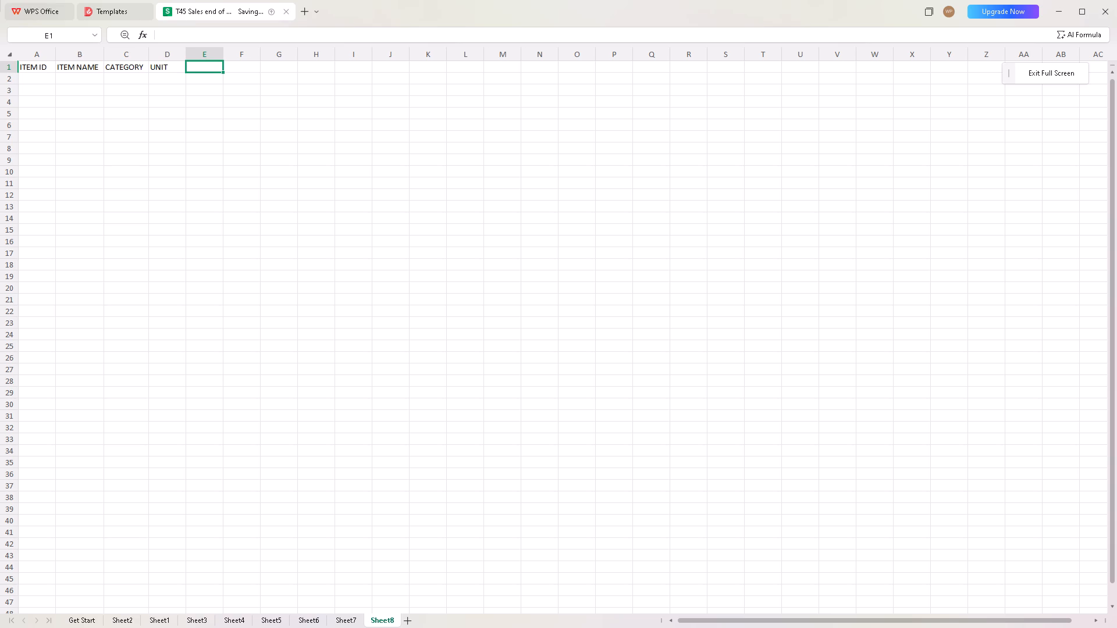
# Enter the header "UNIT COST" in cell E1 and auto-fit column E to its text.
pyautogui.write('UNIT')
pyautogui.press('space')
pyautogui.write('C')
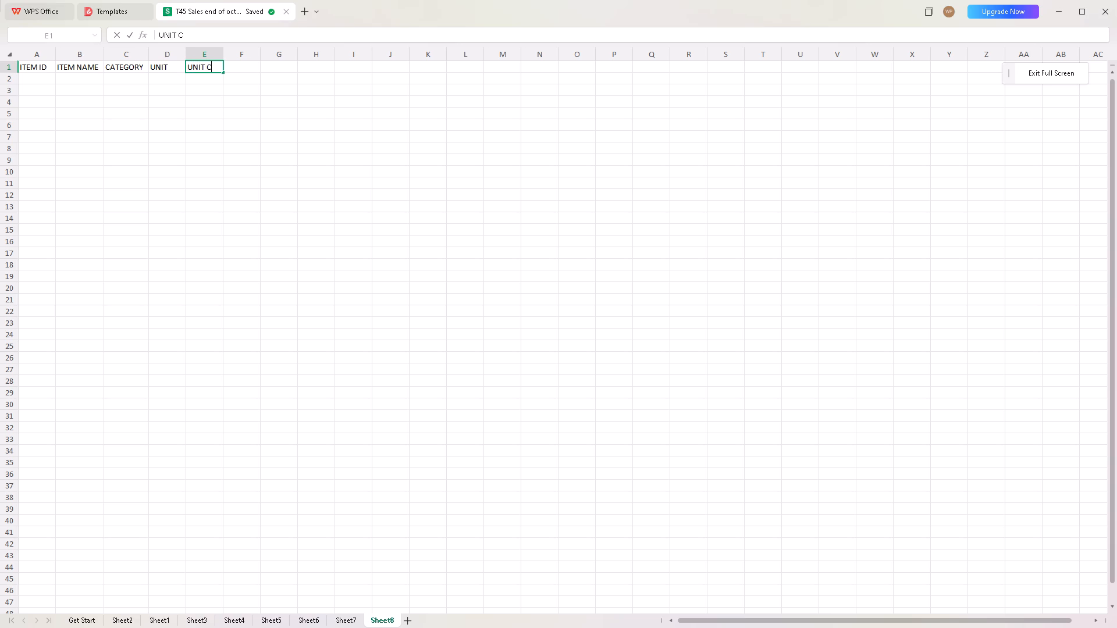
pyautogui.press('o')
pyautogui.write('ST')
pyautogui.press('Right')
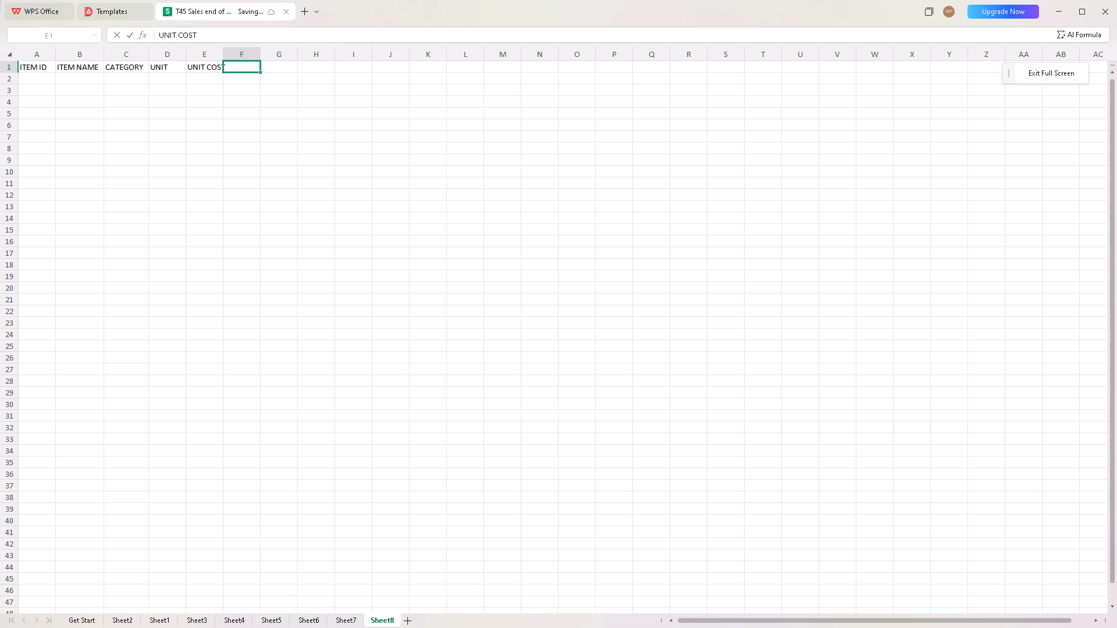
pyautogui.click(222, 61)
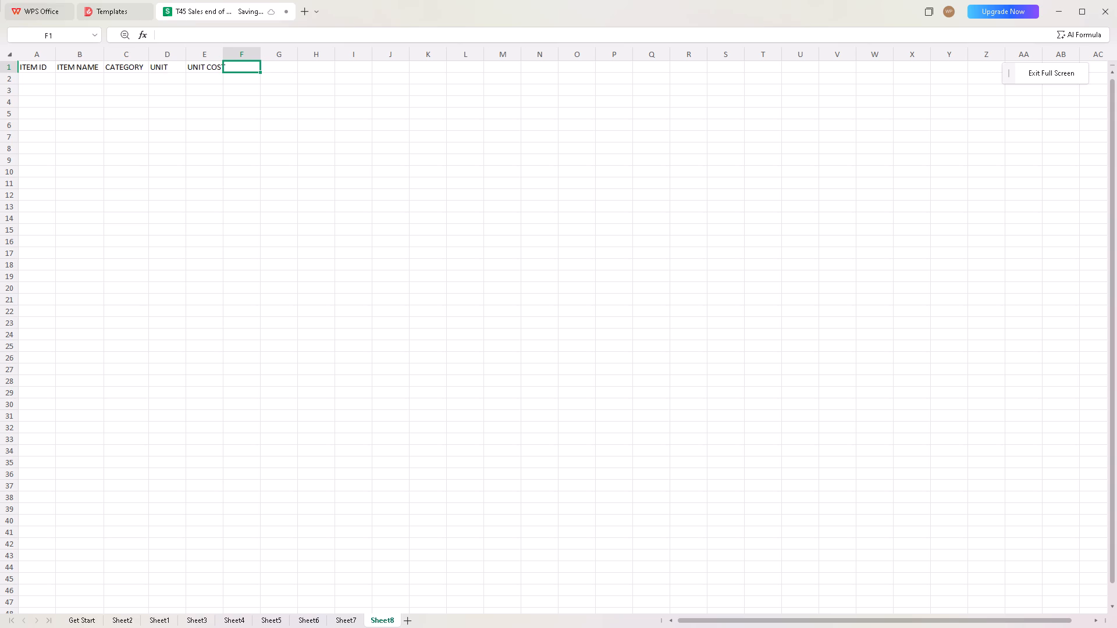
pyautogui.doubleClick(223, 57)
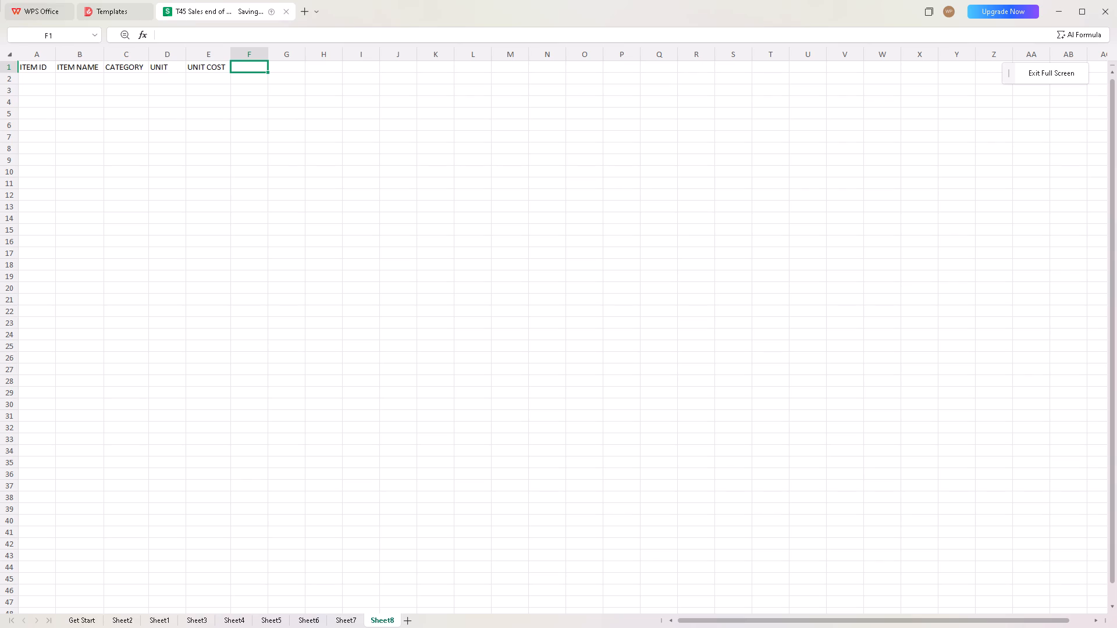
# Enter the header "QTY IN STOCK" in cell F1 and auto-fit column F to its text.
pyautogui.write('QT')
pyautogui.press('y')
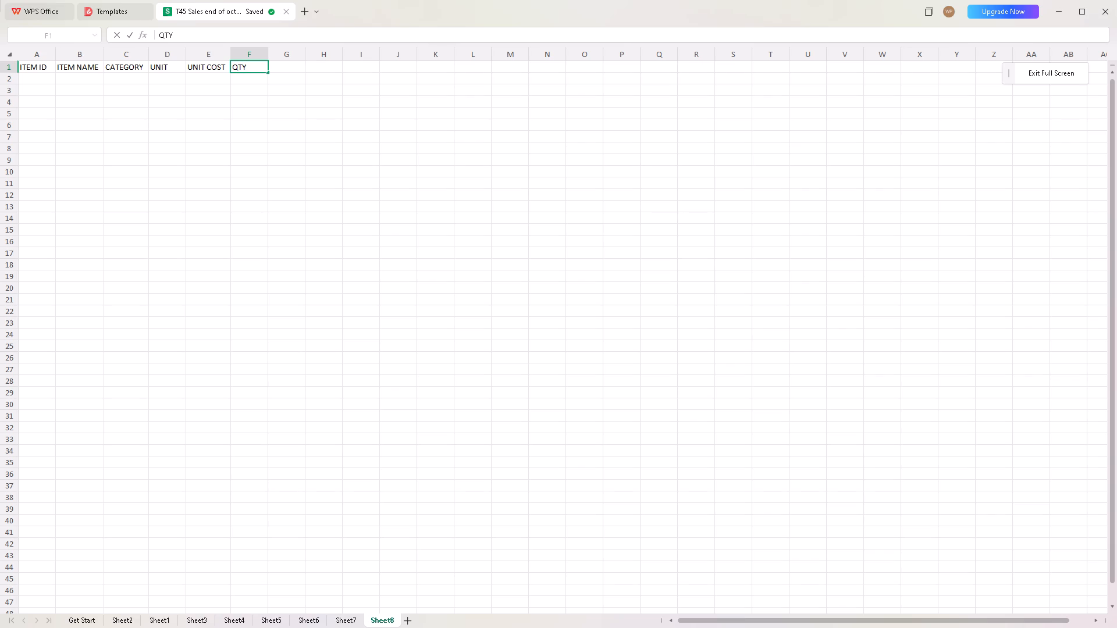
pyautogui.press('space')
pyautogui.write('IN')
pyautogui.press('space')
pyautogui.write('STO')
pyautogui.write('CK')
pyautogui.press('Right')
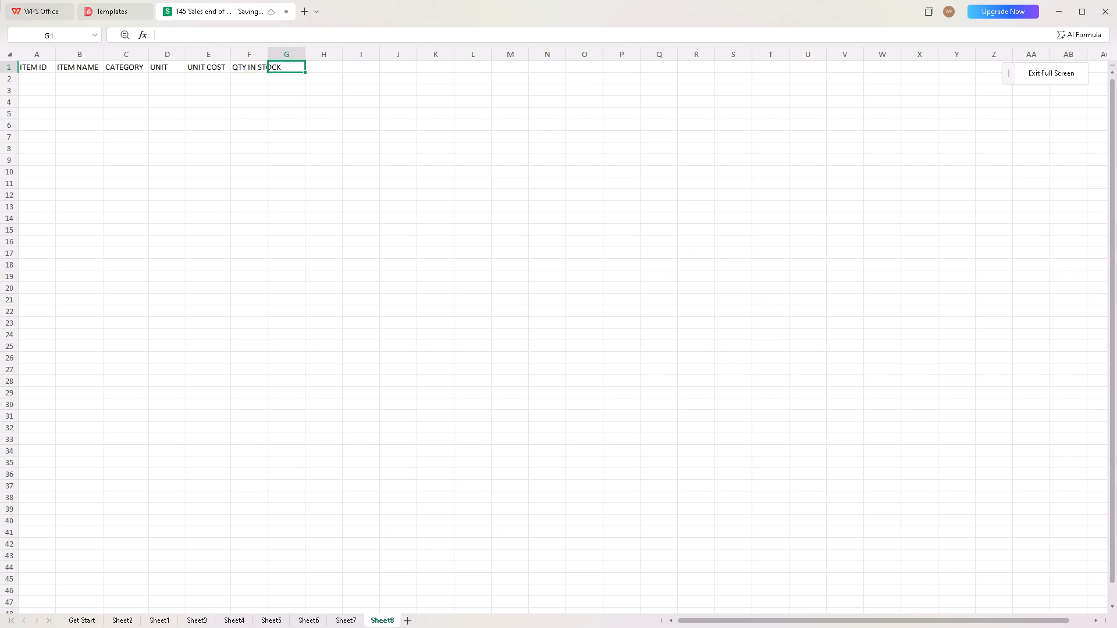
pyautogui.doubleClick(266, 59)
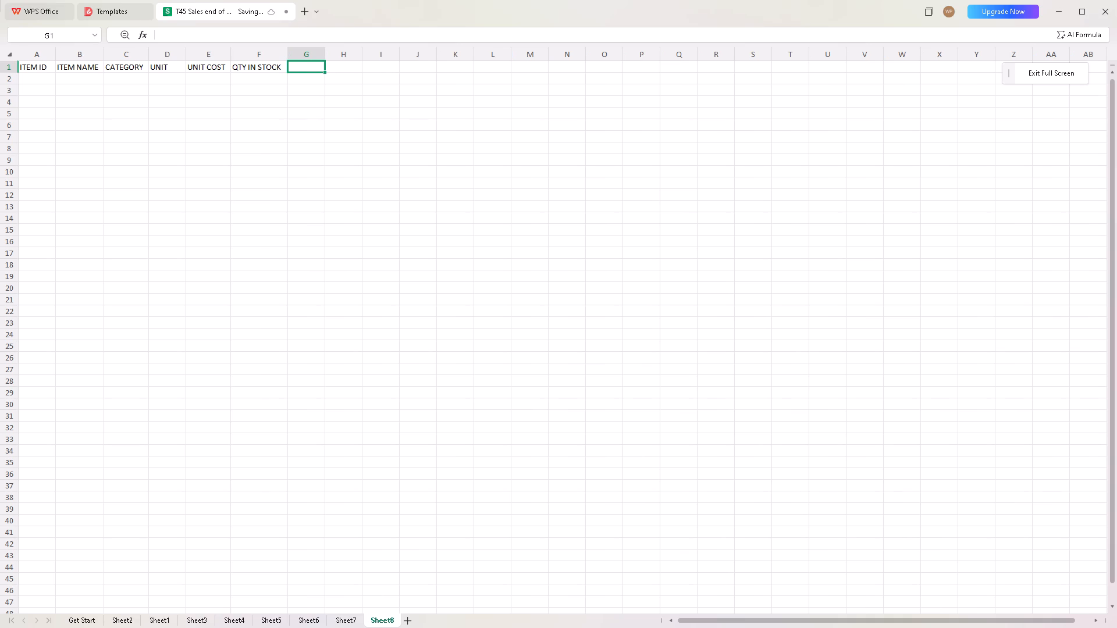
# Enter the header "RE ORDER LEVEL" in cell G1 and auto-fit column G to its text.
pyautogui.write('RE ORDER')
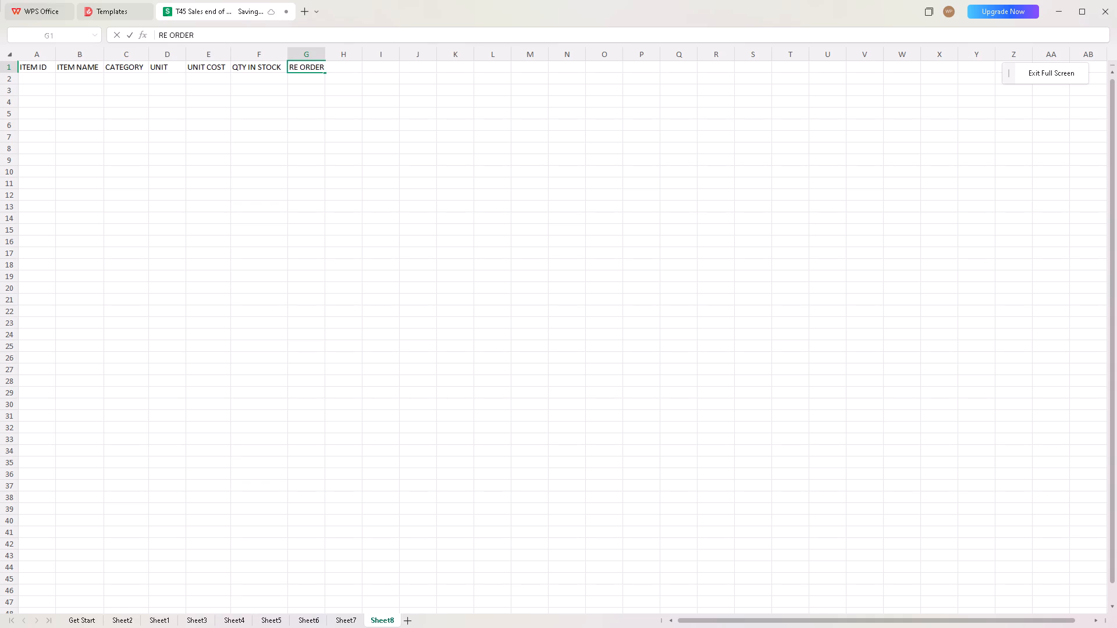
pyautogui.press('space')
pyautogui.write('LEVEL')
pyautogui.press('Right')
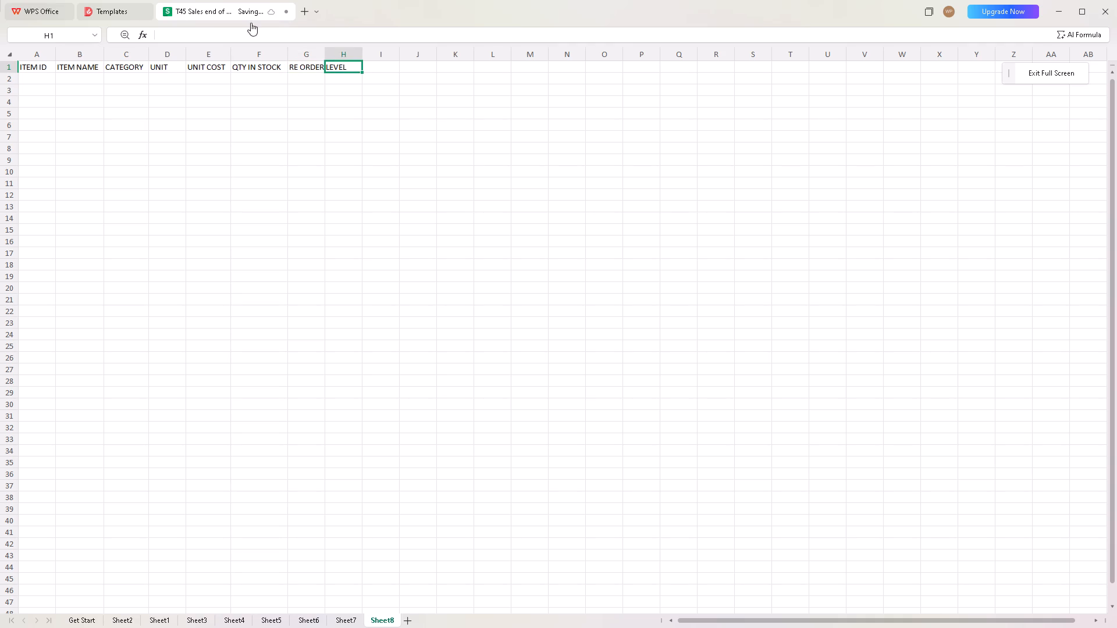
pyautogui.click(324, 60)
pyautogui.doubleClick(324, 60)
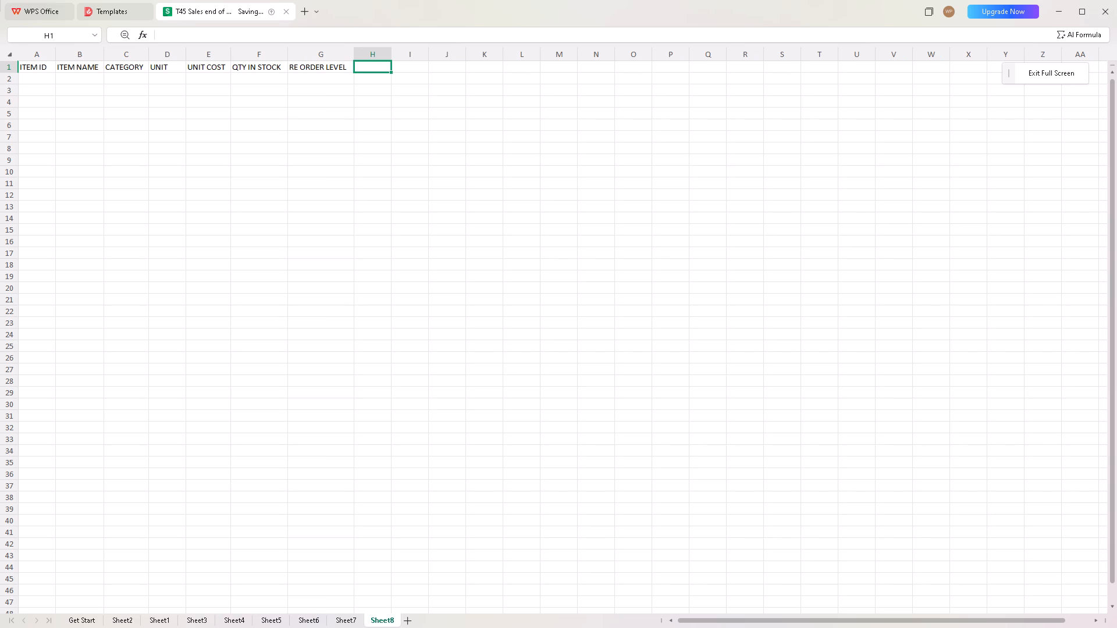
# Enter the header "QTY USED" in cell H1 of the header row.
pyautogui.press('q')
pyautogui.write('TY')
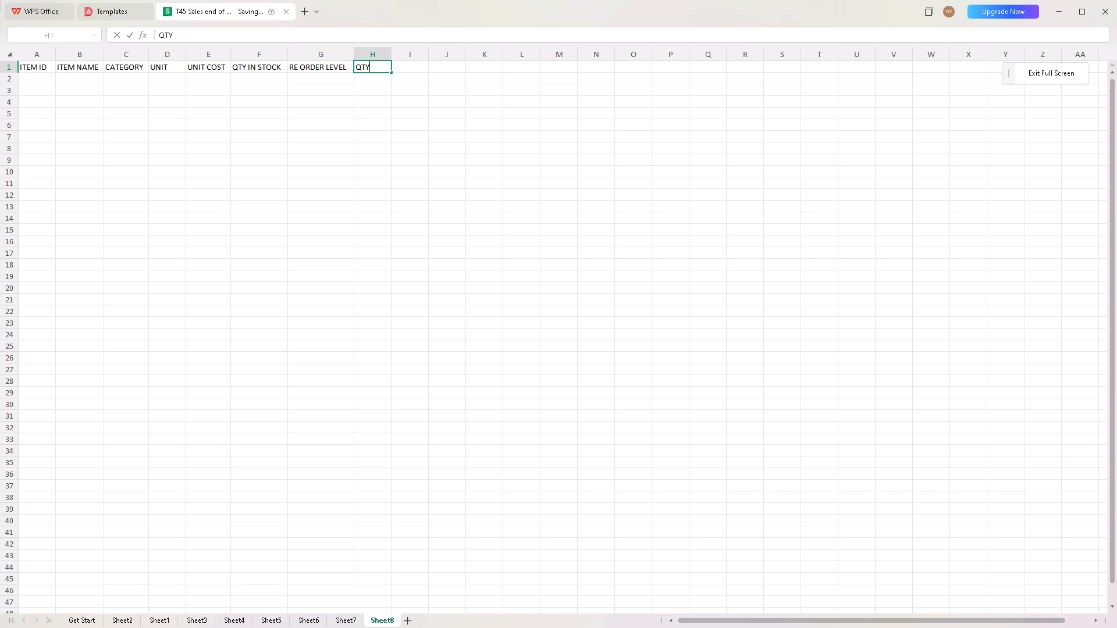
pyautogui.press('space')
pyautogui.write('USED')
pyautogui.press('Right')
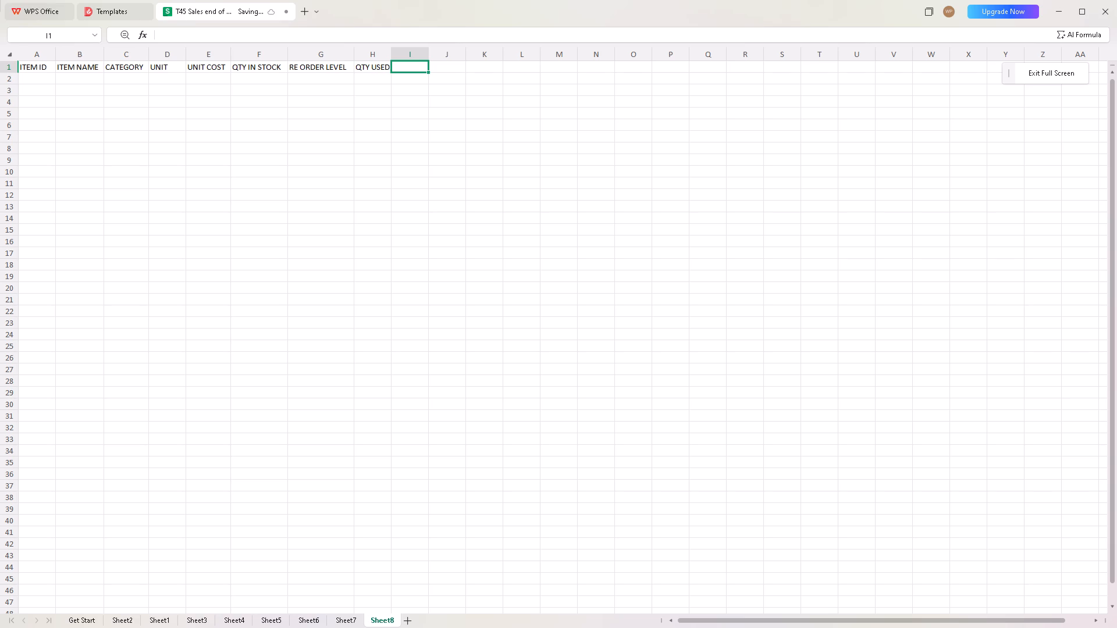
# Enter the header "EXPIRY DATE" in cell I1 and auto-fit column I to its text.
pyautogui.press('e')
pyautogui.press('x')
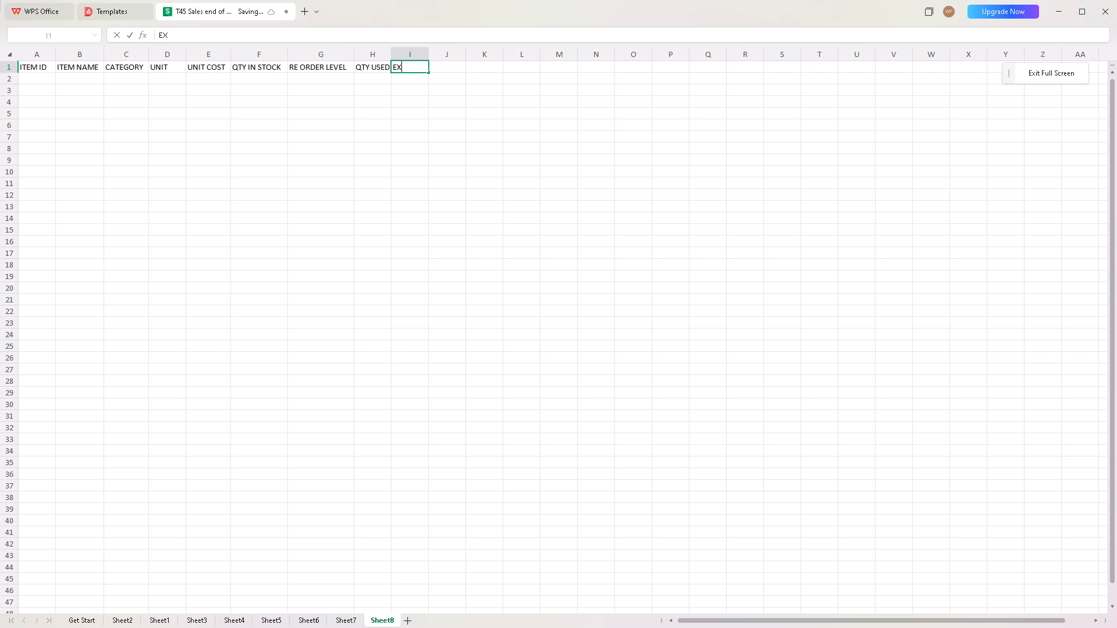
pyautogui.write('PE')
pyautogui.press('BackSpace')
pyautogui.write('IRY')
pyautogui.press('space')
pyautogui.write('DATE')
pyautogui.press('Right')
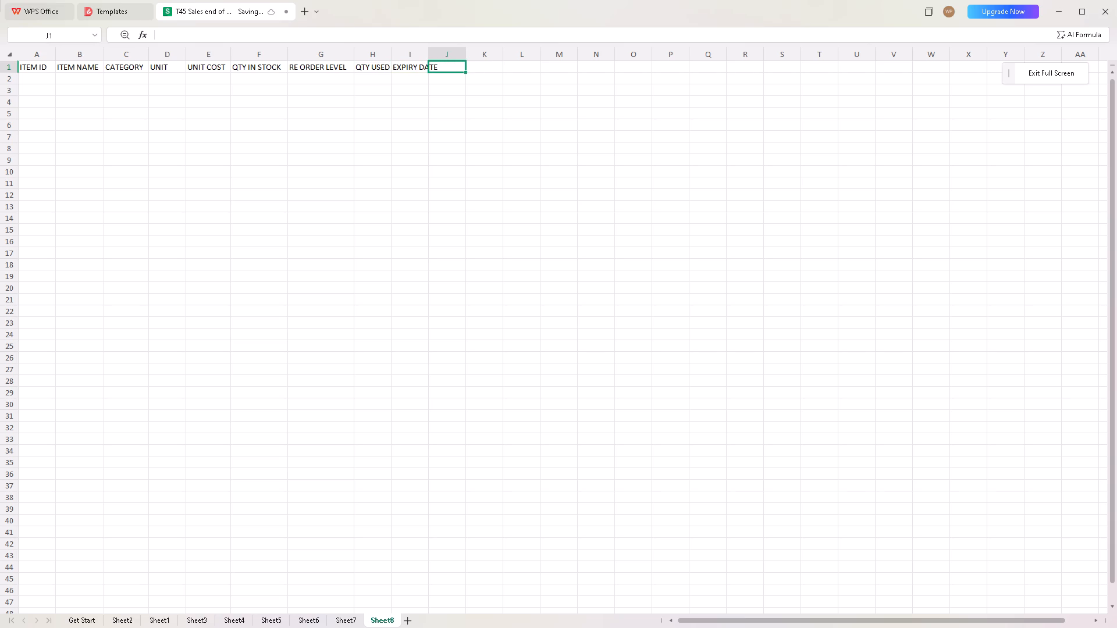
pyautogui.doubleClick(428, 60)
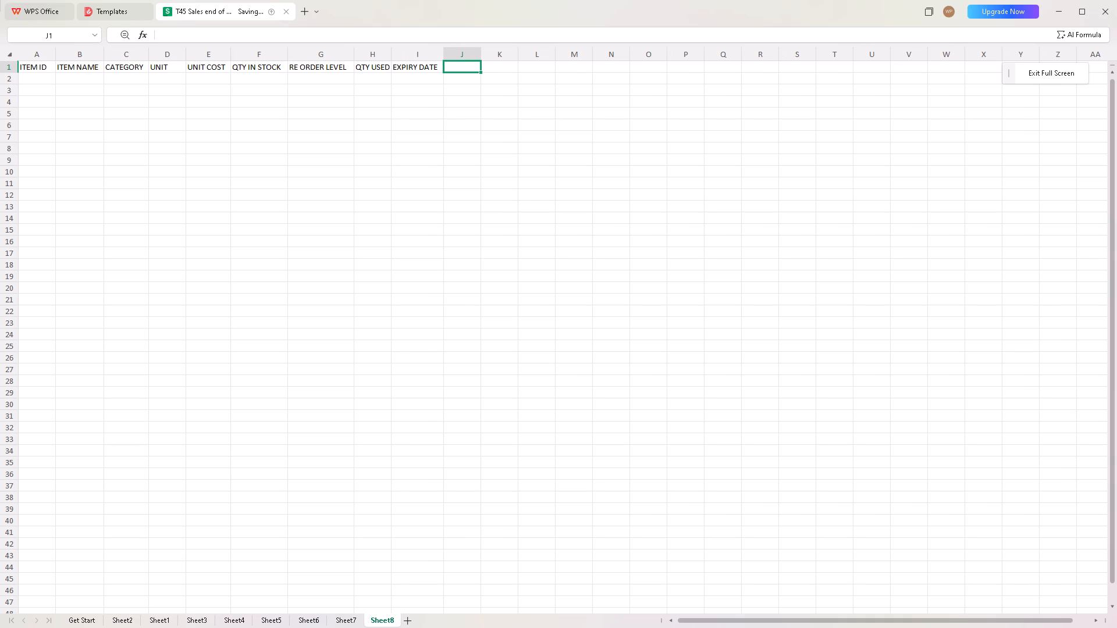
# Enter the header "DAYS TO EXPIRY" in cell J1 and auto-fit column J to its text.
pyautogui.write('DAYS')
pyautogui.press('space')
pyautogui.write('TO')
pyautogui.press('space')
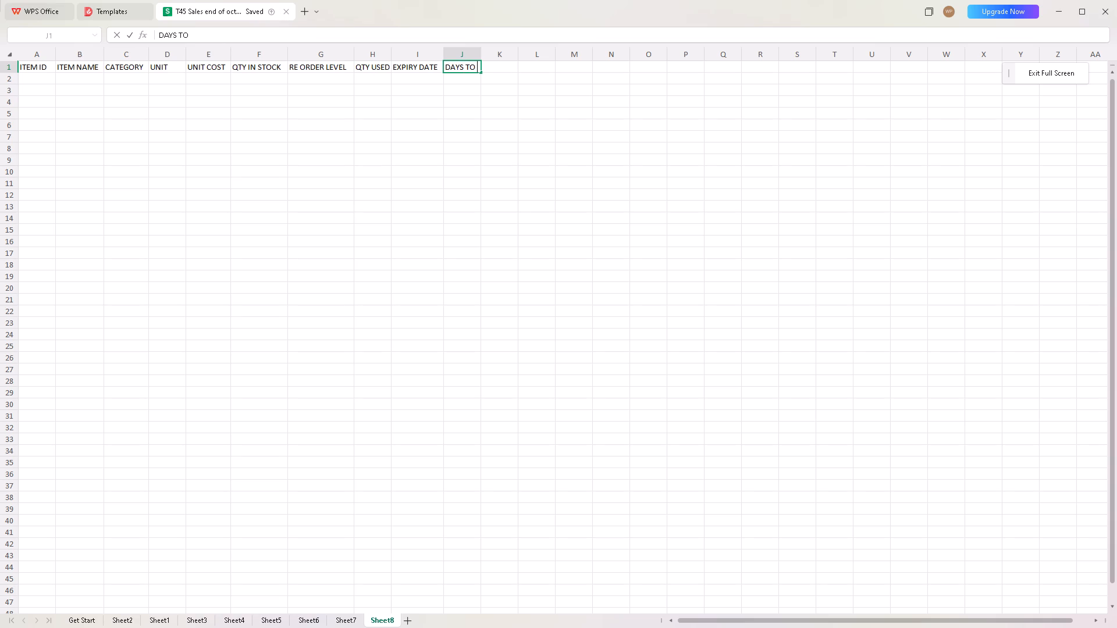
pyautogui.write('EXP')
pyautogui.press('i')
pyautogui.write('RY')
pyautogui.press('Right')
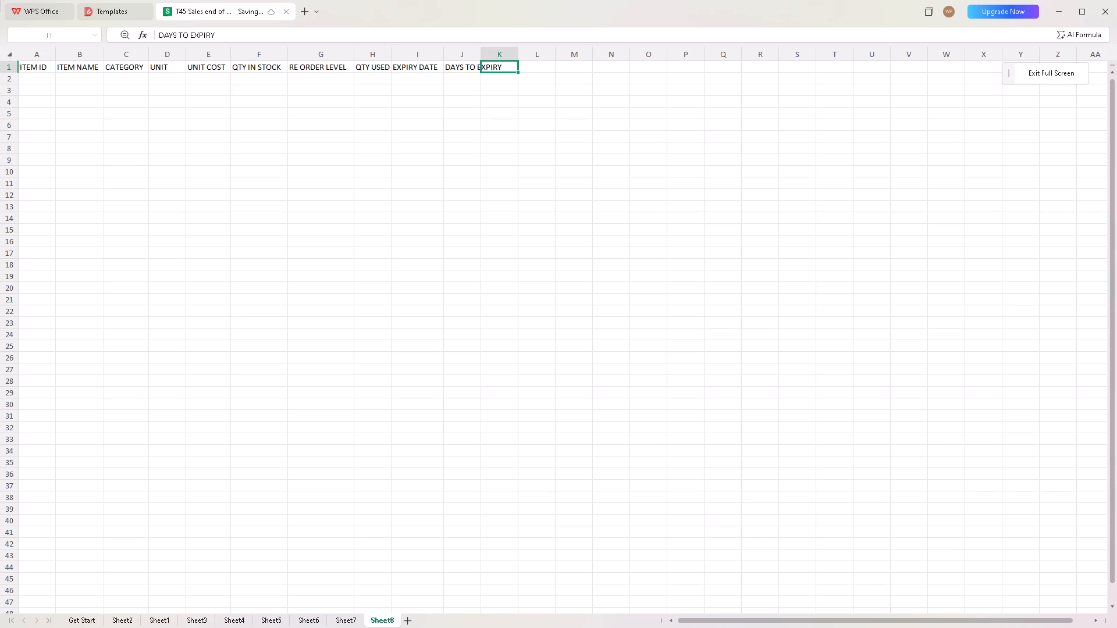
pyautogui.doubleClick(480, 59)
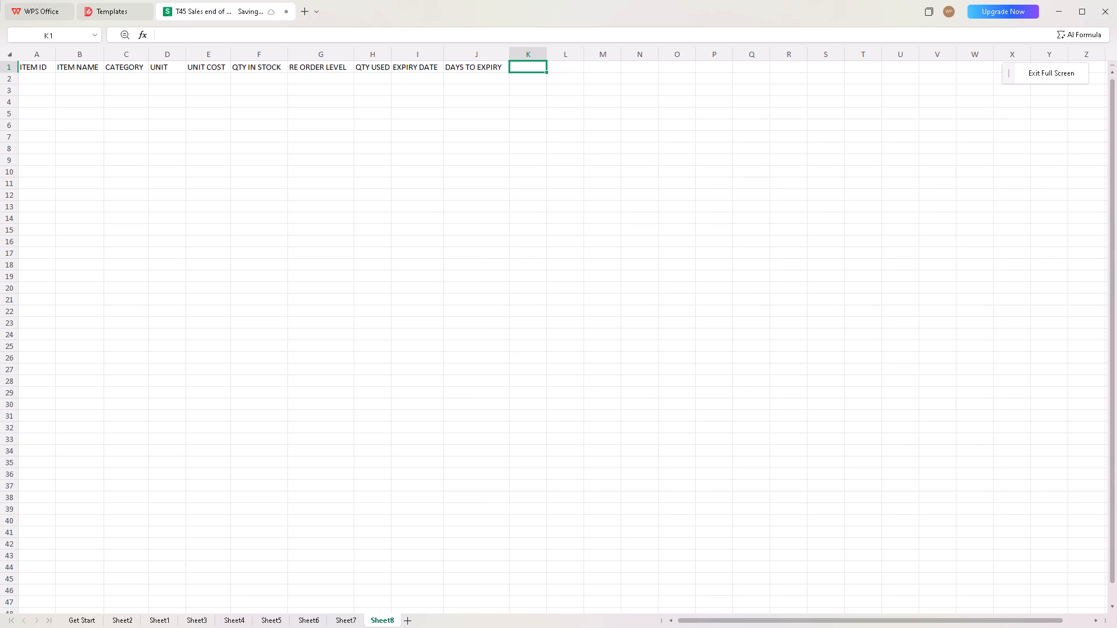
# Enter the header "STOCK VALUE" in cell K1 and auto-fit column K to its text.
pyautogui.write('STOCK')
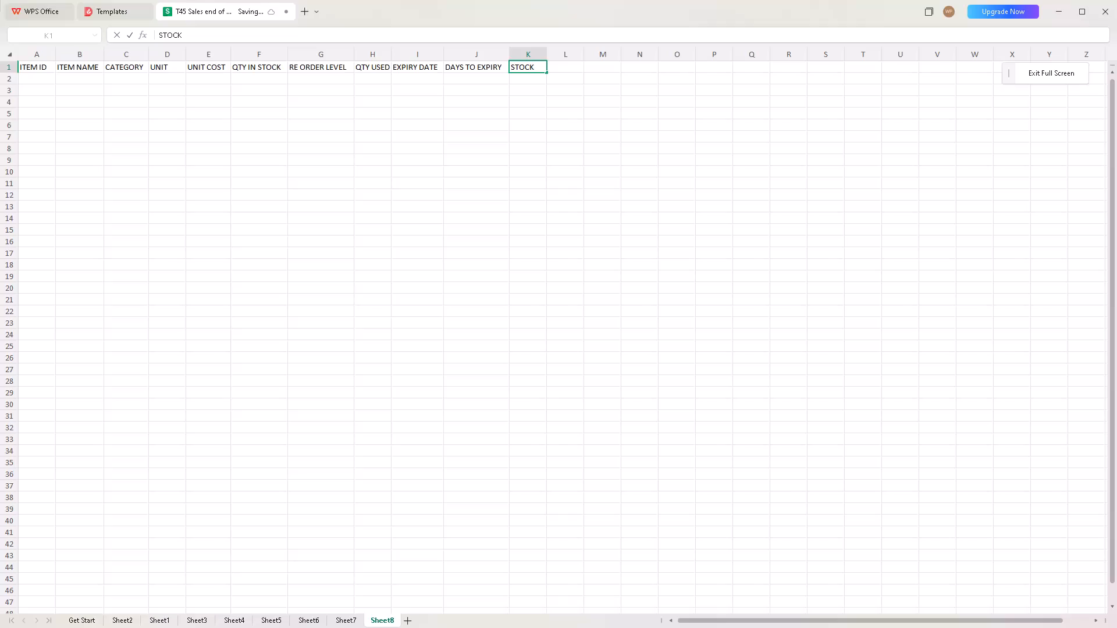
pyautogui.press('space')
pyautogui.write('VALUE')
pyautogui.press('Right')
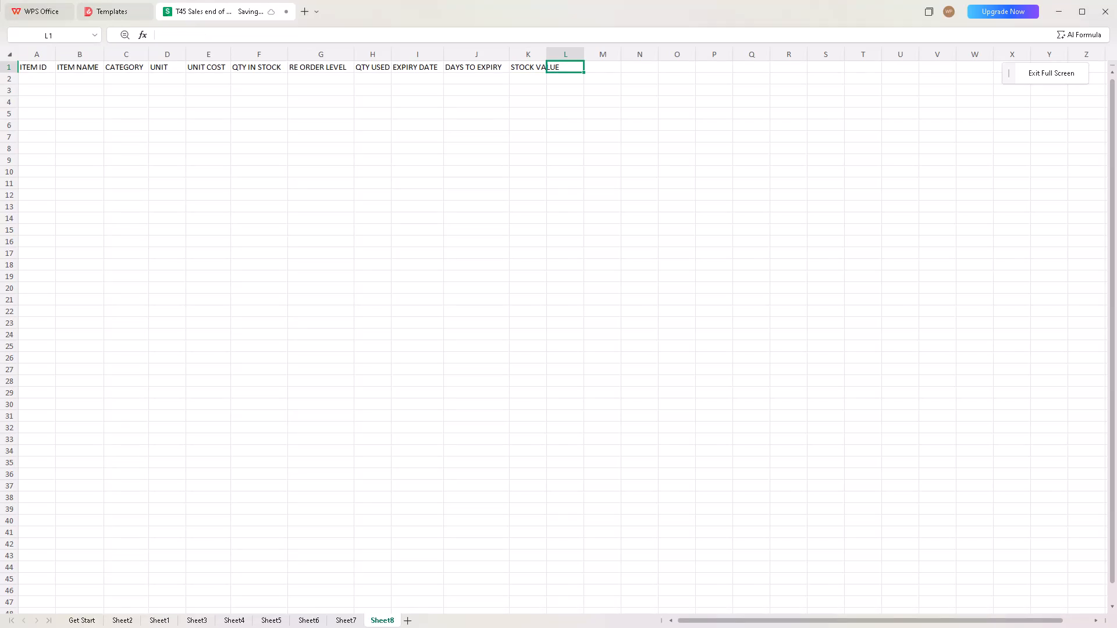
pyautogui.doubleClick(545, 52)
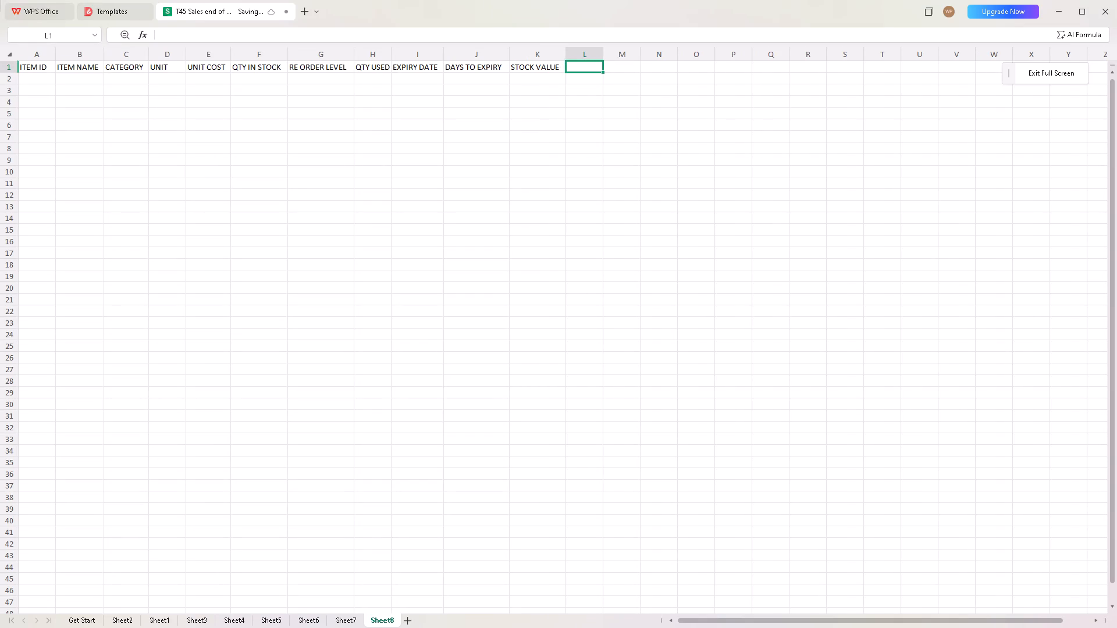
# Enter the header "STOCK STATUS" in cell L1 of the header row.
pyautogui.write('STO')
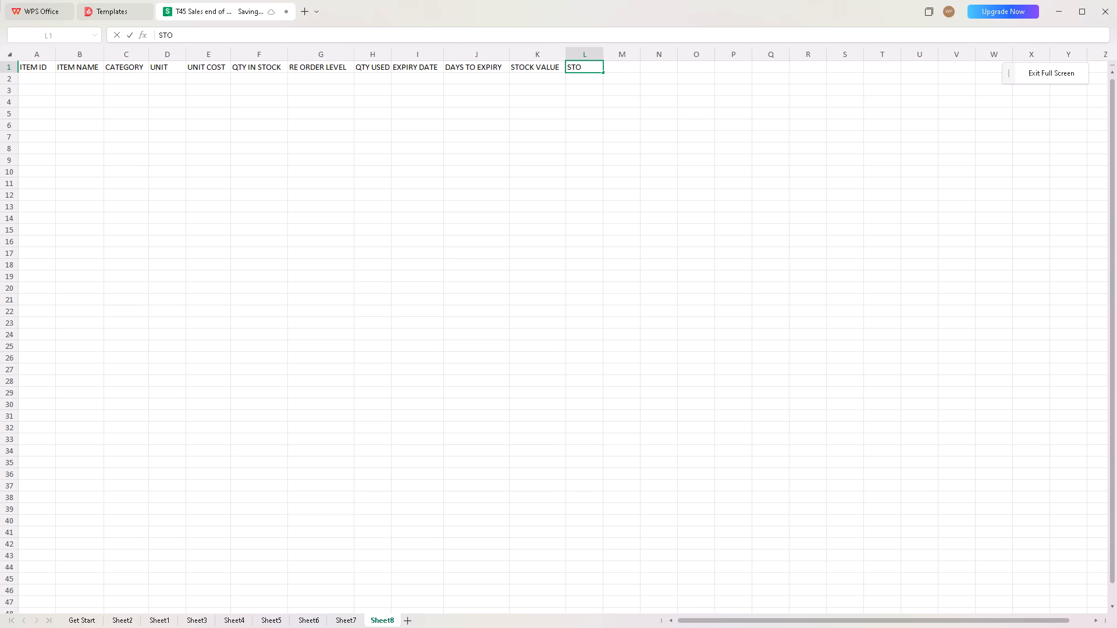
pyautogui.write('CK STA')
pyautogui.write('TUS')
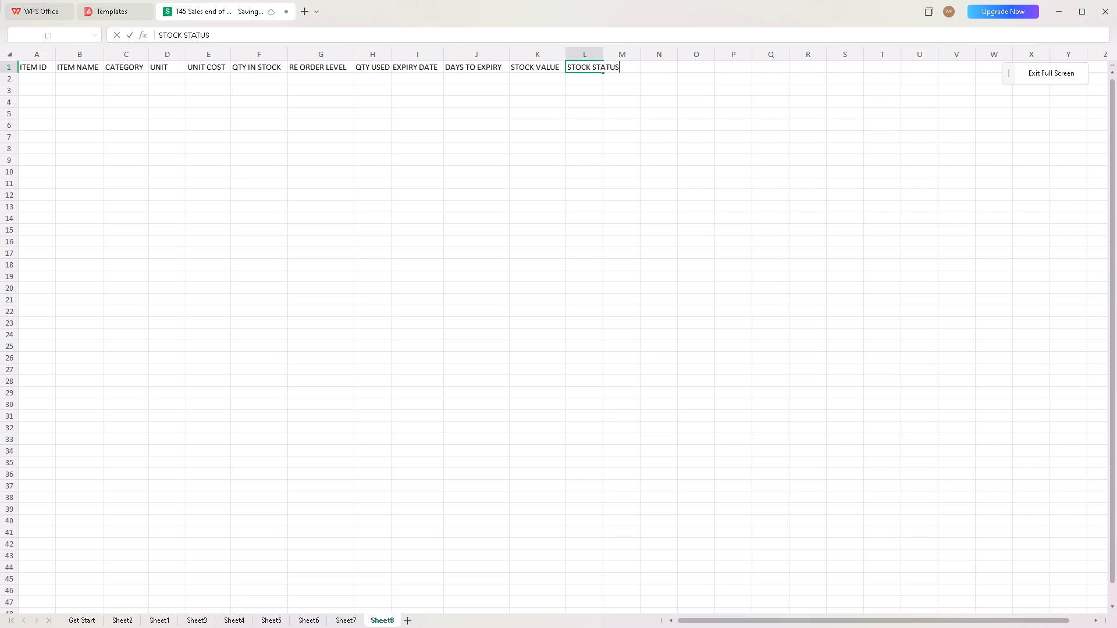
pyautogui.click(545, 52)
pyautogui.press('Right')
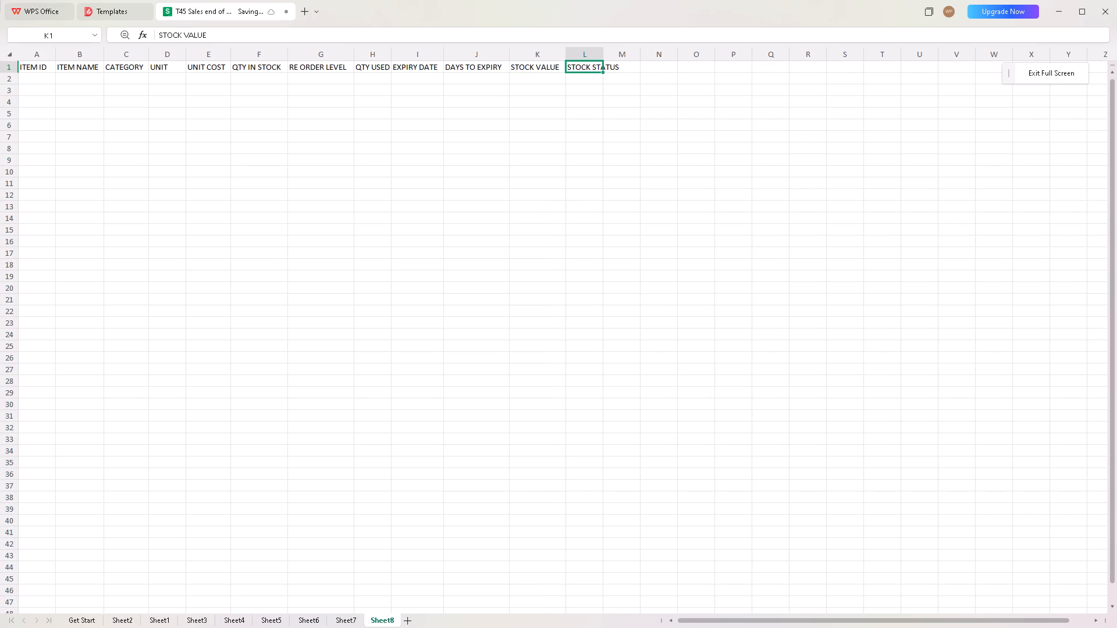
pyautogui.click(566, 87)
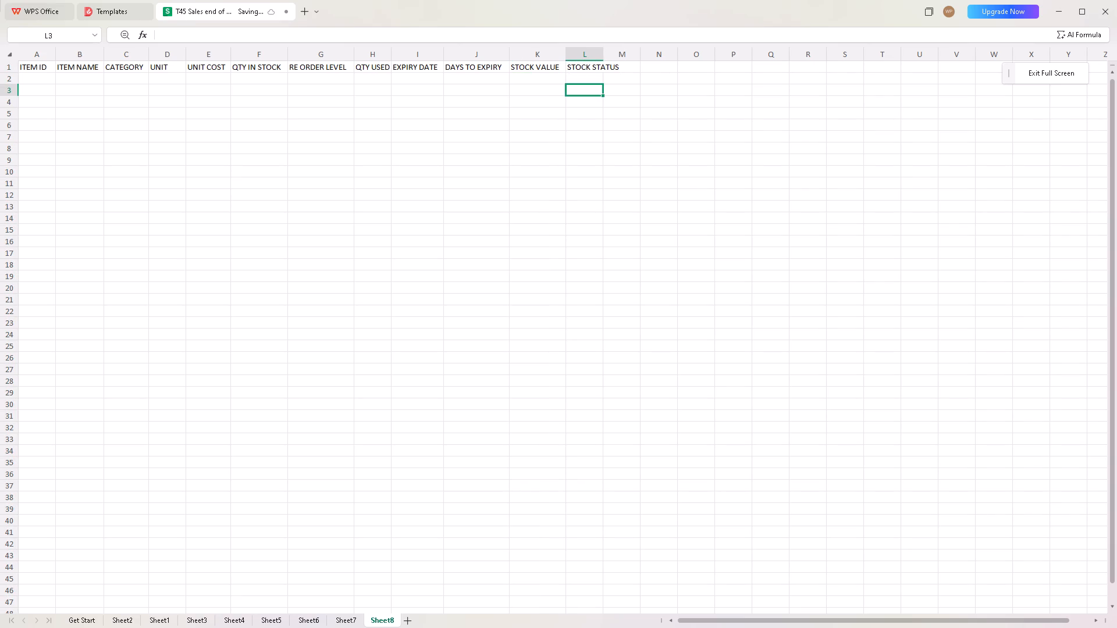
pyautogui.click(590, 62)
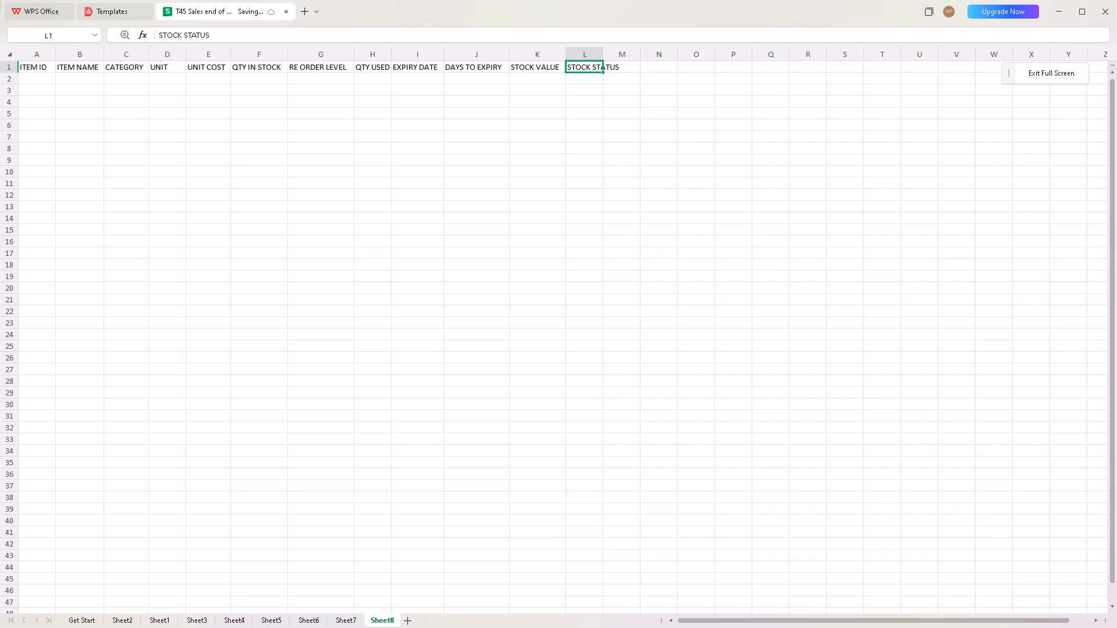
pyautogui.press('Right')
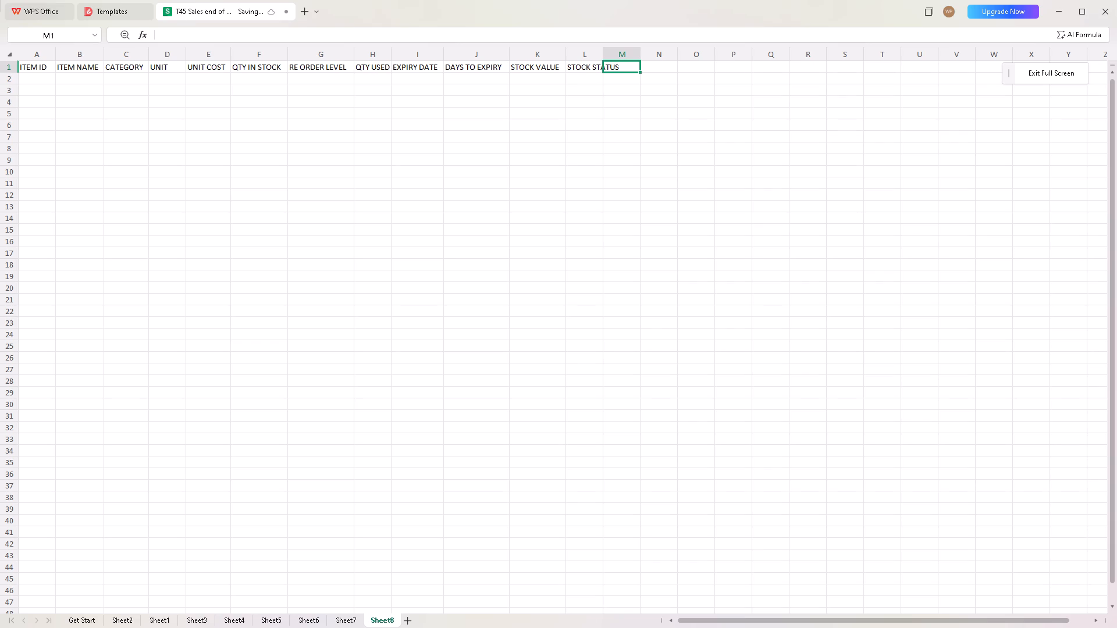
# Auto-fit column L to the width of its "STOCK STATUS" header.
pyautogui.click(603, 60)
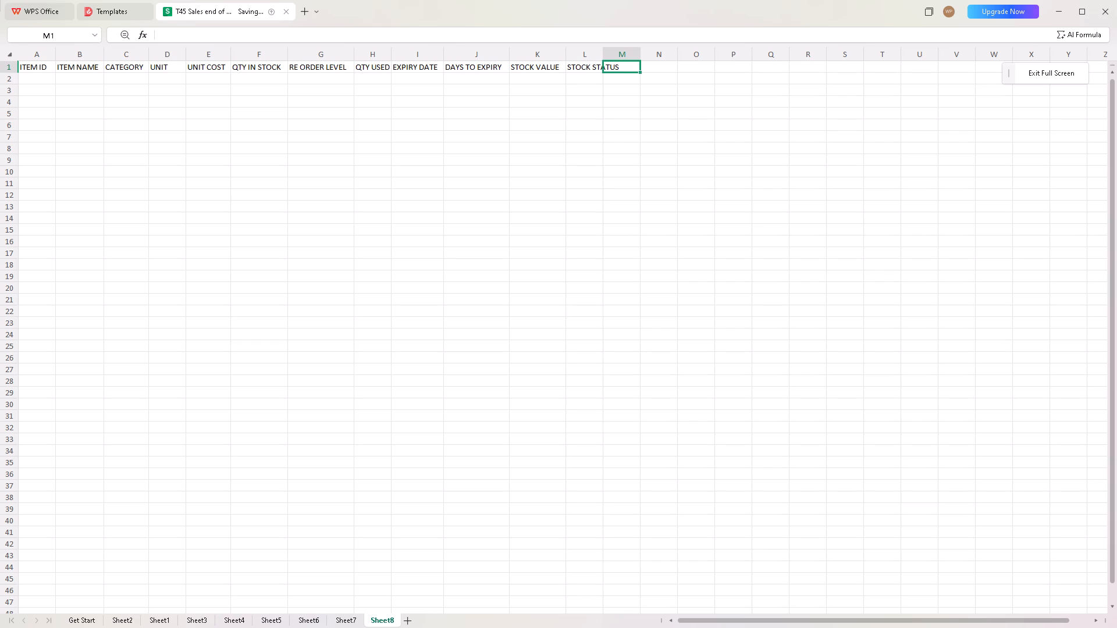
pyautogui.click(603, 60)
pyautogui.doubleClick(603, 60)
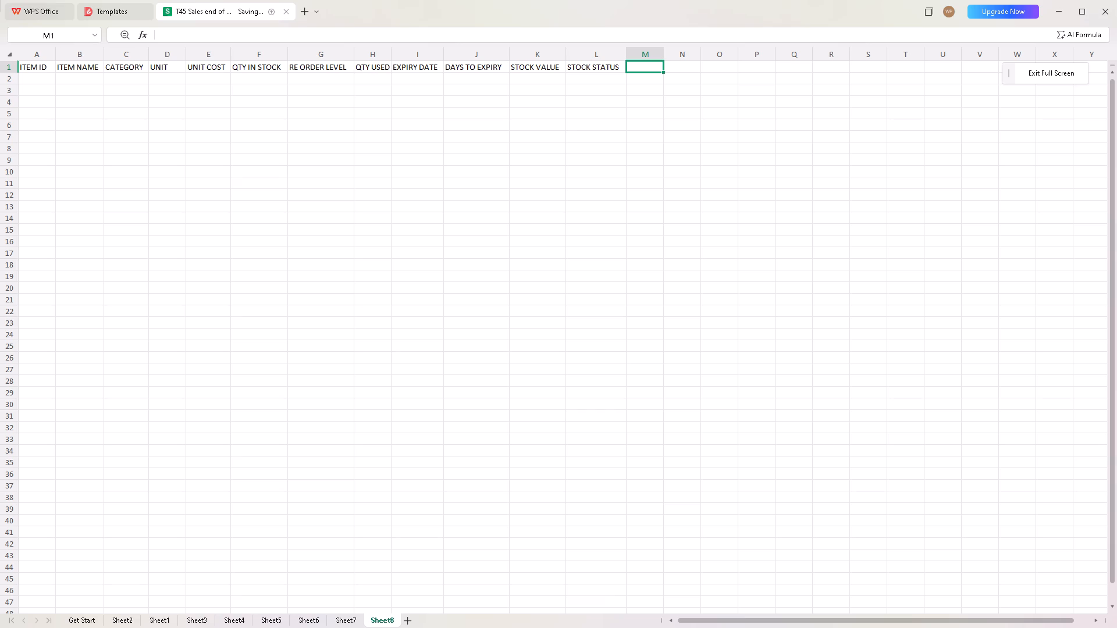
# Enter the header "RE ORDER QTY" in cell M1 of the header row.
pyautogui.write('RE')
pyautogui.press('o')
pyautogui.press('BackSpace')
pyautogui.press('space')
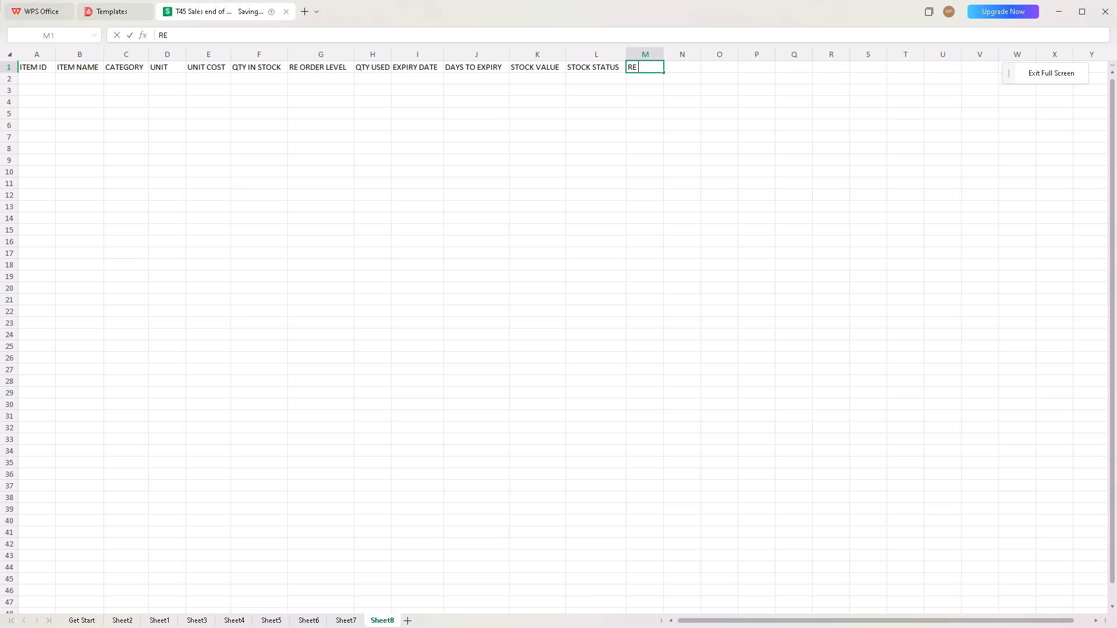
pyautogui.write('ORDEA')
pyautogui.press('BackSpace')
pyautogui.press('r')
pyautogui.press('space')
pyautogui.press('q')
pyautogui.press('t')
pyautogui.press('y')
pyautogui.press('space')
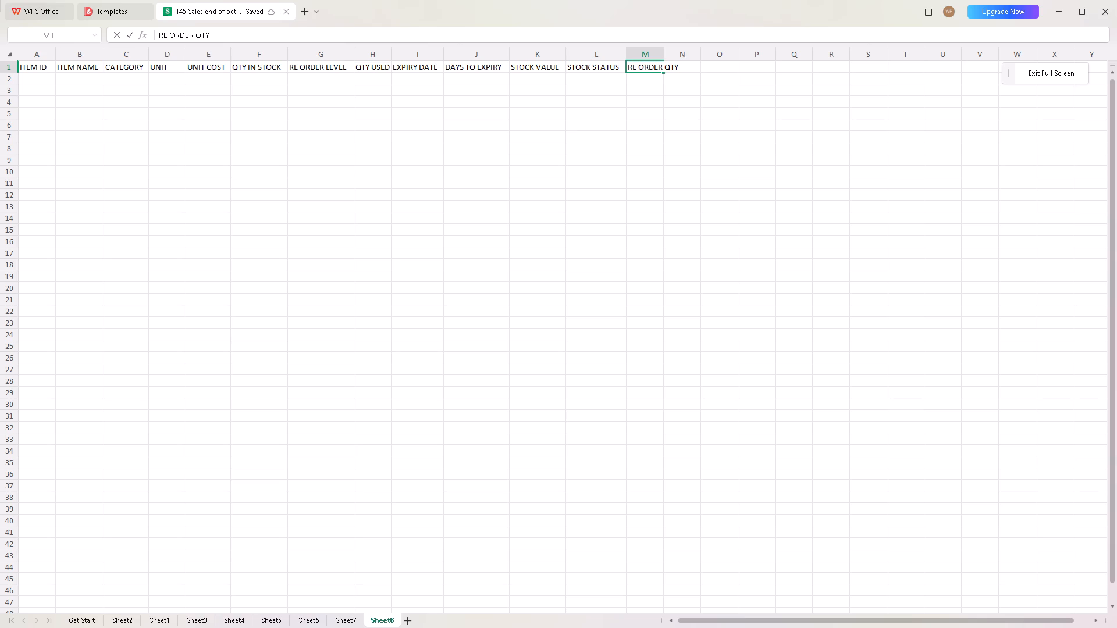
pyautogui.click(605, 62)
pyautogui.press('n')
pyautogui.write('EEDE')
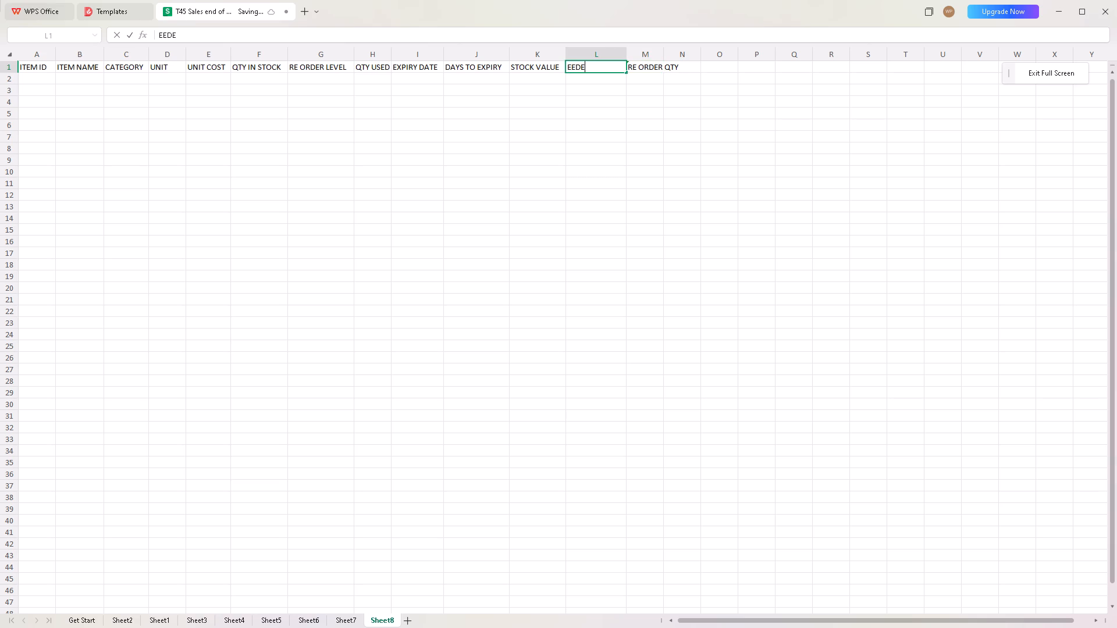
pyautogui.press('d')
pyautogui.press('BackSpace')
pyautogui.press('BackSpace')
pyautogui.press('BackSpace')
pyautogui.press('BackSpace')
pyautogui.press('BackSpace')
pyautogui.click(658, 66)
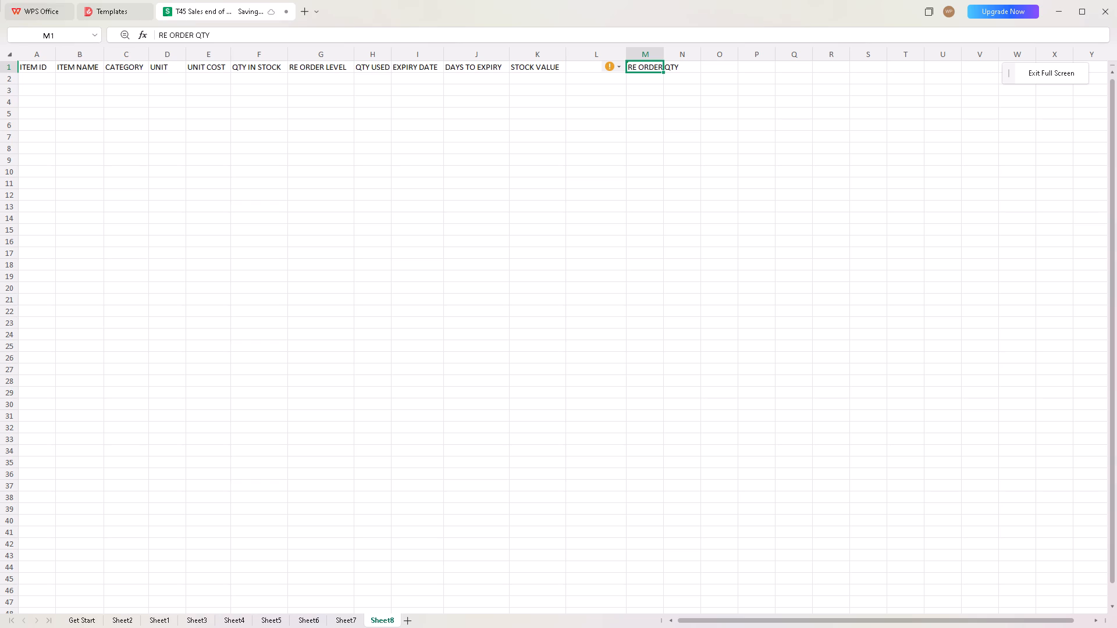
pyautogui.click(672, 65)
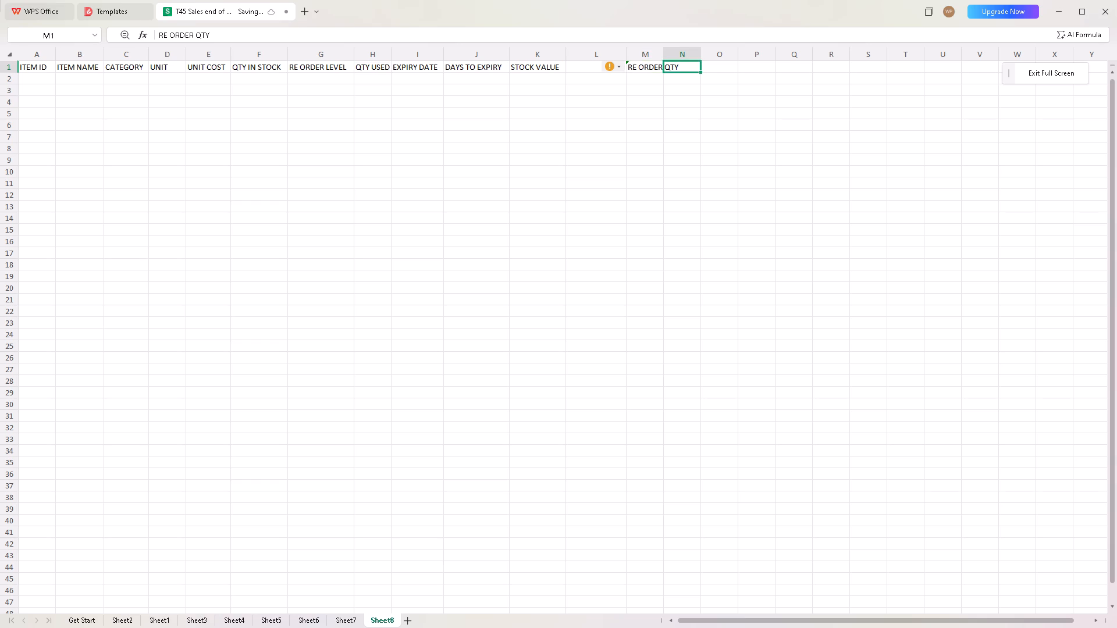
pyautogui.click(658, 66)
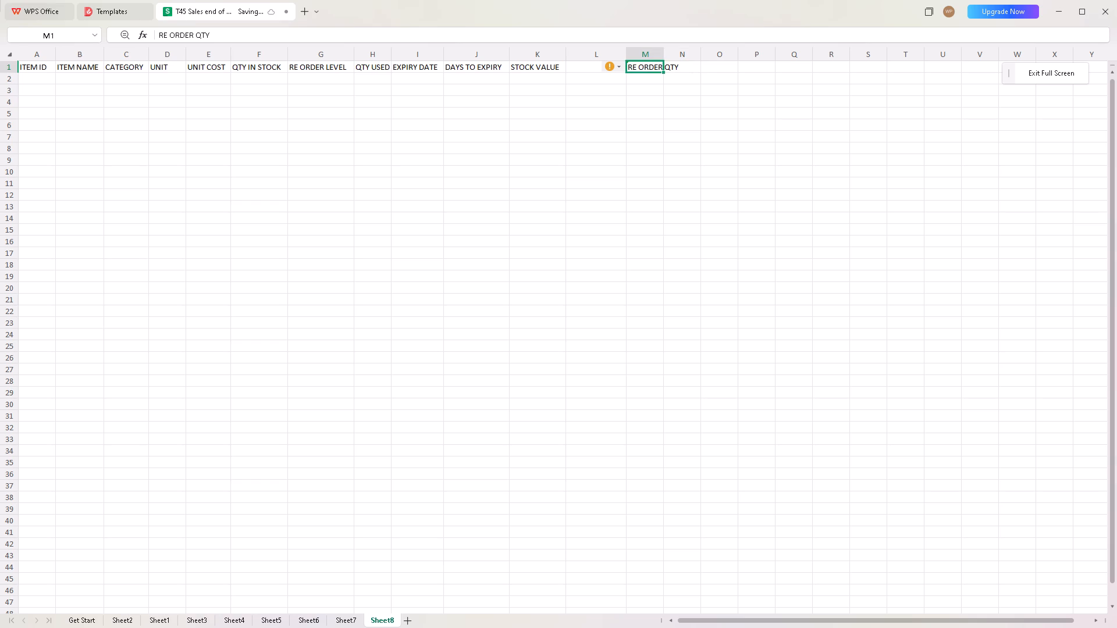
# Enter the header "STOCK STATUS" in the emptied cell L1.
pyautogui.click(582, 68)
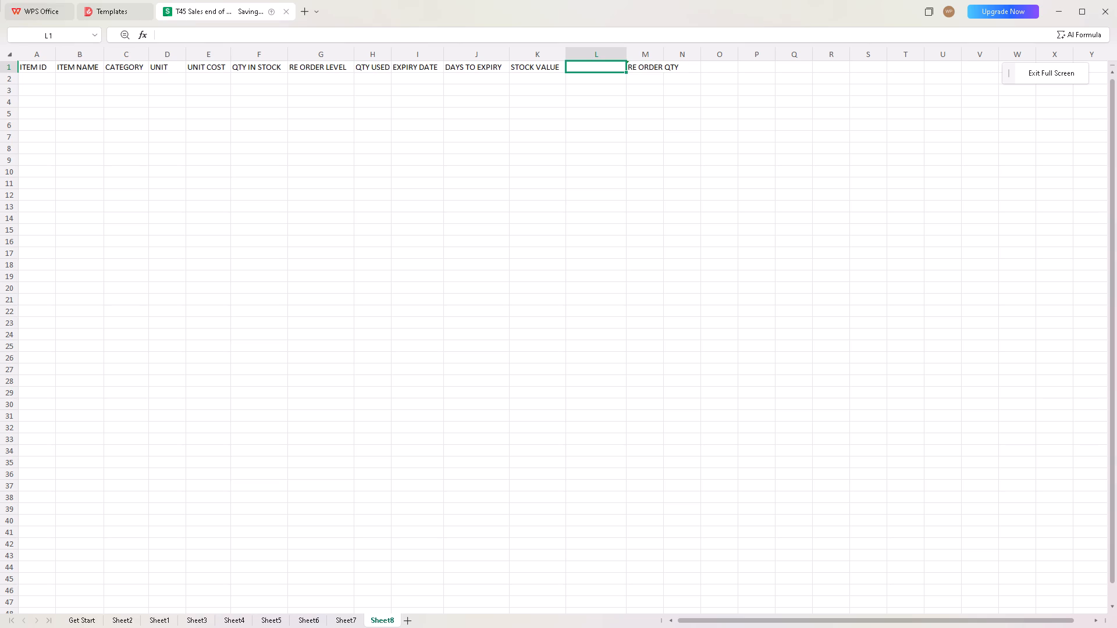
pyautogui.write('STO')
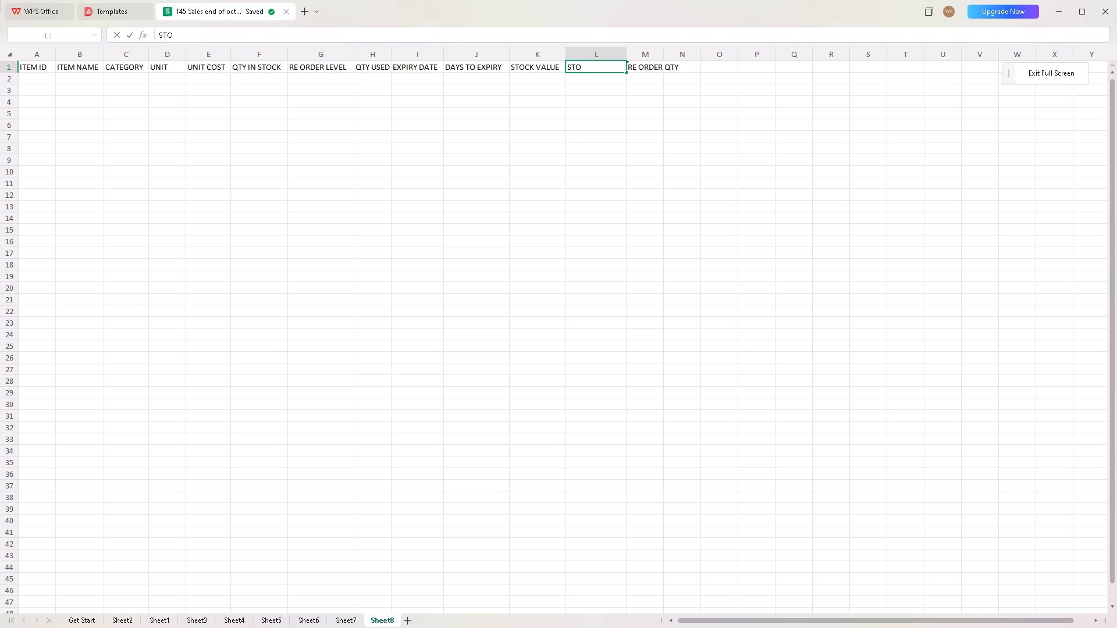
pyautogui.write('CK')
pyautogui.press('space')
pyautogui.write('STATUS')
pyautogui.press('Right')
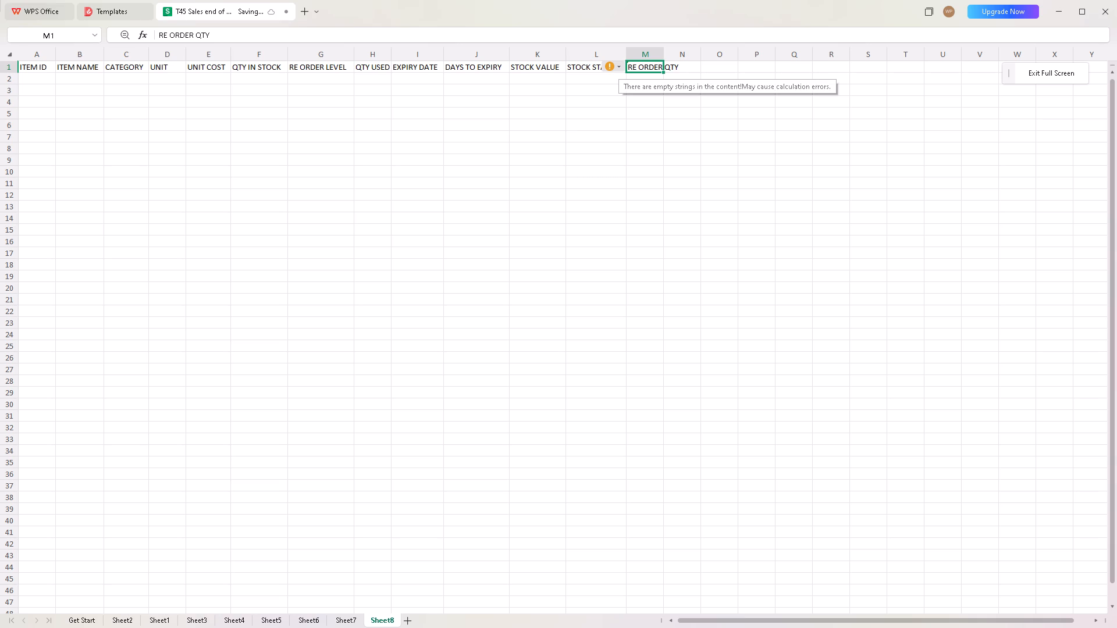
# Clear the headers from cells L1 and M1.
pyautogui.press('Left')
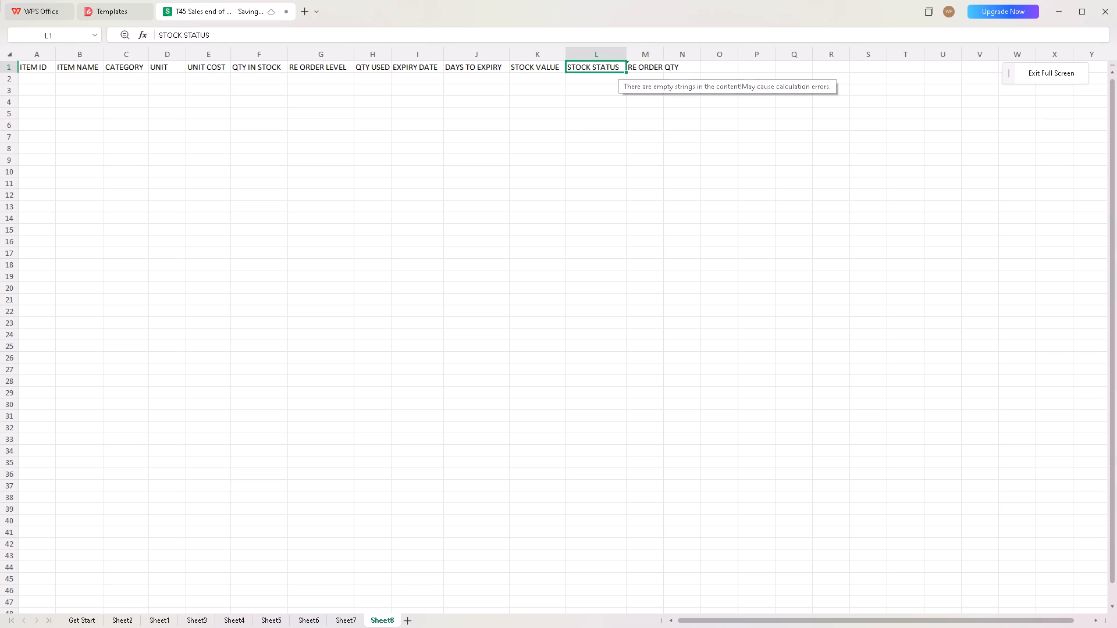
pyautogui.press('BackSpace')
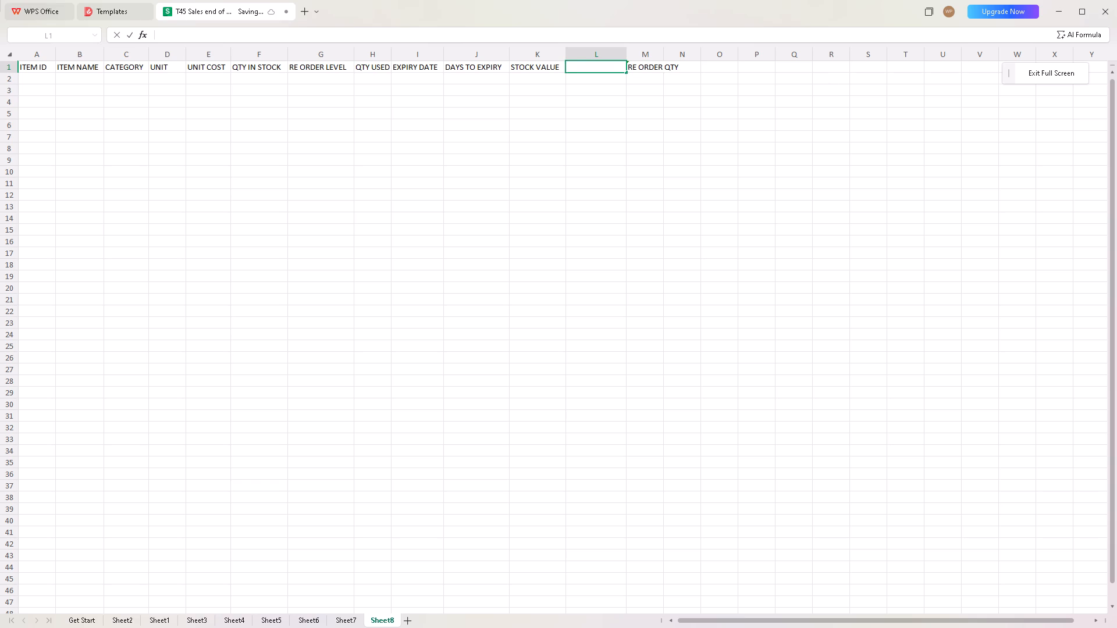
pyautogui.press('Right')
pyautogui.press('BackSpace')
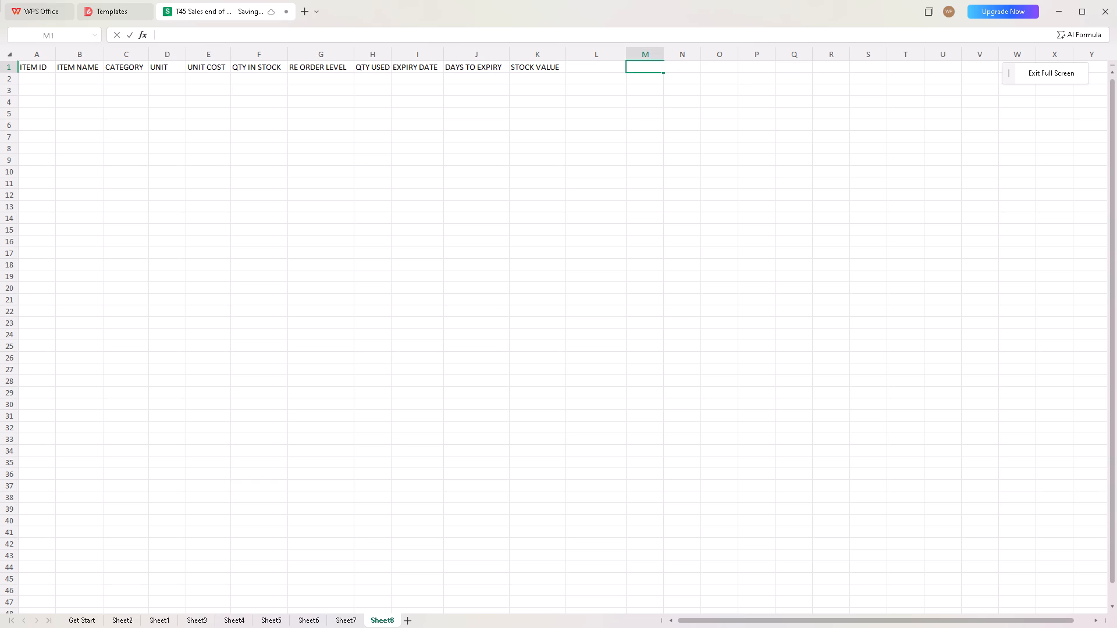
# Enter the header "STOCK STATUS" in cell L1 of the header row.
pyautogui.press('Left')
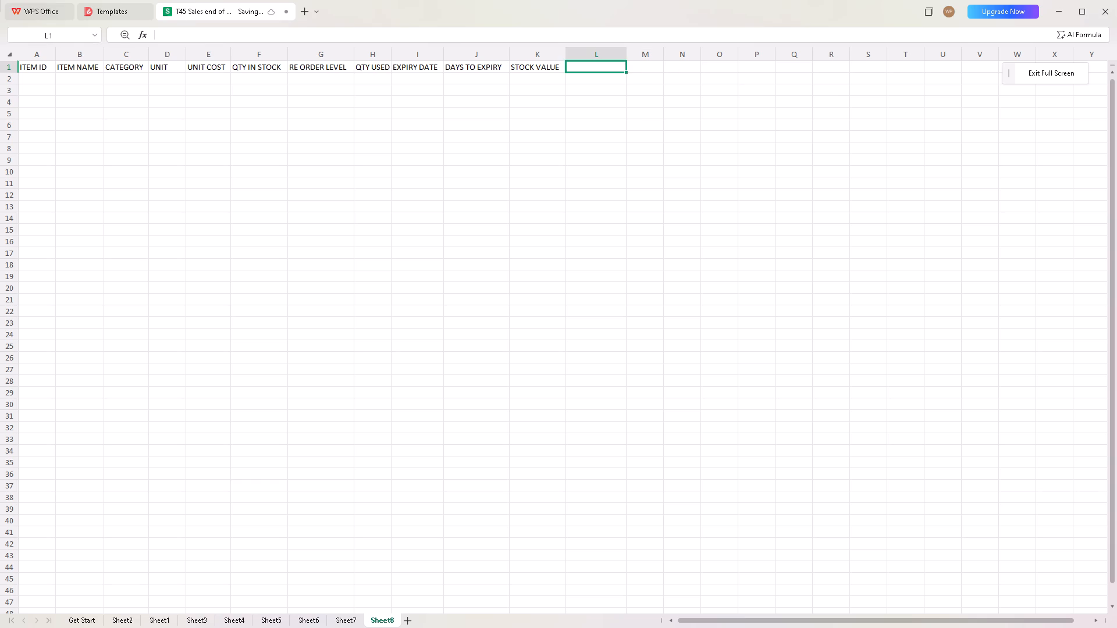
pyautogui.write('ST')
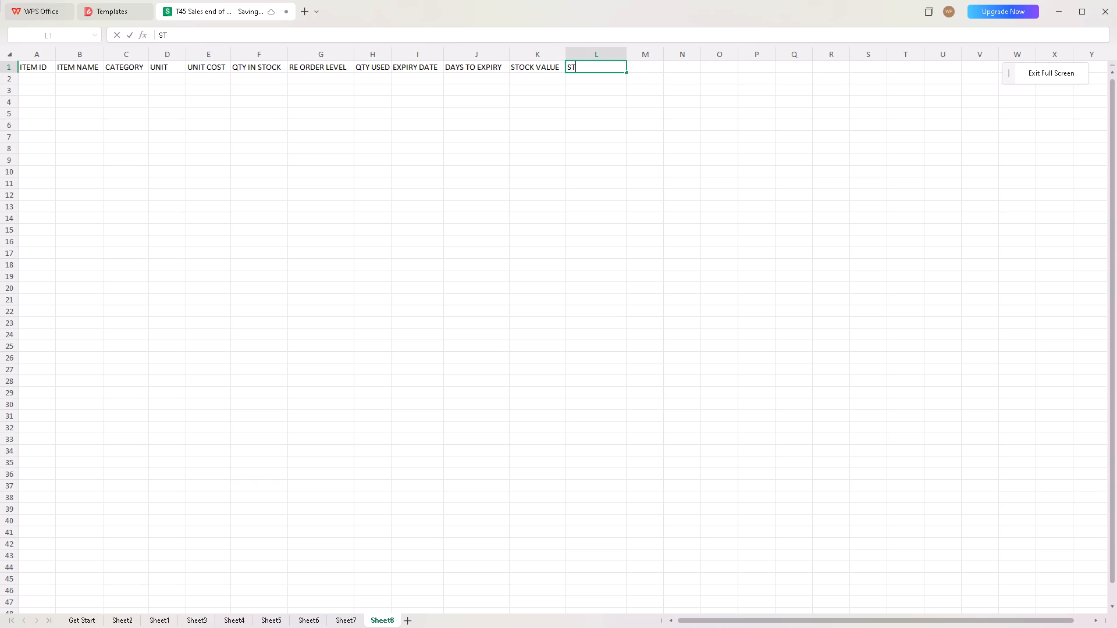
pyautogui.press('o')
pyautogui.write('CK')
pyautogui.press('space')
pyautogui.write('STATUS')
pyautogui.press('Right')
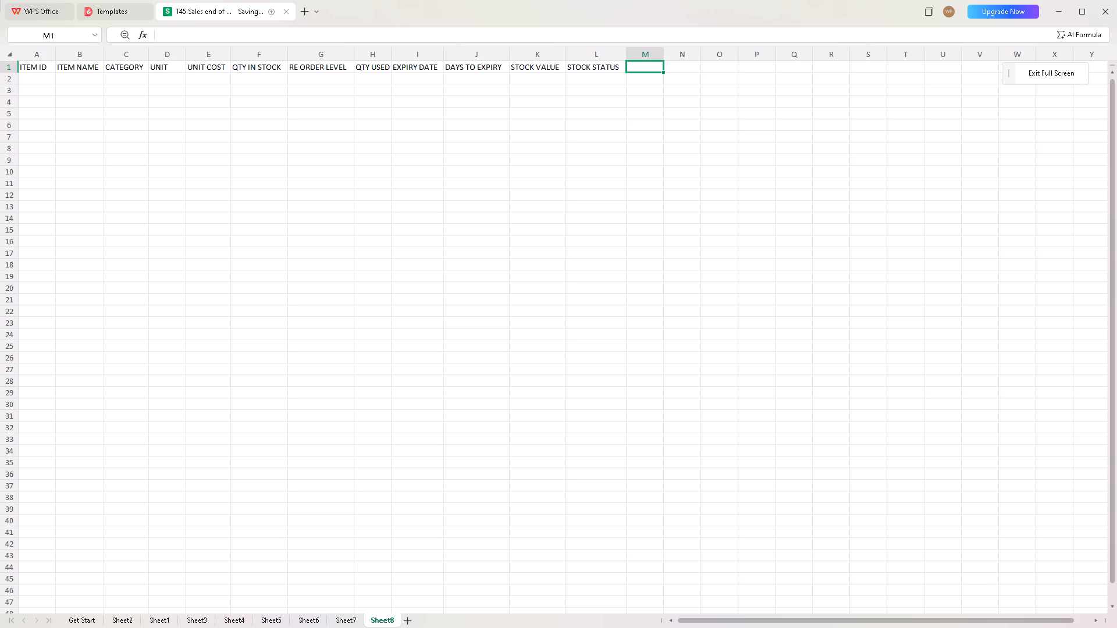
# Enter the header "RE ORDER QTY NEEDED" in cell M1 of the header row.
pyautogui.write('RE O')
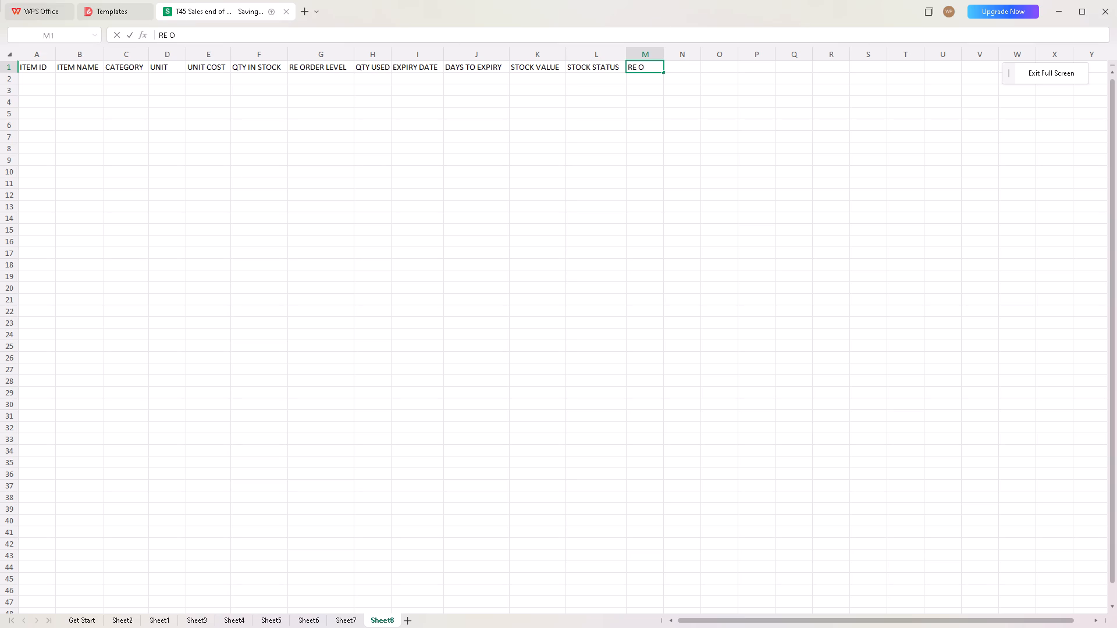
pyautogui.write('RDER')
pyautogui.press('space')
pyautogui.write('QTY')
pyautogui.press('space')
pyautogui.write('NEEDE')
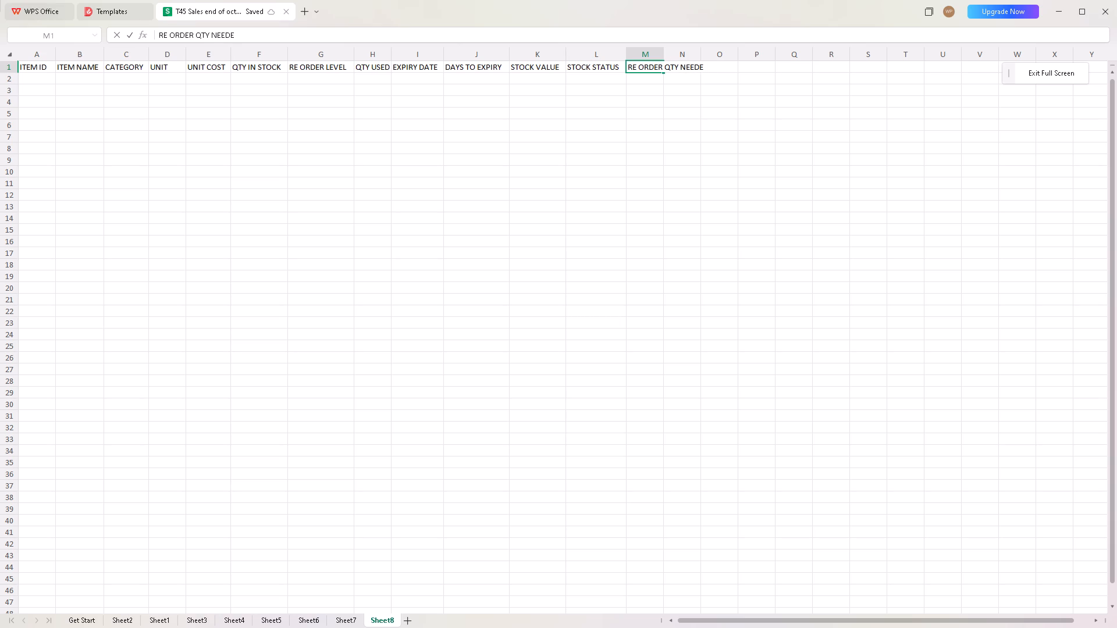
pyautogui.press('d')
pyautogui.press('Right')
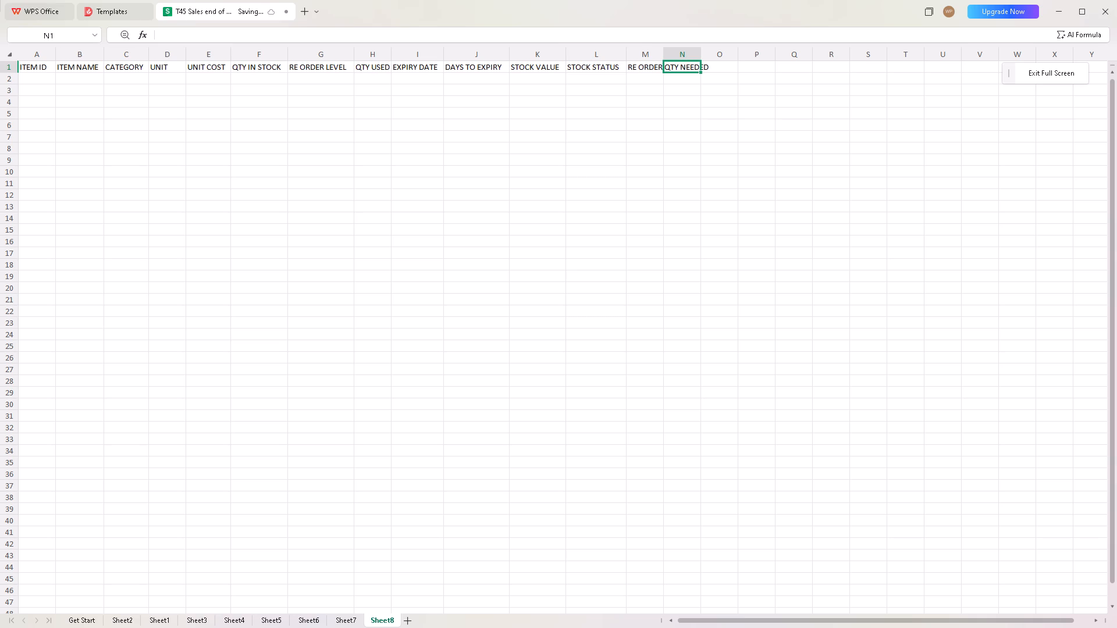
# Auto-fit column M's width to its "RE ORDER QTY NEEDED" header.
pyautogui.press('Right')
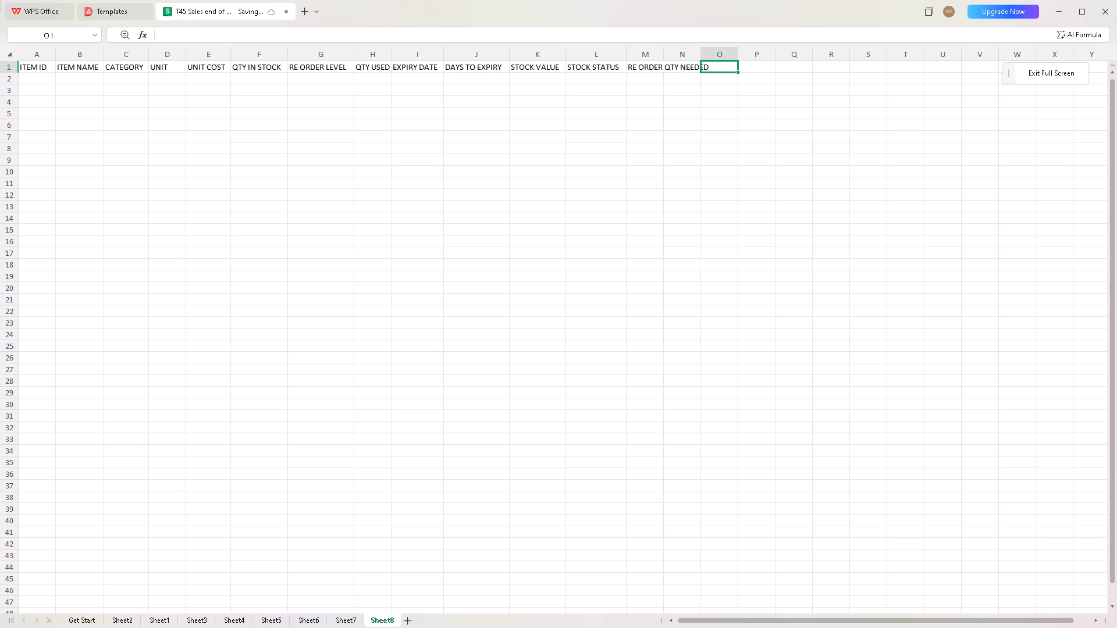
pyautogui.doubleClick(700, 60)
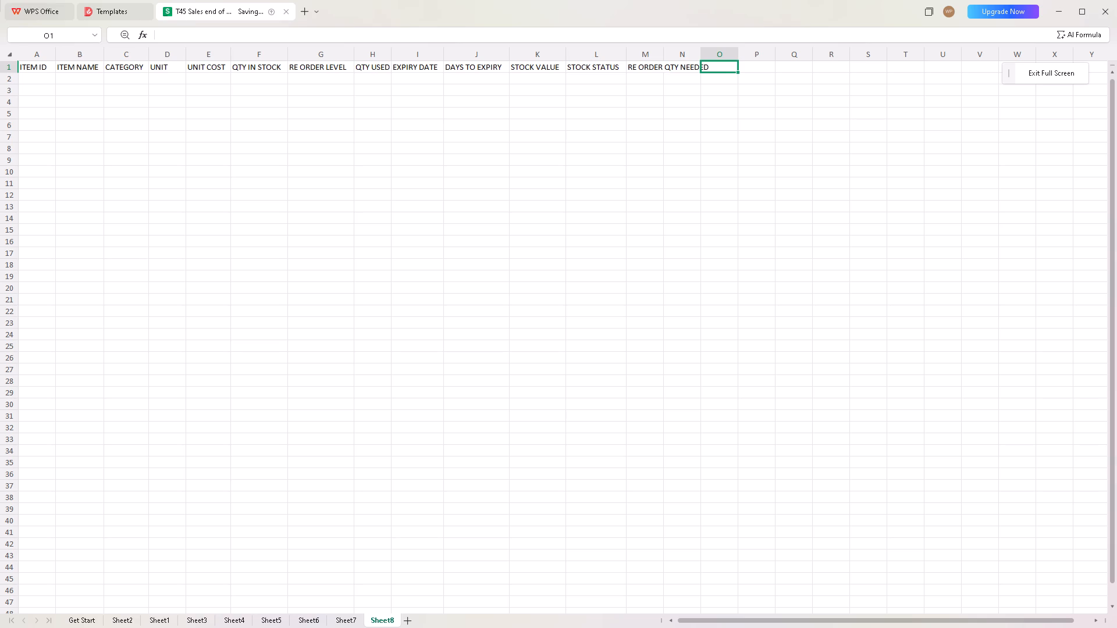
pyautogui.doubleClick(700, 59)
pyautogui.doubleClick(700, 59)
pyautogui.doubleClick(700, 59)
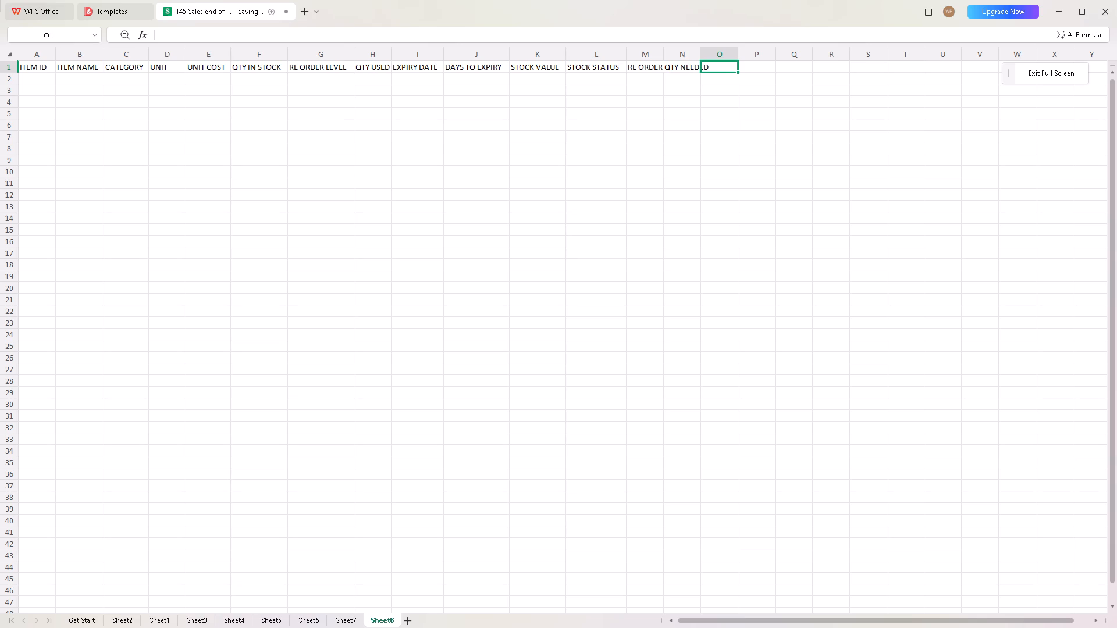
pyautogui.click(700, 59)
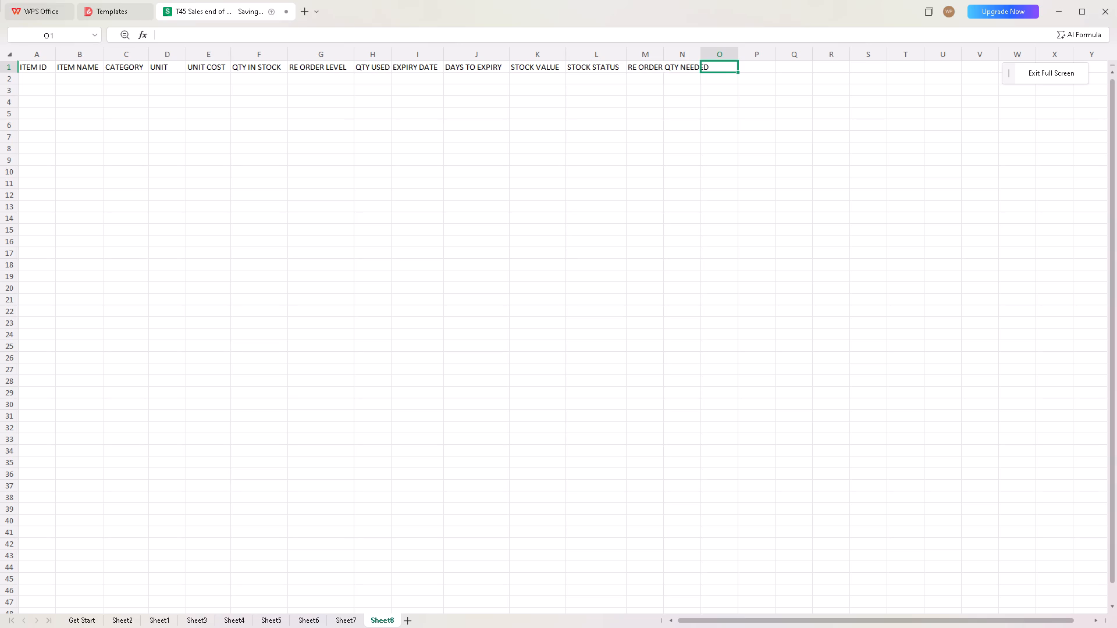
pyautogui.click(700, 57)
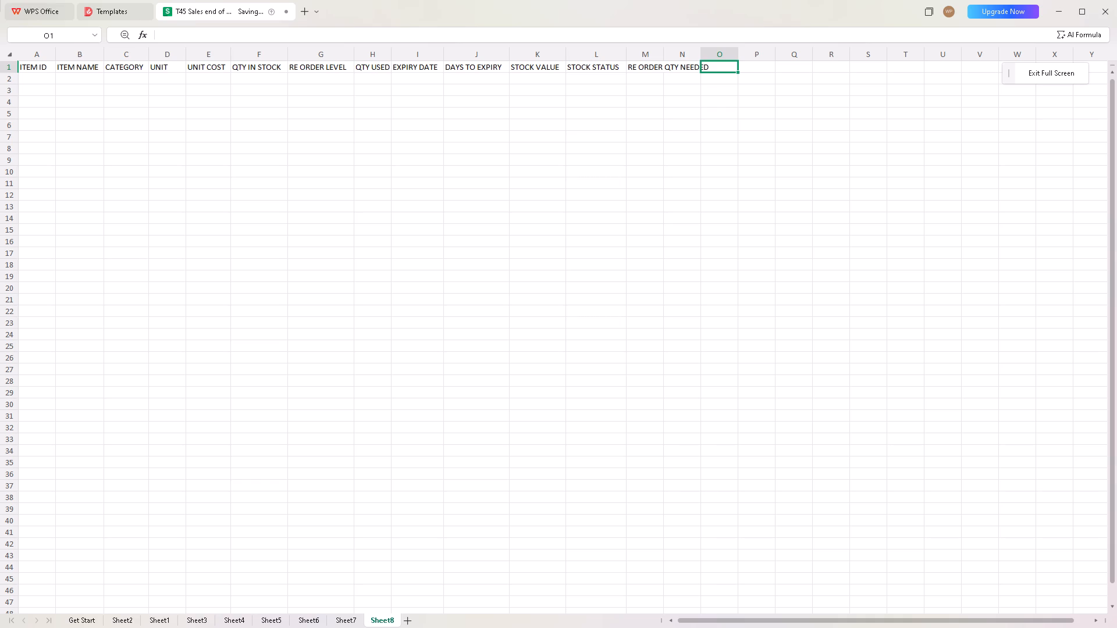
pyautogui.doubleClick(700, 57)
pyautogui.press('Left')
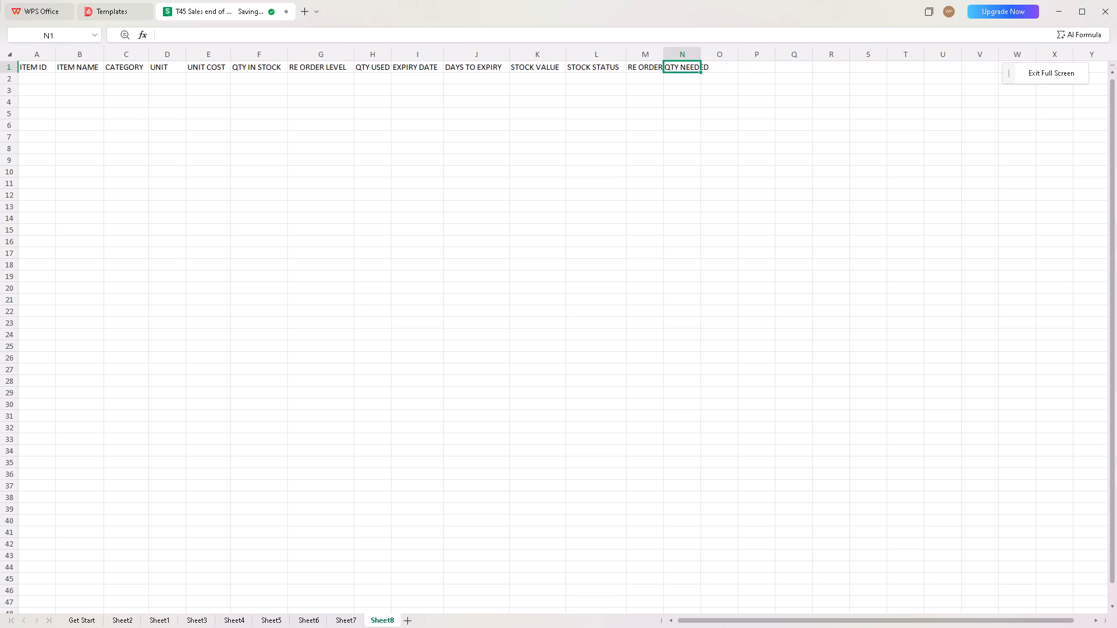
pyautogui.click(664, 59)
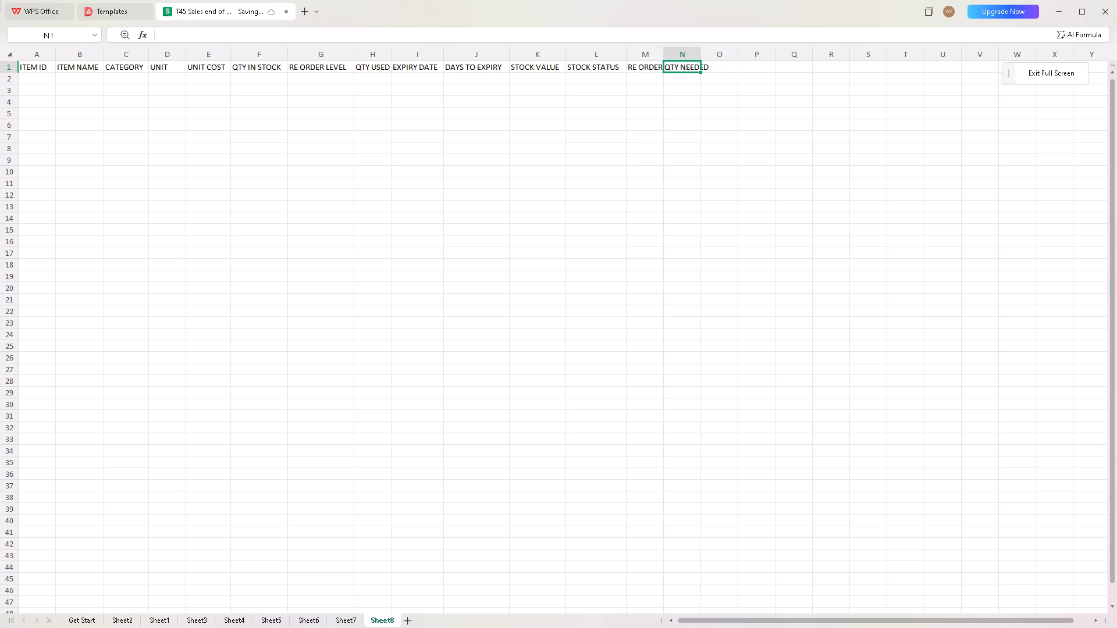
pyautogui.doubleClick(664, 59)
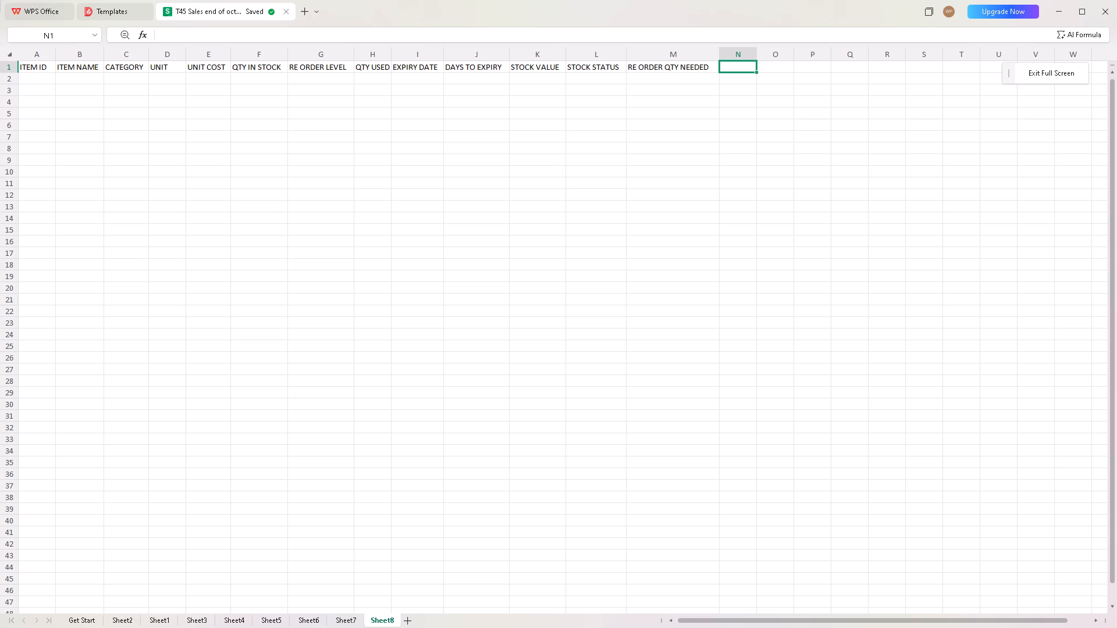
# Enter the header "RE ORDER COST" in cell N1 of the header row.
pyautogui.write('RE')
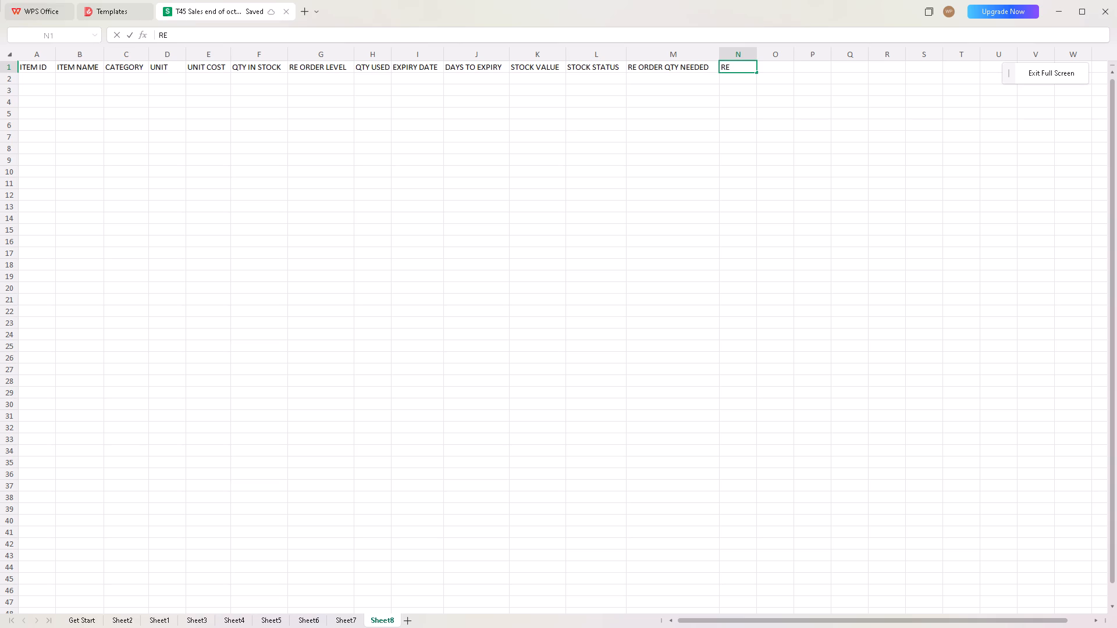
pyautogui.press('space')
pyautogui.write('OR')
pyautogui.write('DER')
pyautogui.press('space')
pyautogui.write('C')
pyautogui.press('o')
pyautogui.write('ST')
pyautogui.press('Right')
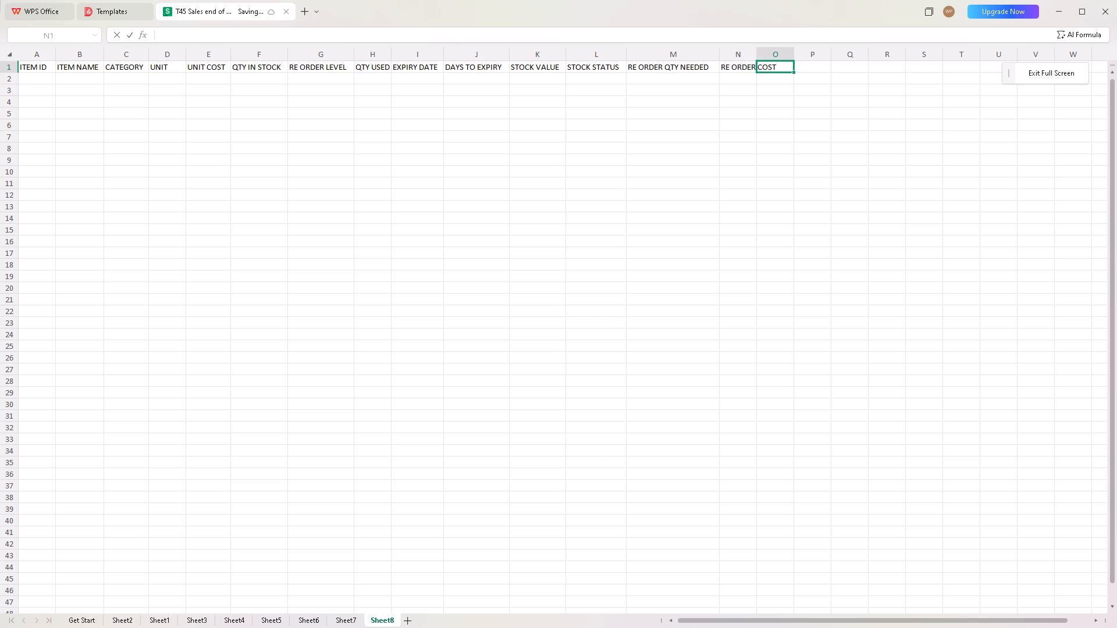
# Auto-fit column N's width to its "RE ORDER COST" header.
pyautogui.doubleClick(755, 58)
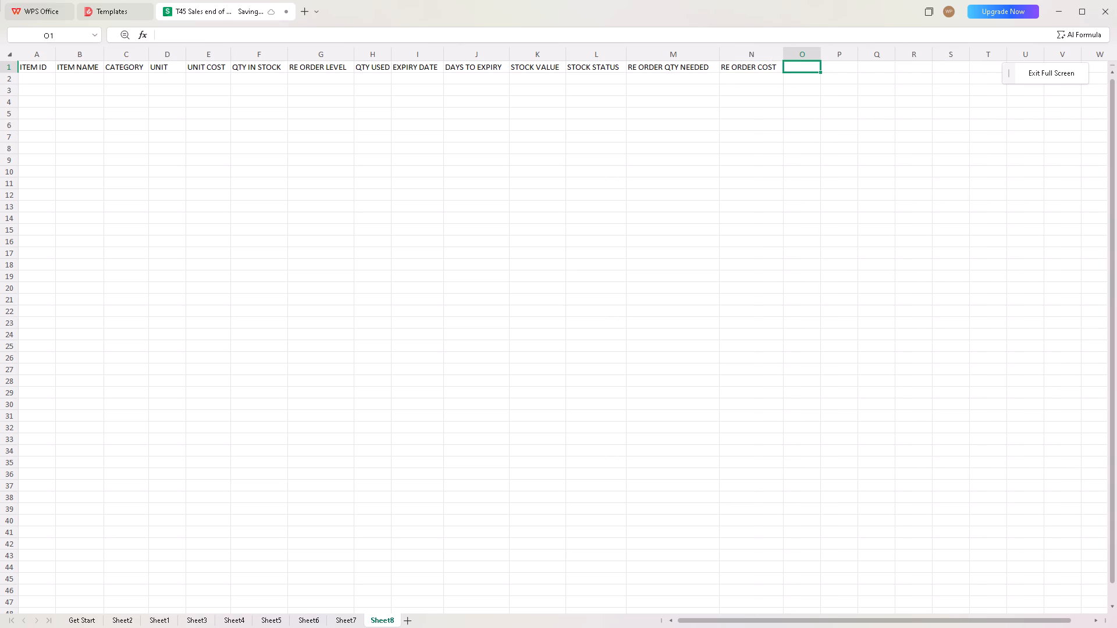
# Select cell A2, the first data cell under the "ITEM ID" header.
pyautogui.click(35, 80)
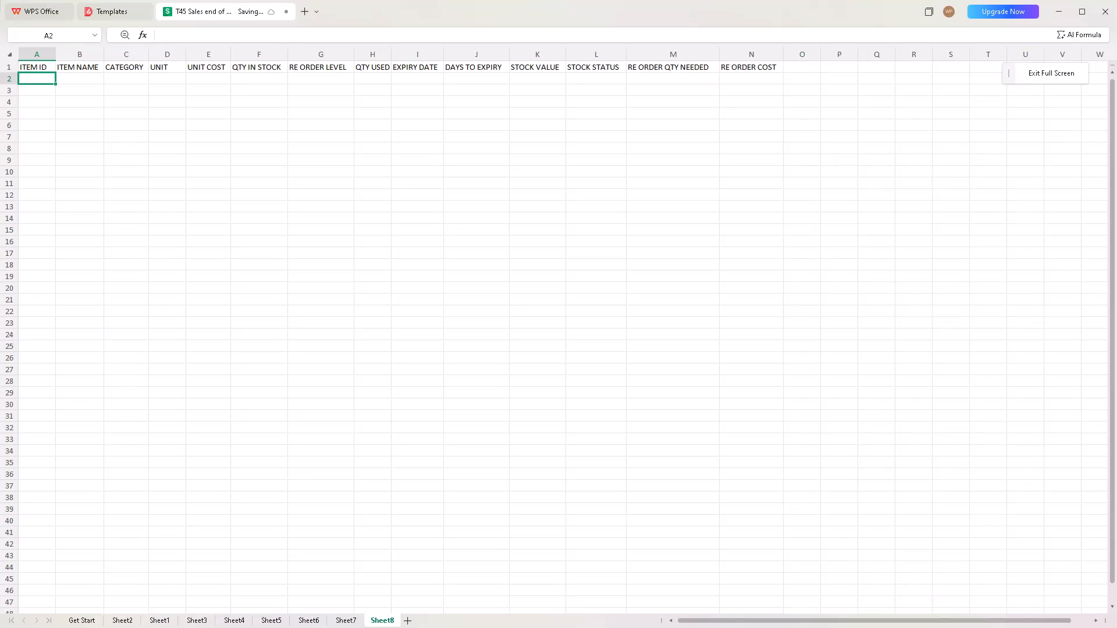
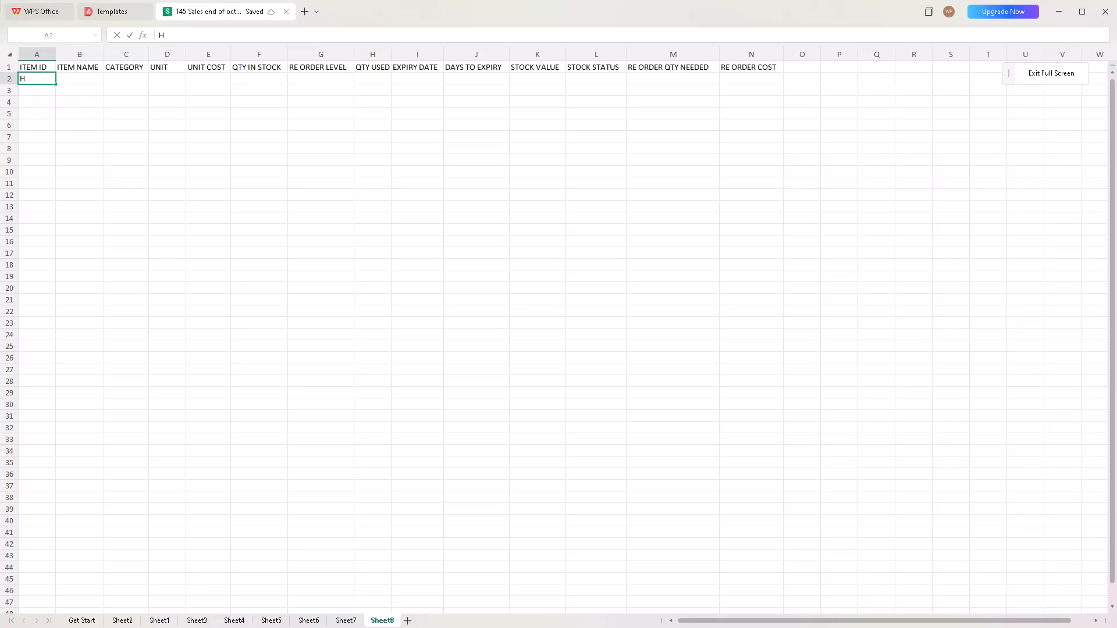
# Enter the item IDs H102, H103 and H104 in cells A2 to A4 of the ITEM ID column.
pyautogui.write('102')
pyautogui.press('Down')
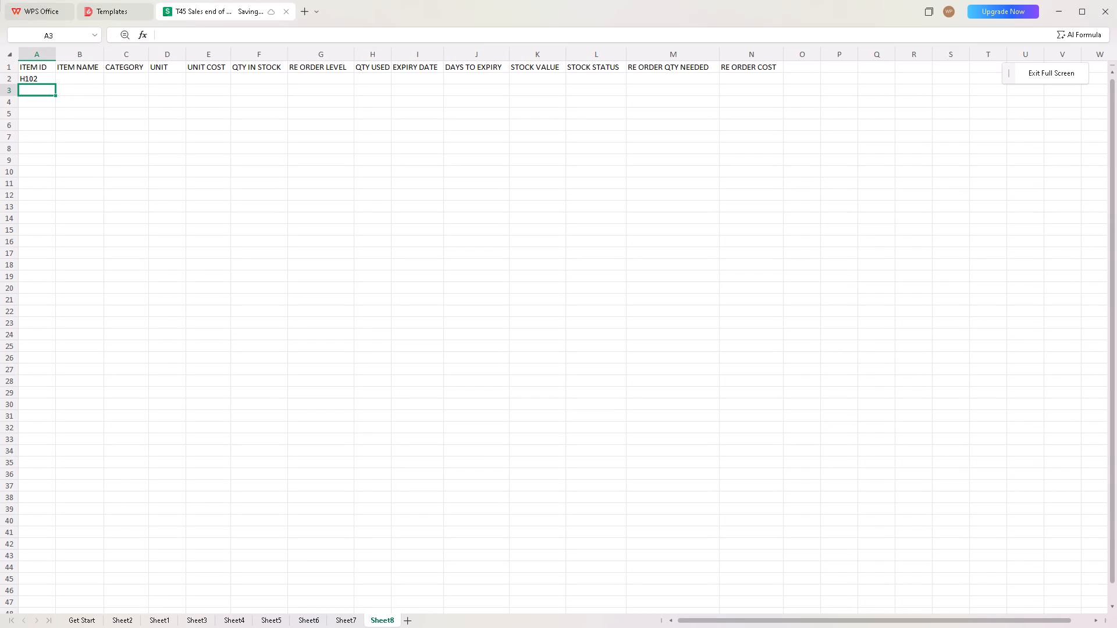
pyautogui.press('h')
pyautogui.write('103')
pyautogui.press('Down')
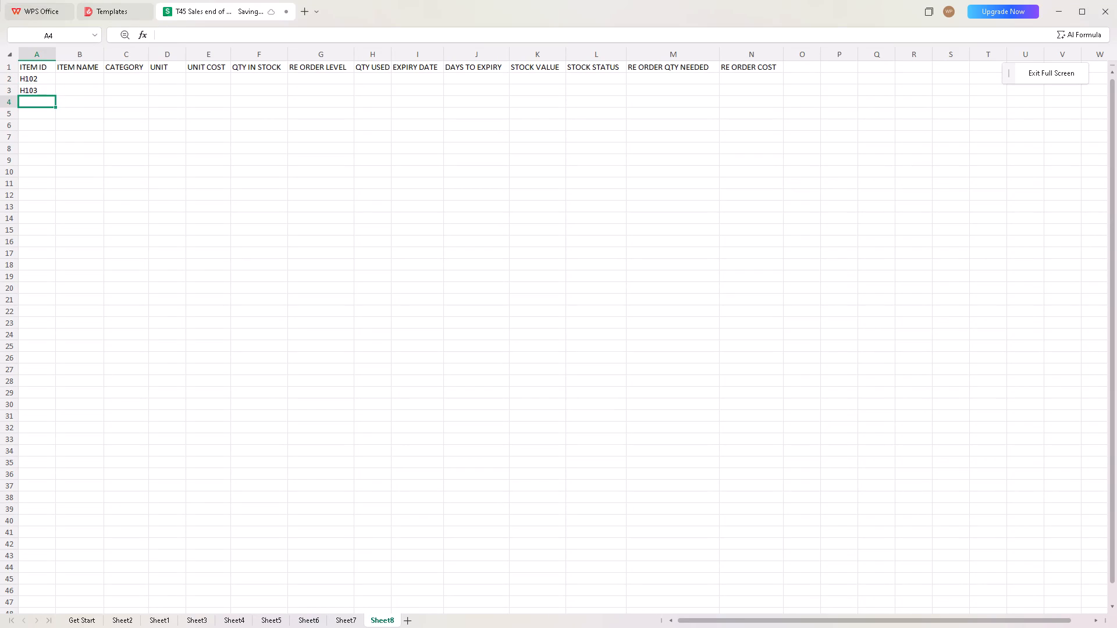
pyautogui.press('h')
pyautogui.write('104')
pyautogui.press('Down')
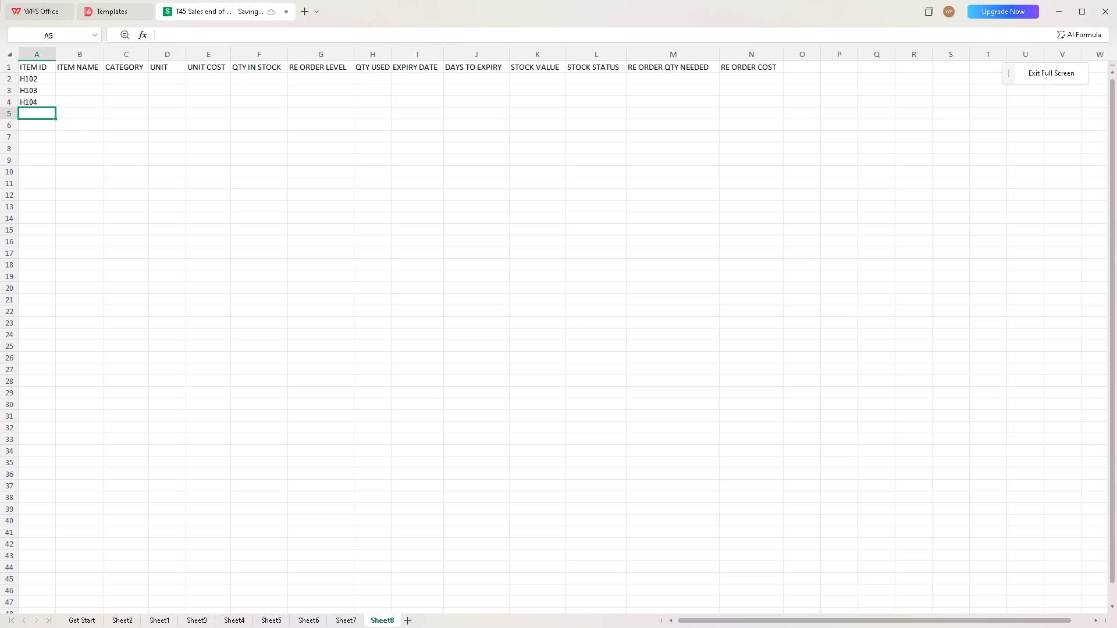
# Continue the ITEM ID column with H105, H106 and H107 in cells A5 to A7.
pyautogui.press('h')
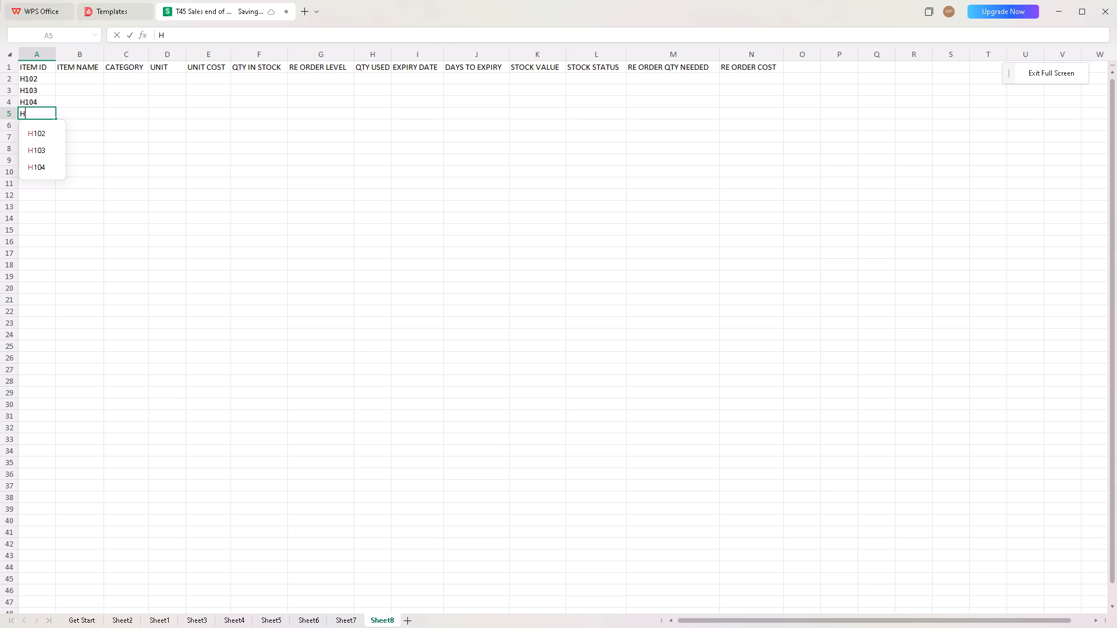
pyautogui.write('10')
pyautogui.press('5')
pyautogui.press('Down')
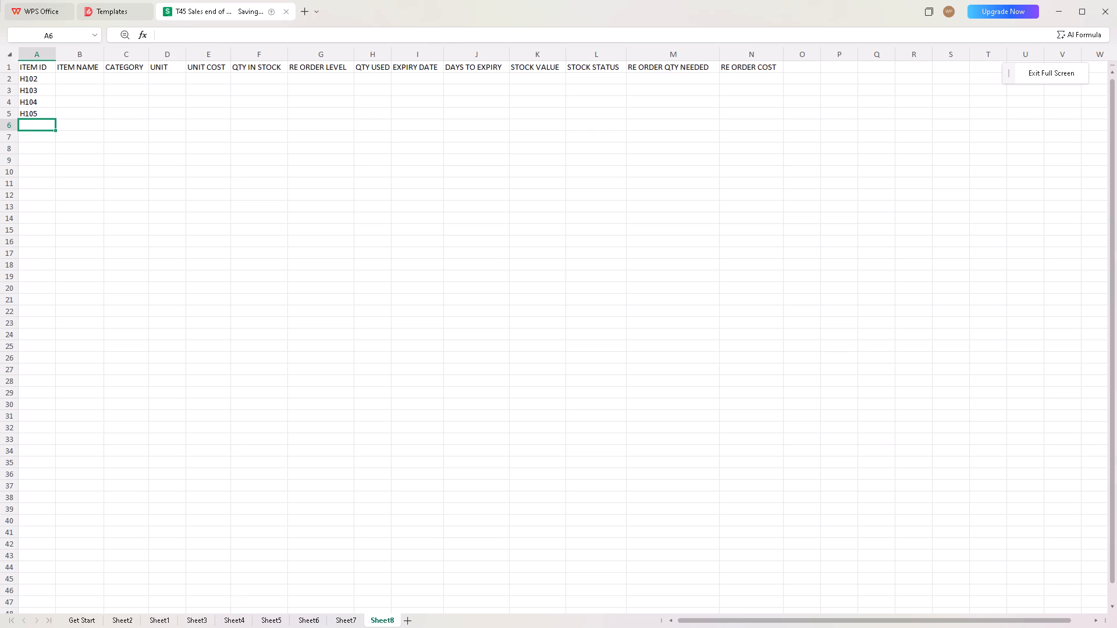
pyautogui.press('h')
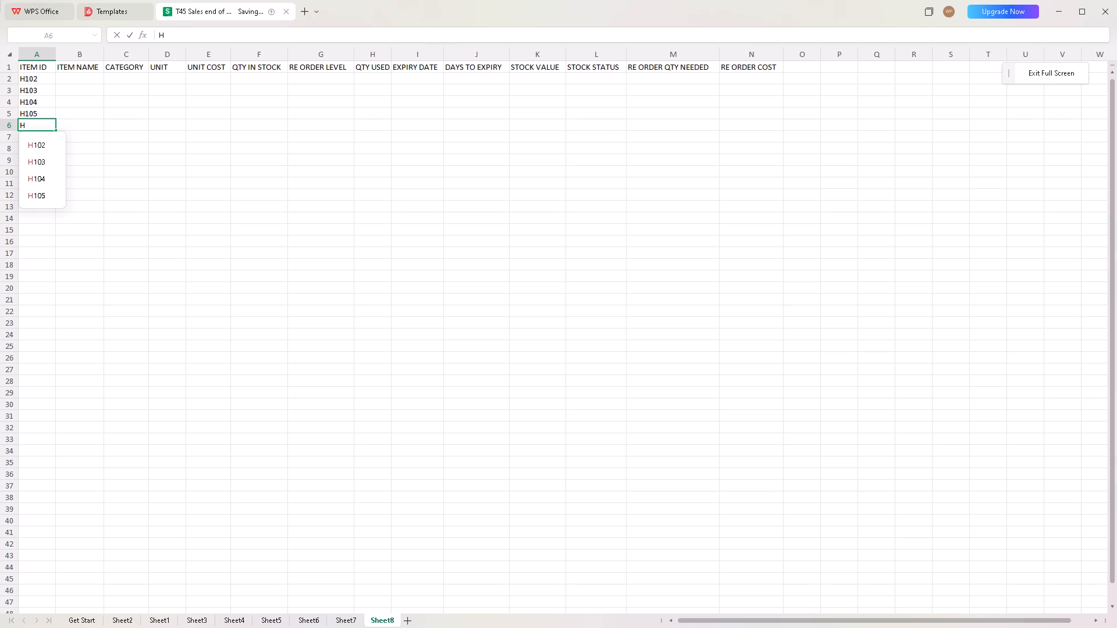
pyautogui.write('106')
pyautogui.press('Down')
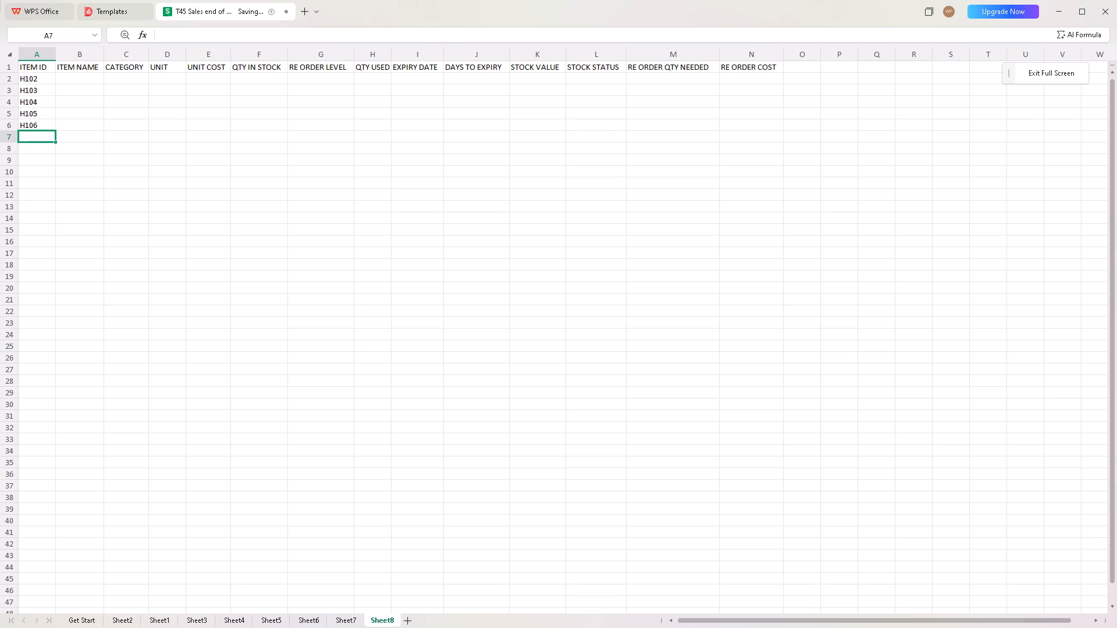
pyautogui.press('h')
pyautogui.write('107')
pyautogui.press('Down')
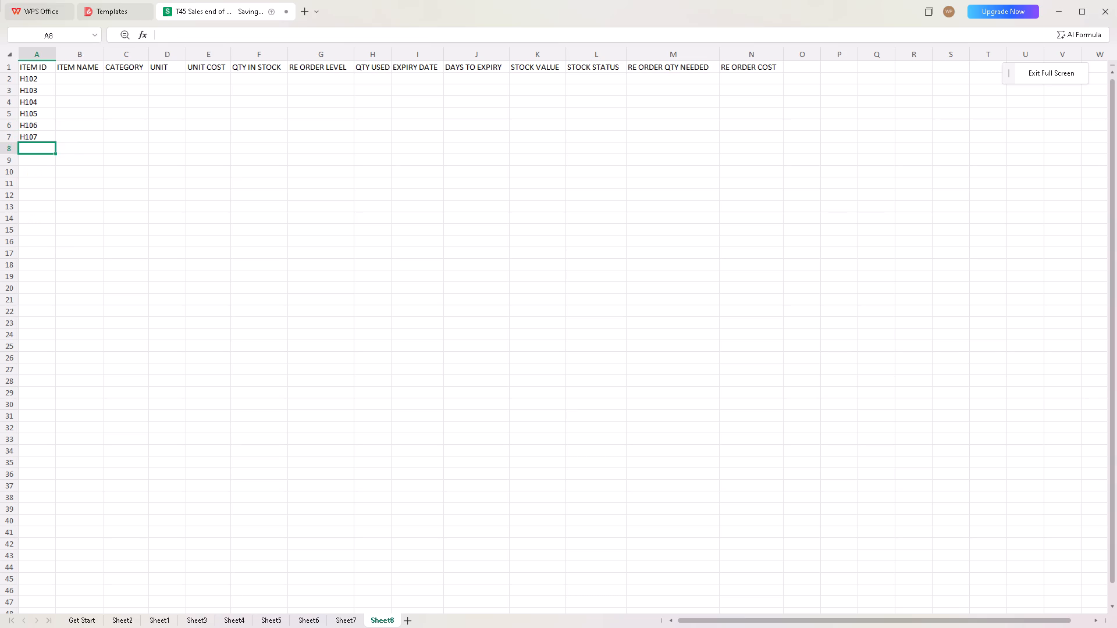
# Continue the ITEM ID column with H108, H109 and H110 in cells A8 to A10.
pyautogui.write('H10')
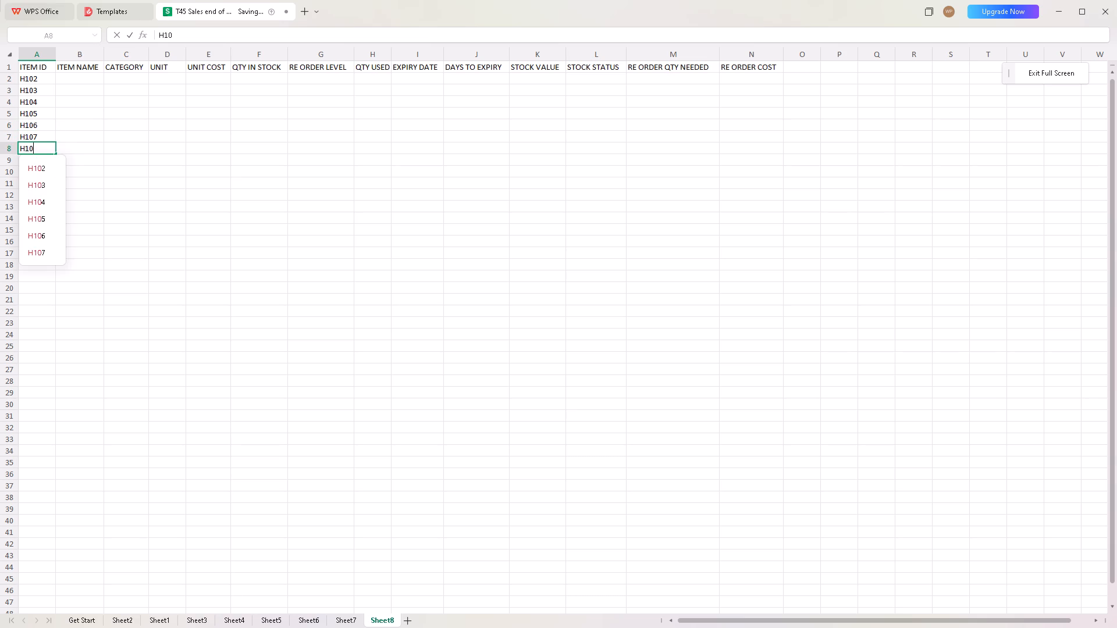
pyautogui.press('8')
pyautogui.press('Down')
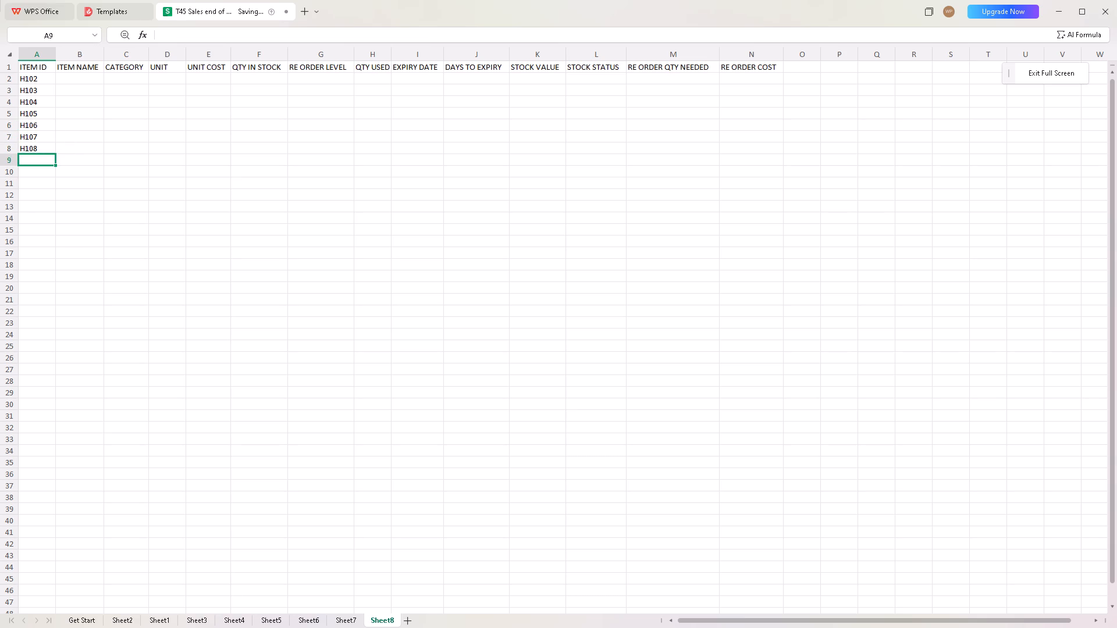
pyautogui.write('H10')
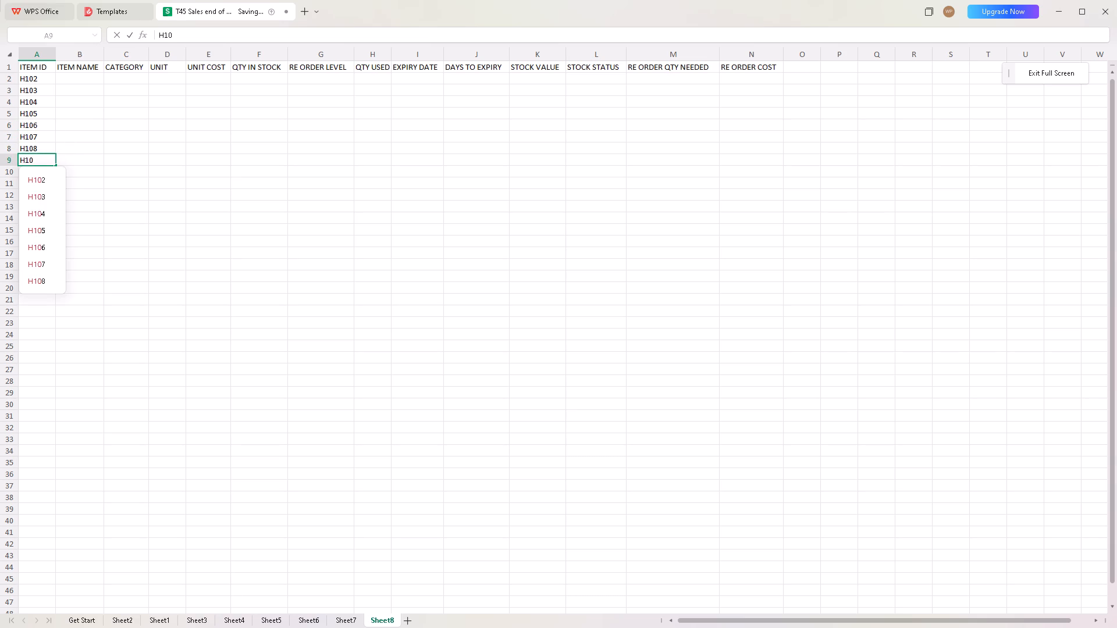
pyautogui.press('9')
pyautogui.press('Down')
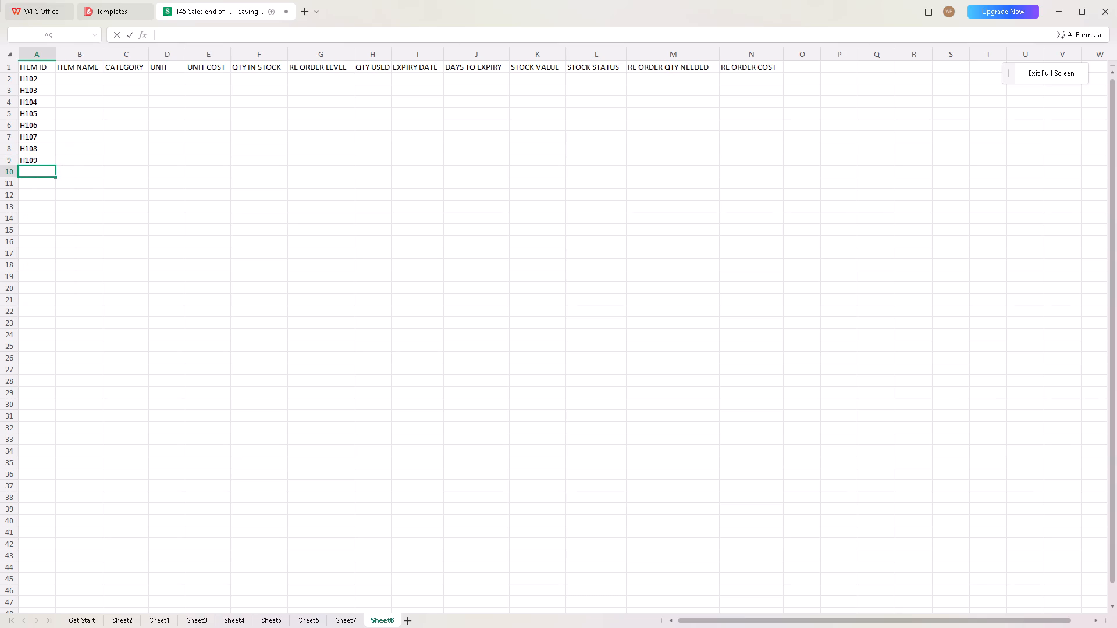
pyautogui.press('h')
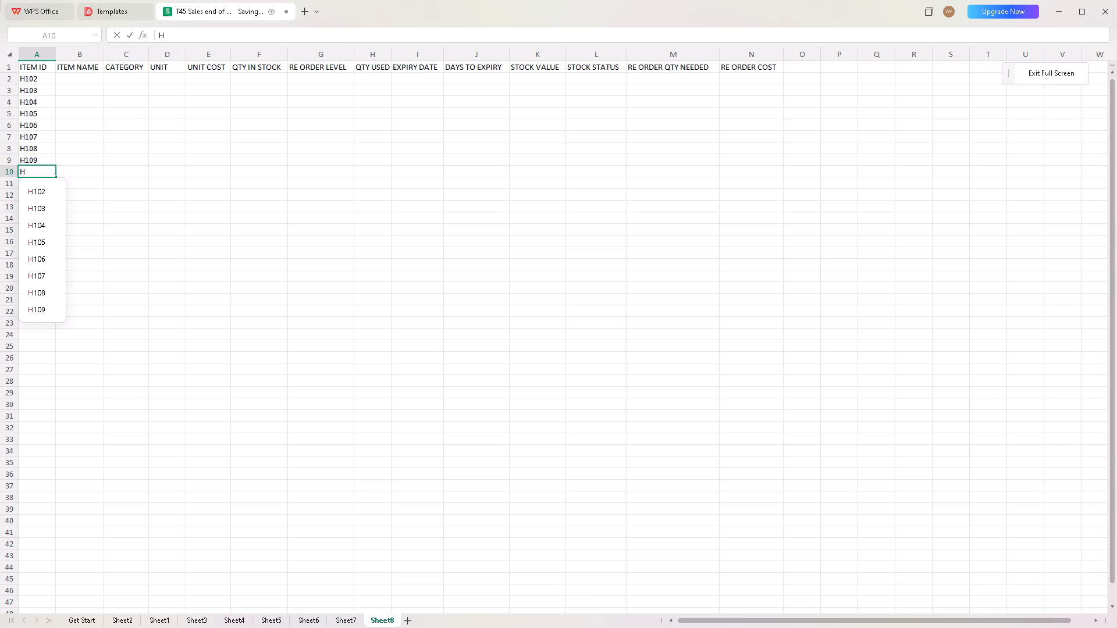
pyautogui.press('1')
pyautogui.write('10')
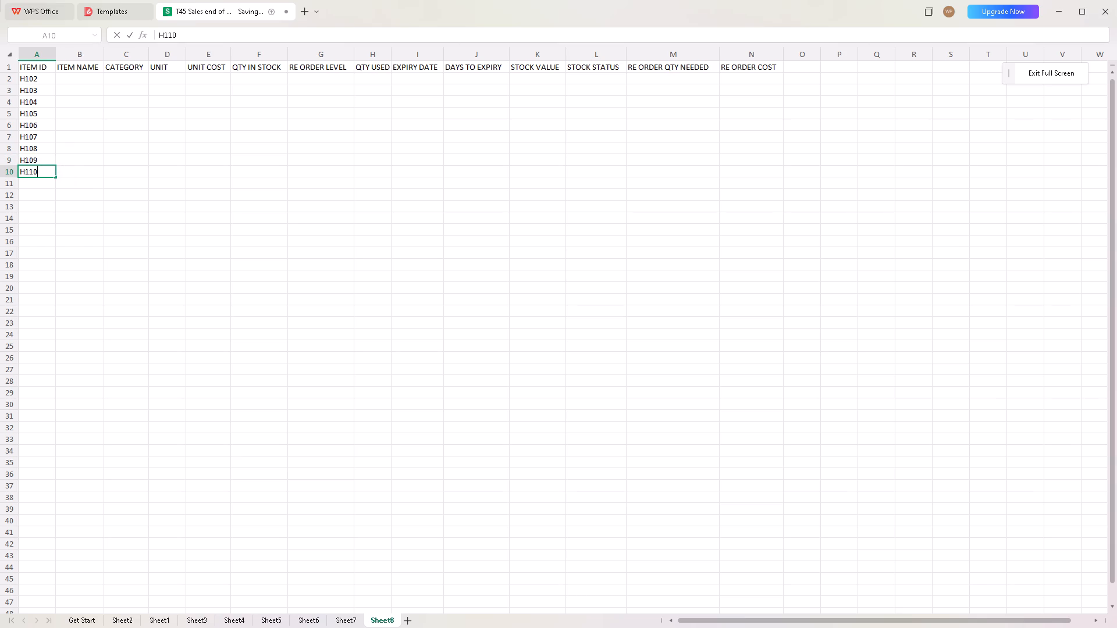
pyautogui.press('Down')
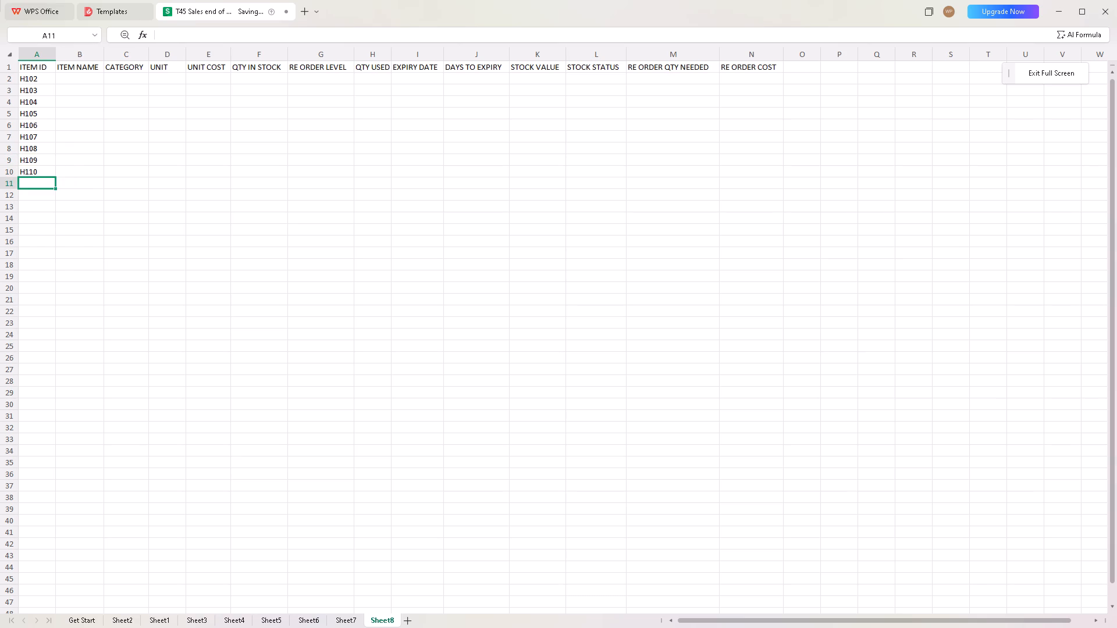
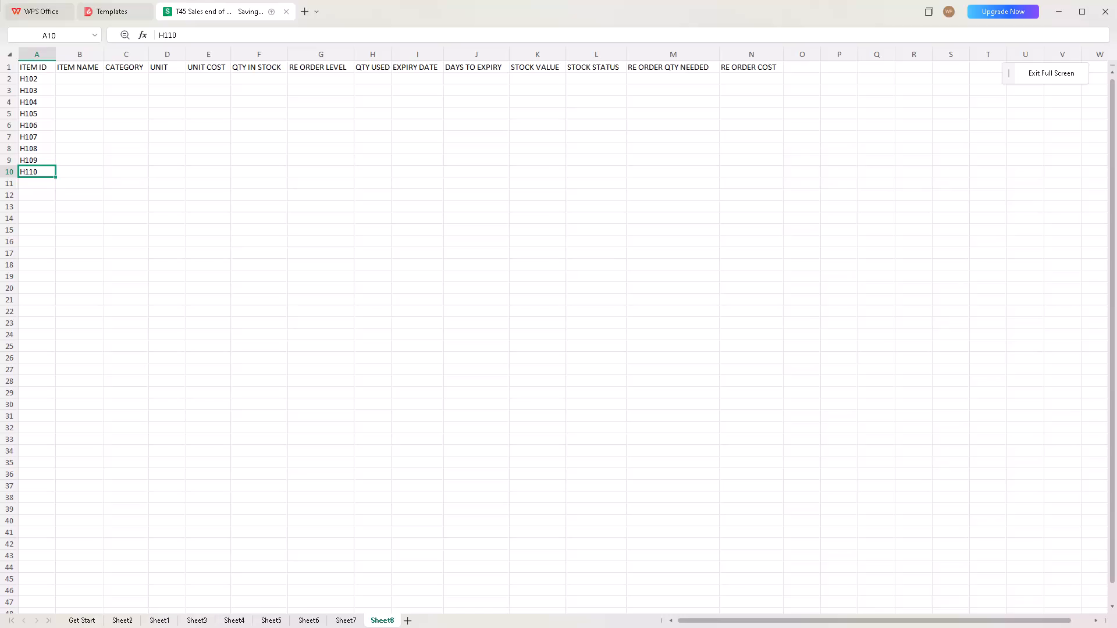
# Enter Amoxicillin 500g as the ITEM NAME for item H102 in cell B2.
pyautogui.press('Up')
pyautogui.press('Up')
pyautogui.press('Up')
pyautogui.press('Up')
pyautogui.press('Up')
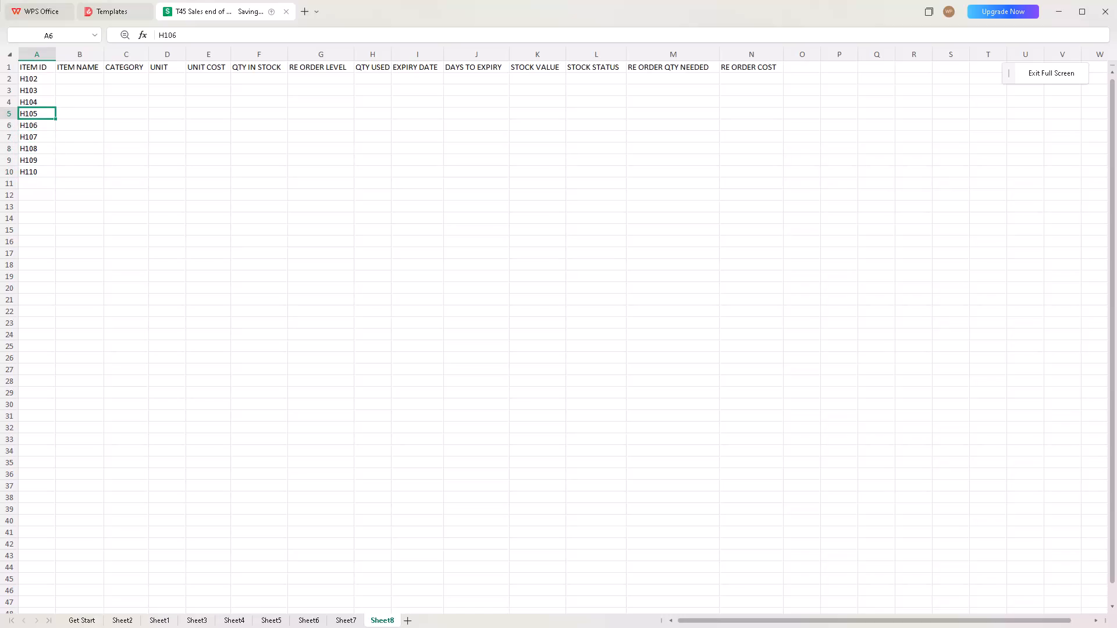
pyautogui.press('Up')
pyautogui.press('Up')
pyautogui.press('Up')
pyautogui.press('Right')
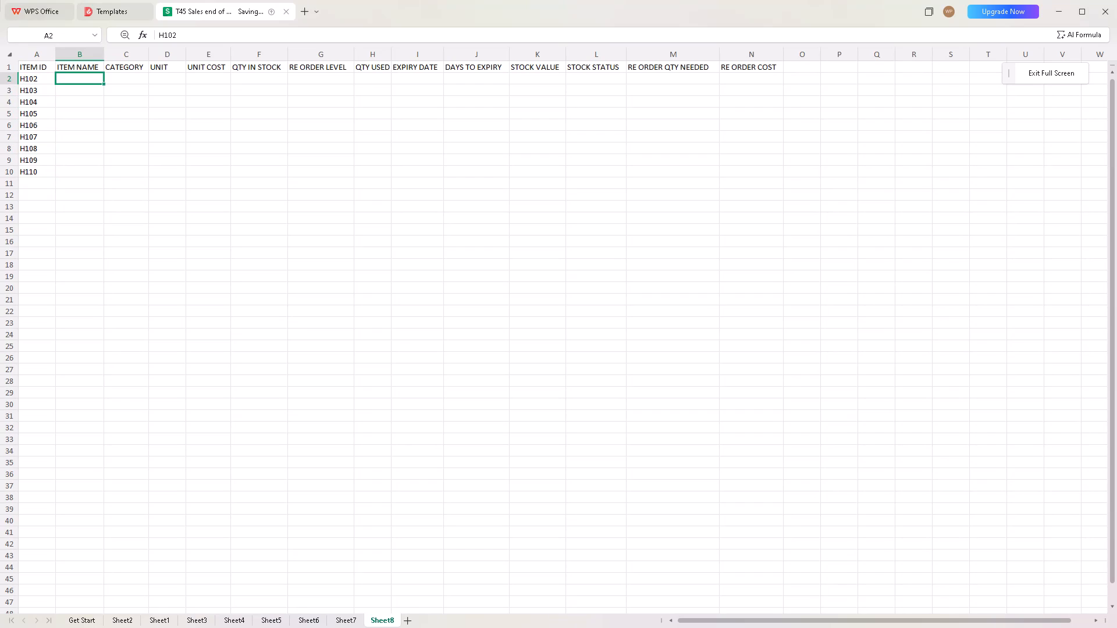
pyautogui.press('a')
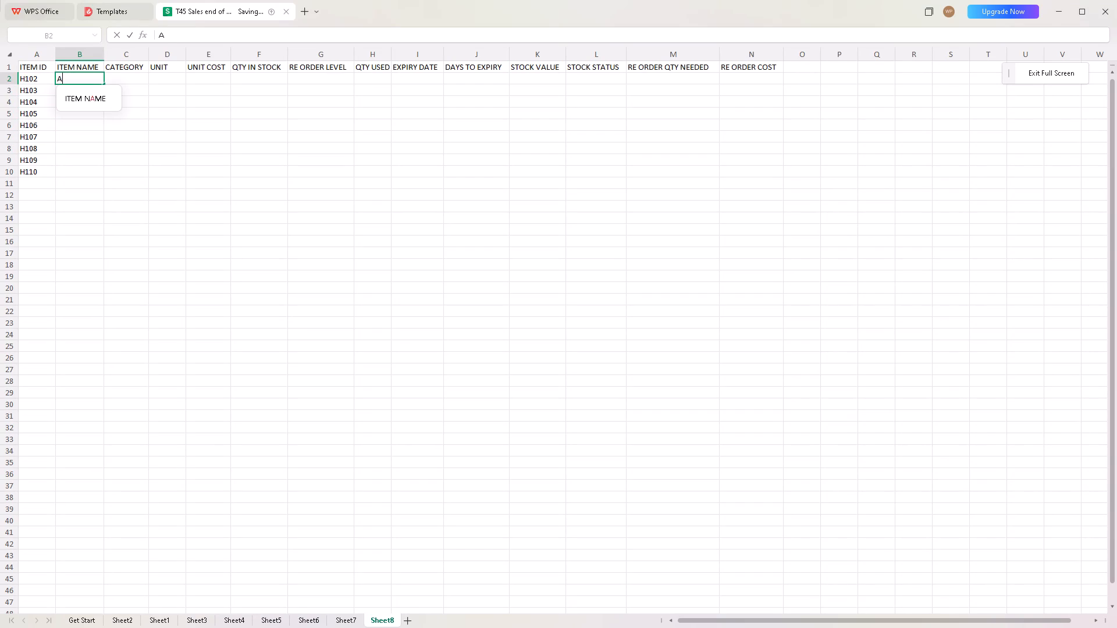
pyautogui.write('mo')
pyautogui.write('xilim')
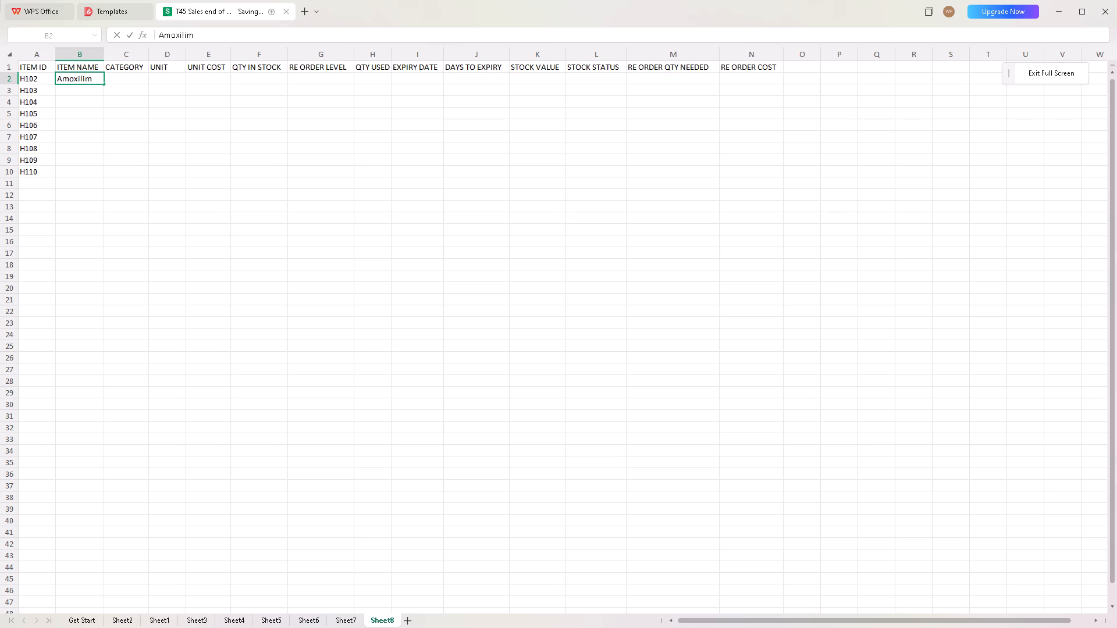
pyautogui.press('BackSpace')
pyautogui.press('n')
pyautogui.press('BackSpace')
pyautogui.press('BackSpace')
pyautogui.press('BackSpace')
pyautogui.write('ci')
pyautogui.write('llin')
pyautogui.press('space')
pyautogui.write('500')
pyautogui.press('g')
pyautogui.press('Down')
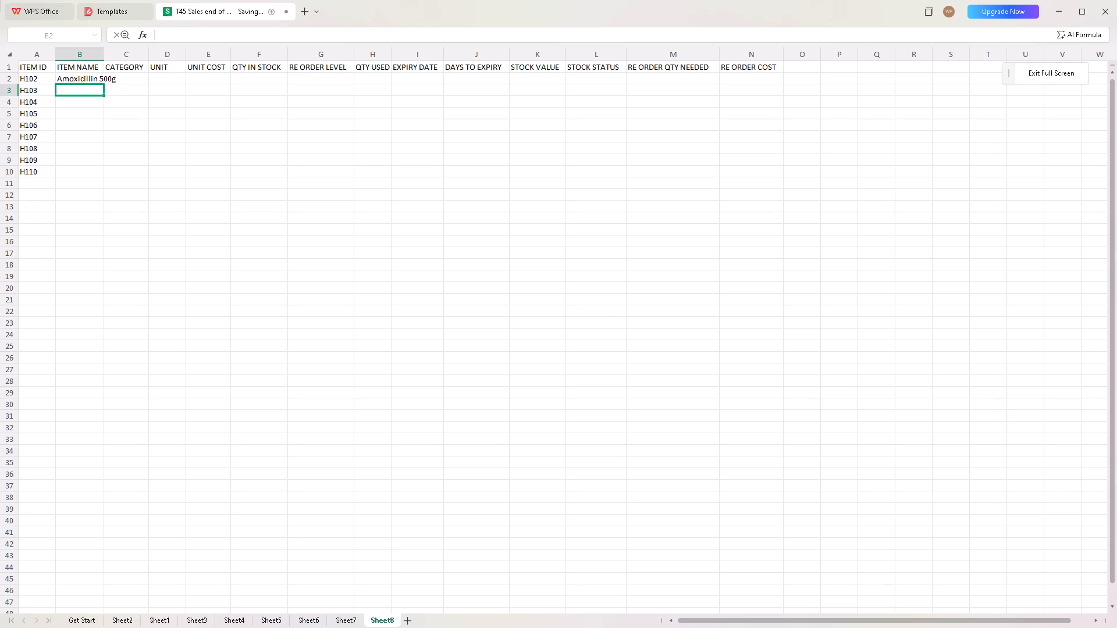
# Auto-fit the width of the ITEM NAME column to its contents.
pyautogui.press('Up')
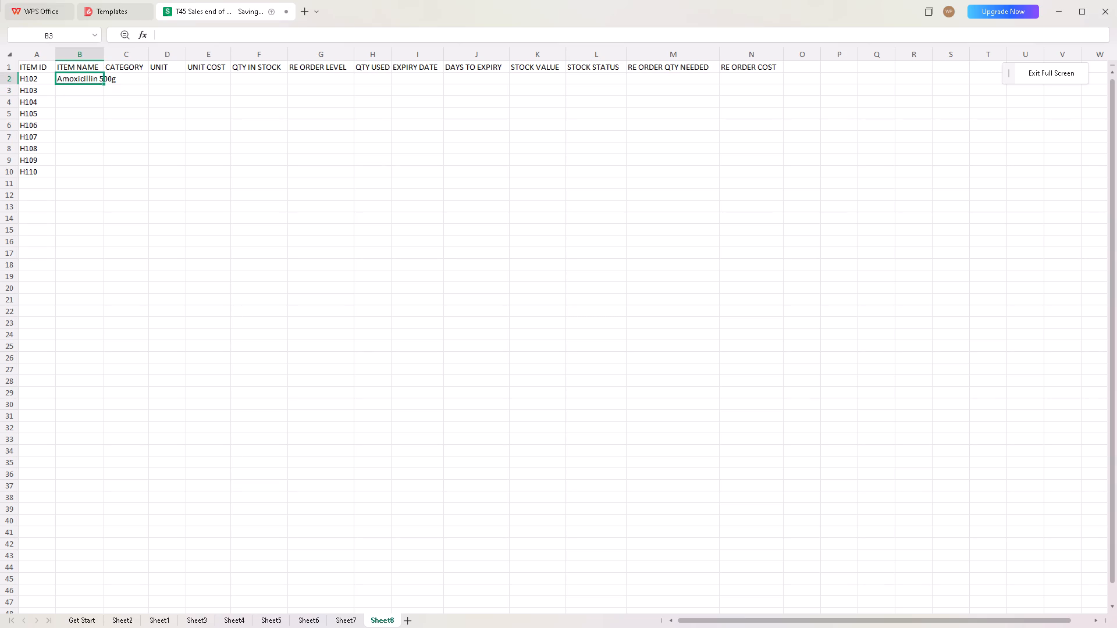
pyautogui.click(103, 60)
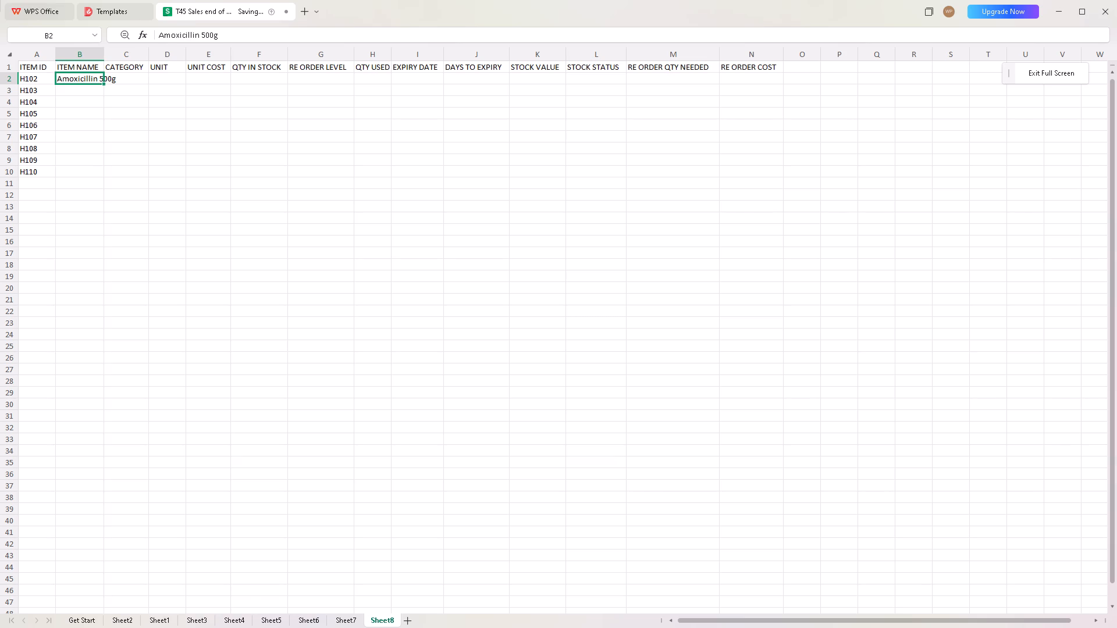
pyautogui.doubleClick(103, 60)
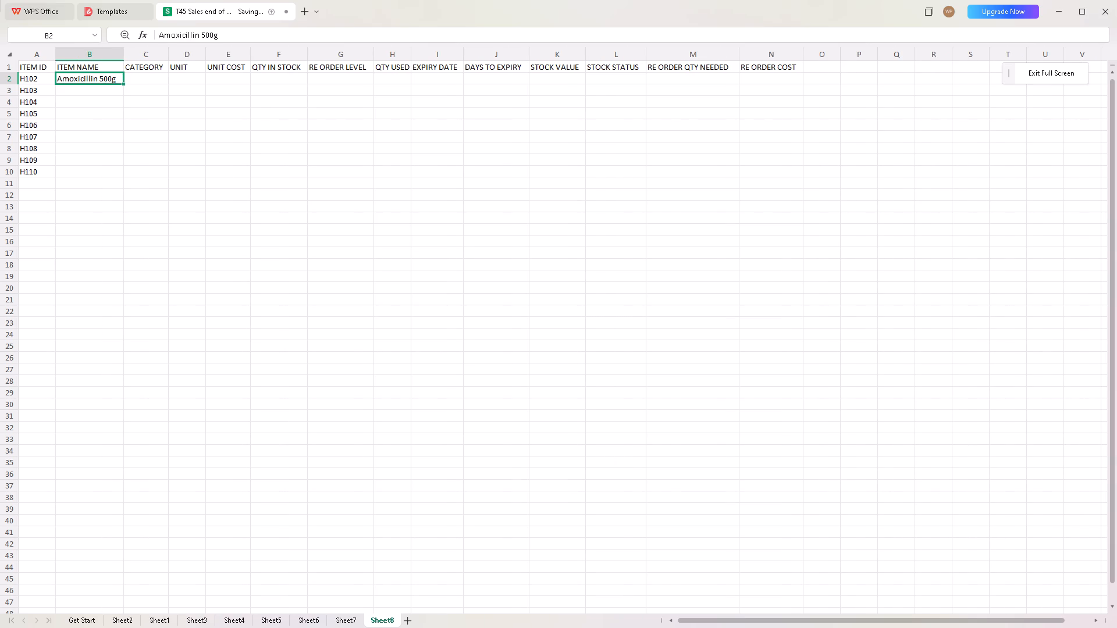
# Enter medicine as the CATEGORY for item H102 in cell C2.
pyautogui.press('Down')
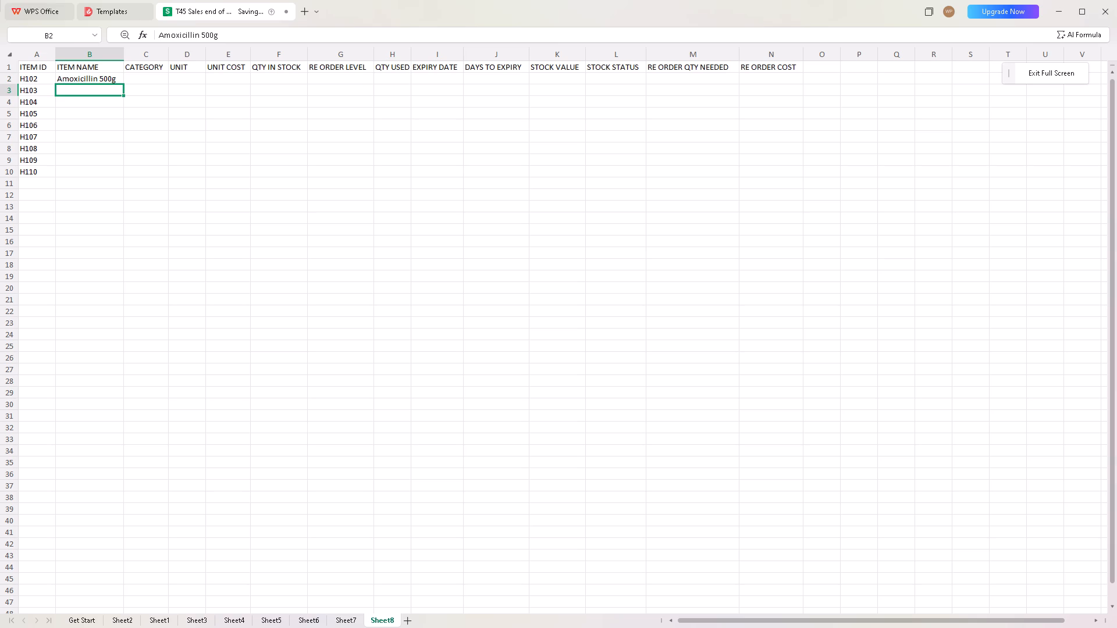
pyautogui.press('Up')
pyautogui.press('Right')
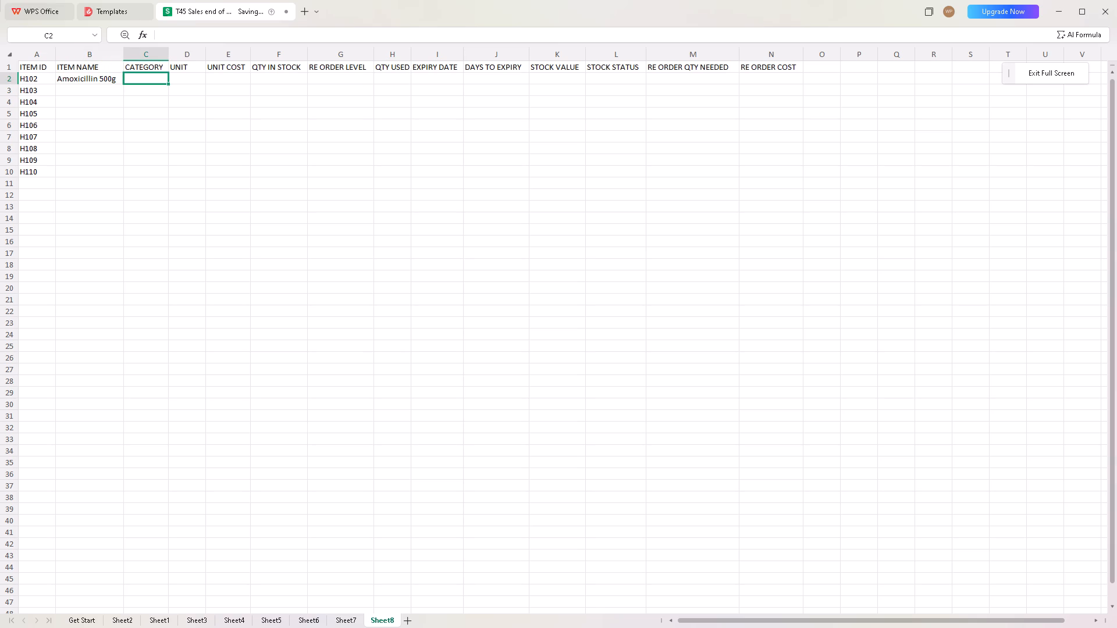
pyautogui.press('m')
pyautogui.write('edi')
pyautogui.write('cine')
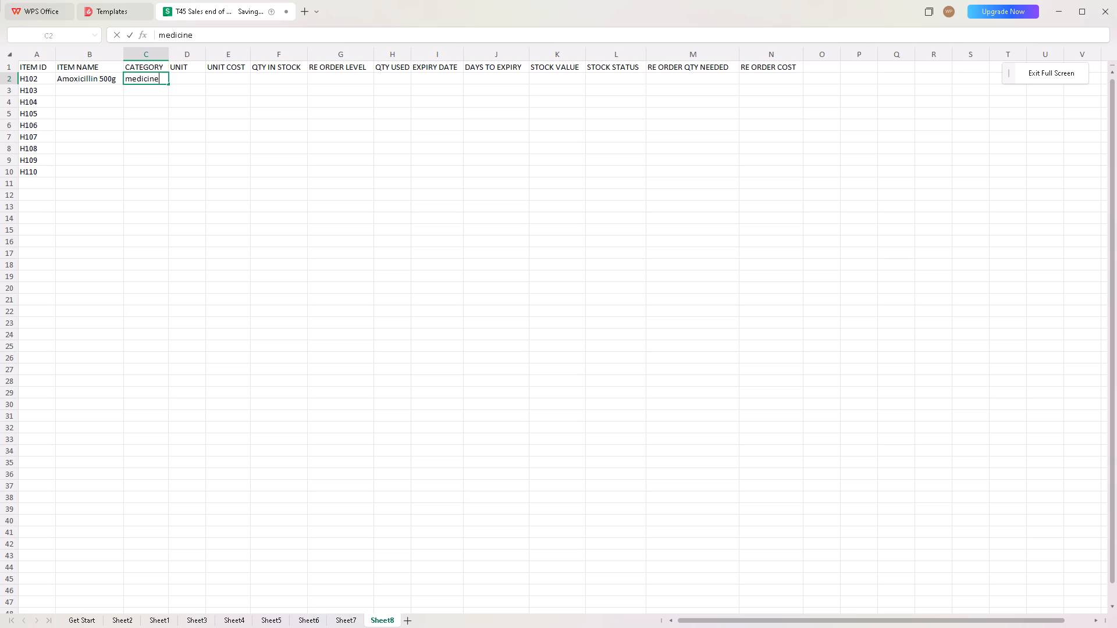
pyautogui.press('Down')
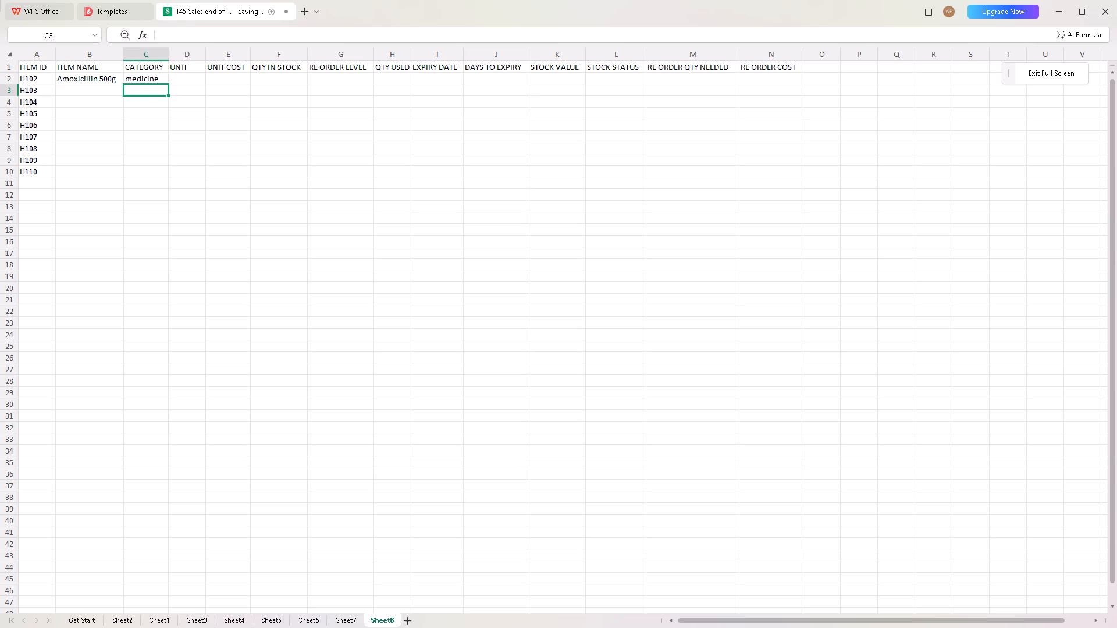
# Fill in item H103 in row 3 with the name ibuprofen 400g and the category medicine.
pyautogui.press('Left')
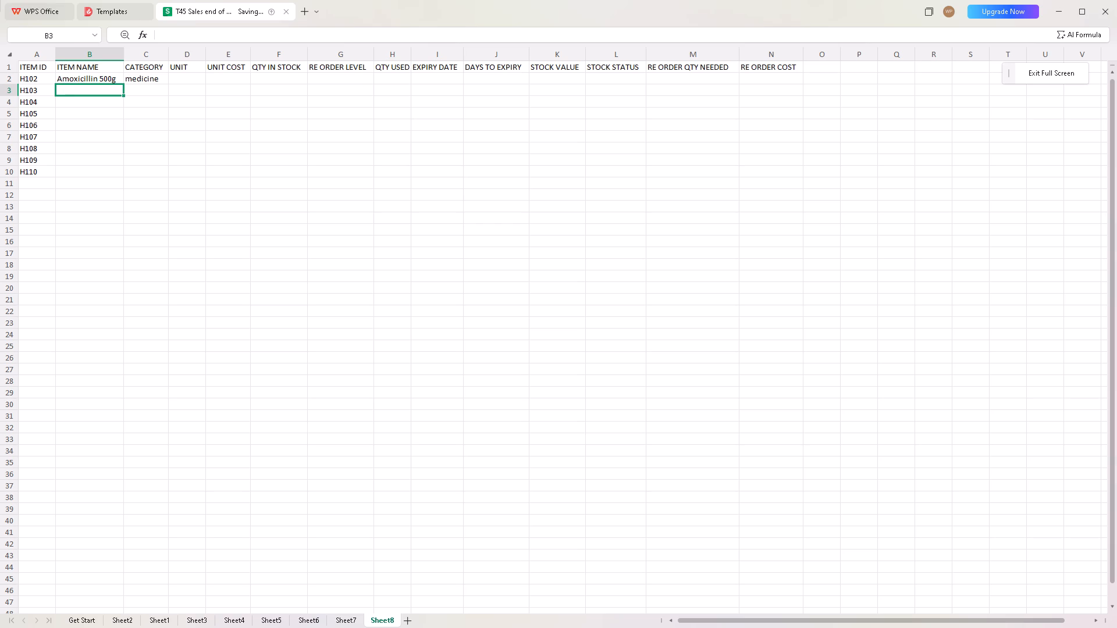
pyautogui.write('ibu')
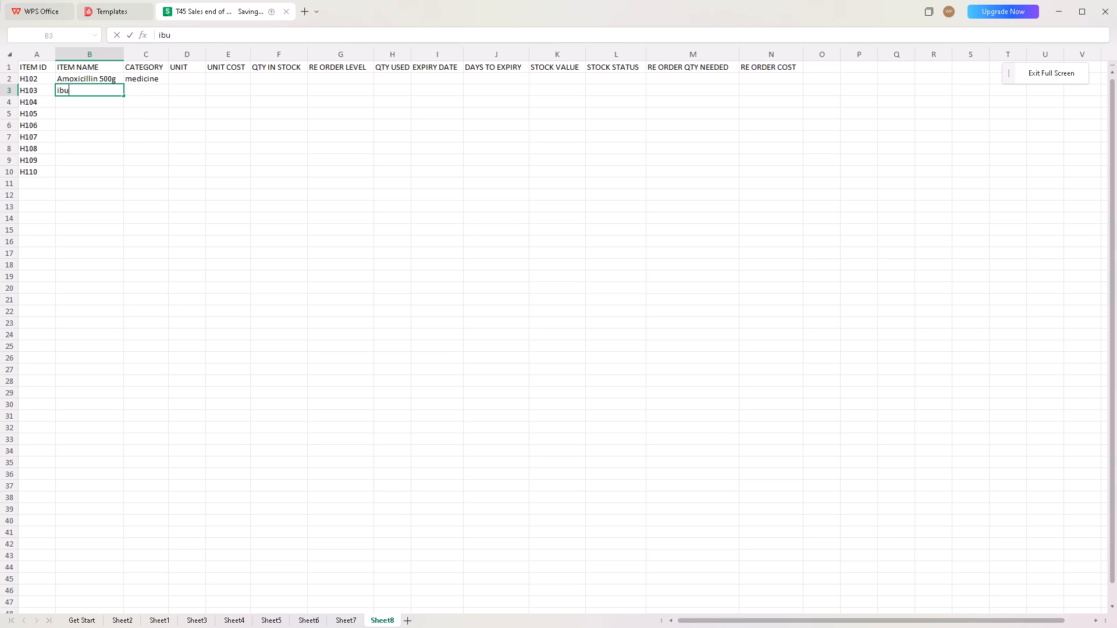
pyautogui.press('p')
pyautogui.write('ro')
pyautogui.write('fen')
pyautogui.press('space')
pyautogui.press('5')
pyautogui.press('BackSpace')
pyautogui.write('400')
pyautogui.press('g')
pyautogui.press('Right')
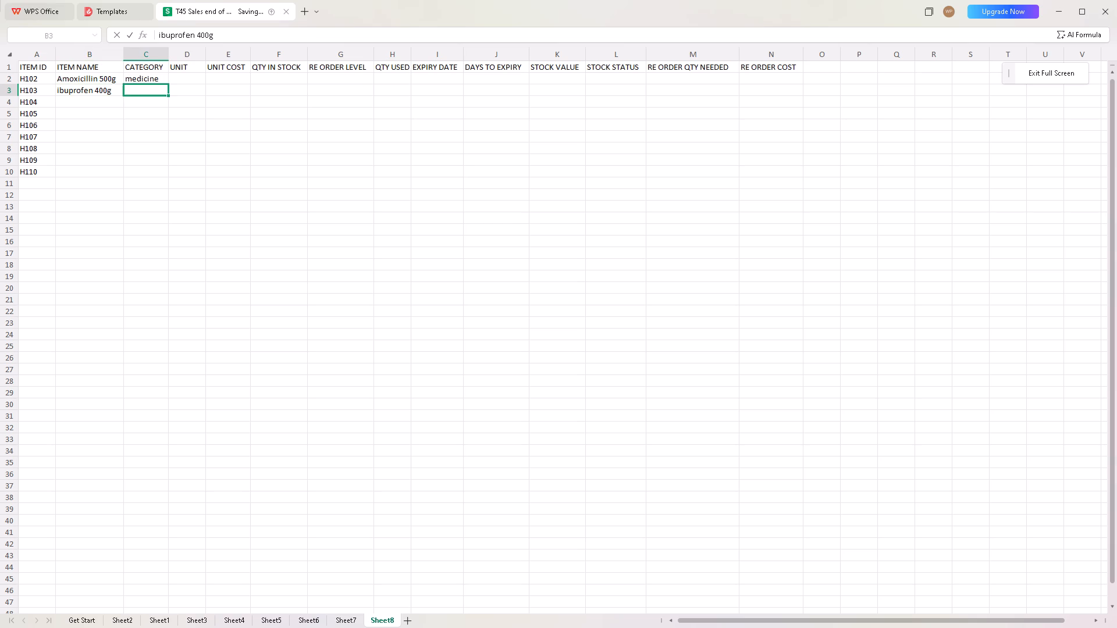
pyautogui.press('m')
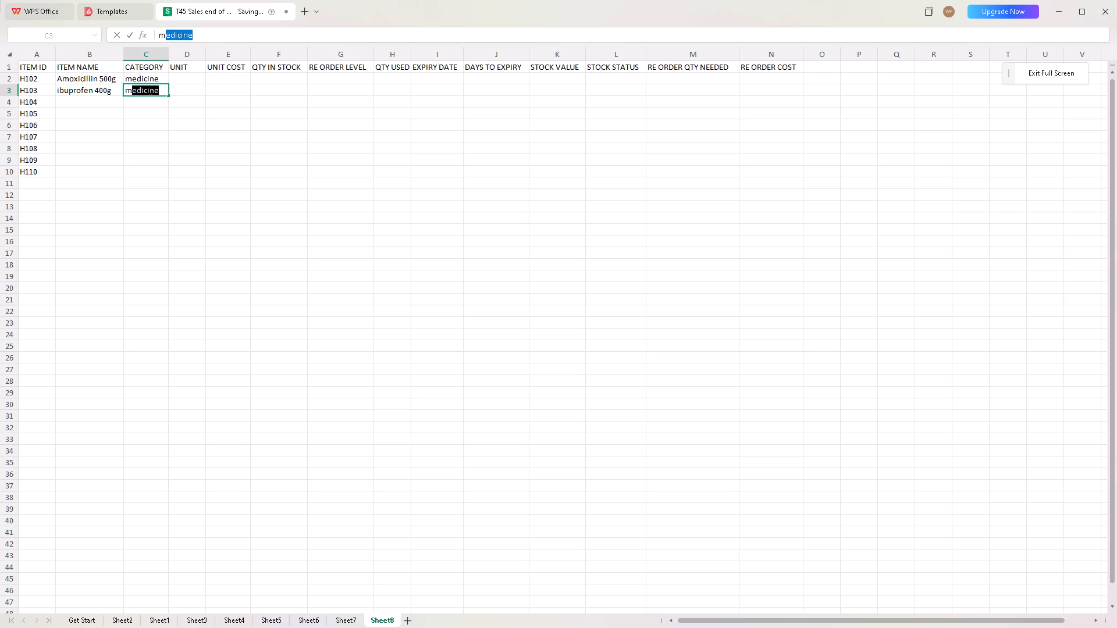
pyautogui.press('Down')
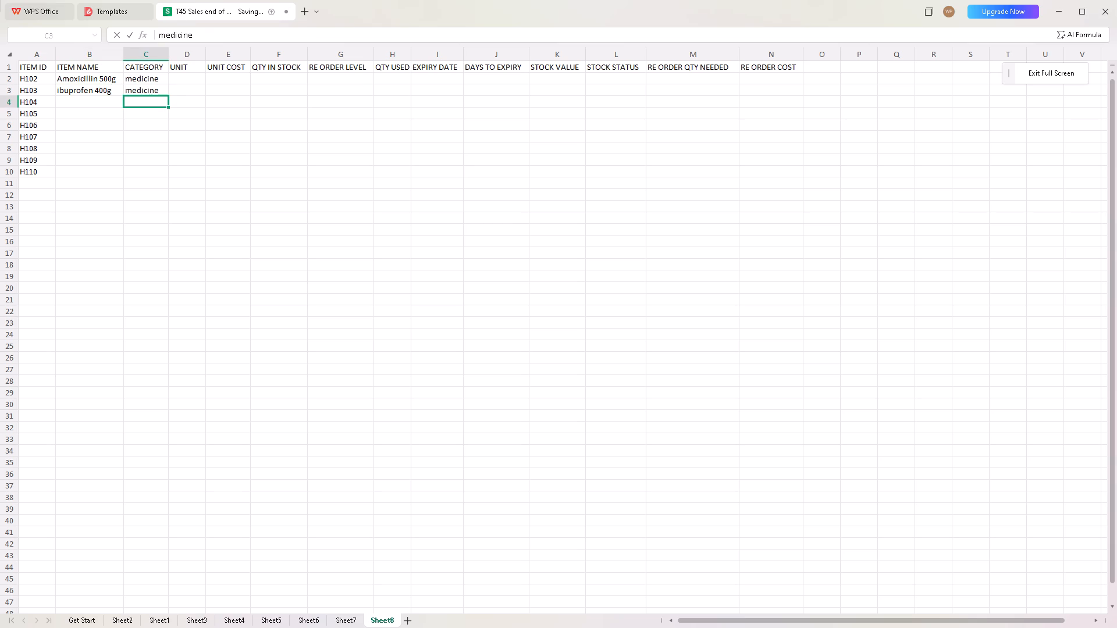
# Fill in item H104 in row 4 with the name ors sachets and the category medicine.
pyautogui.press('Left')
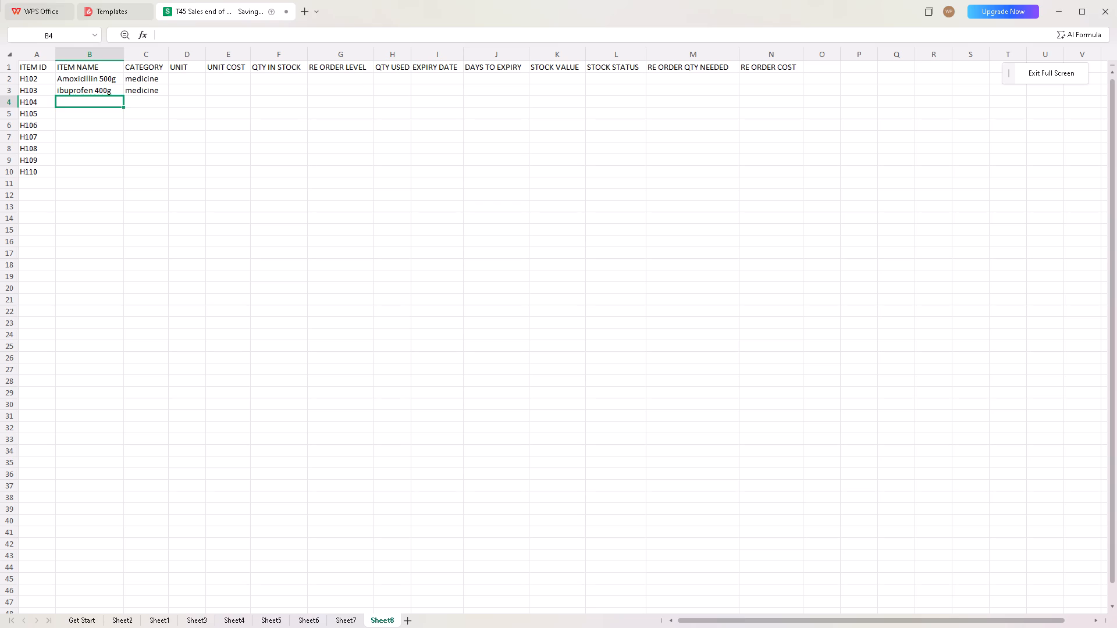
pyautogui.press('o')
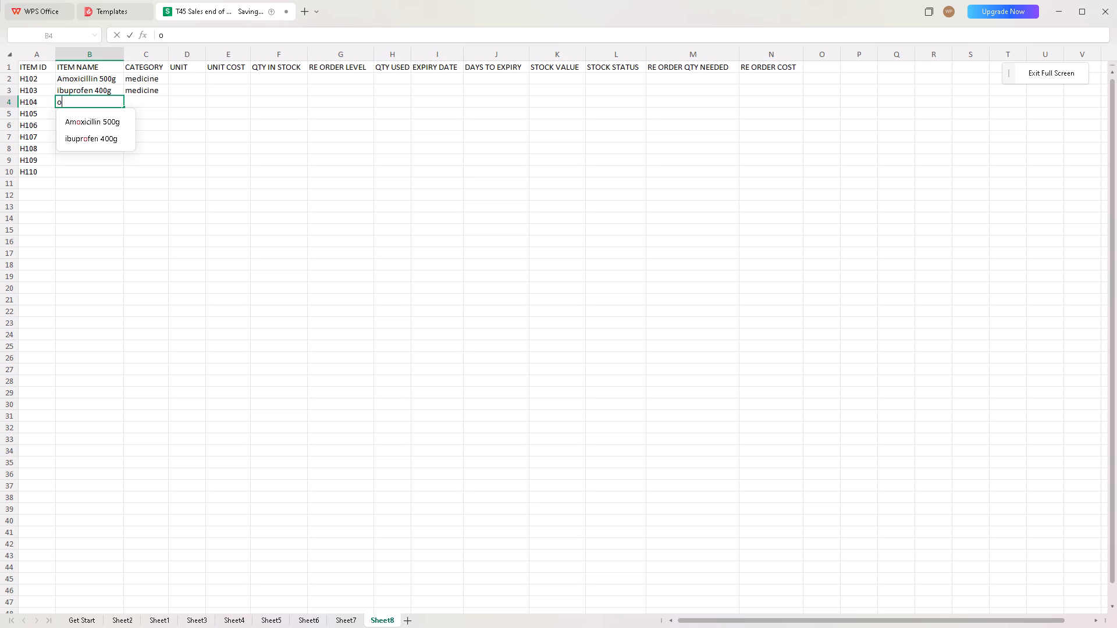
pyautogui.write('rs')
pyautogui.press('space')
pyautogui.write('sach')
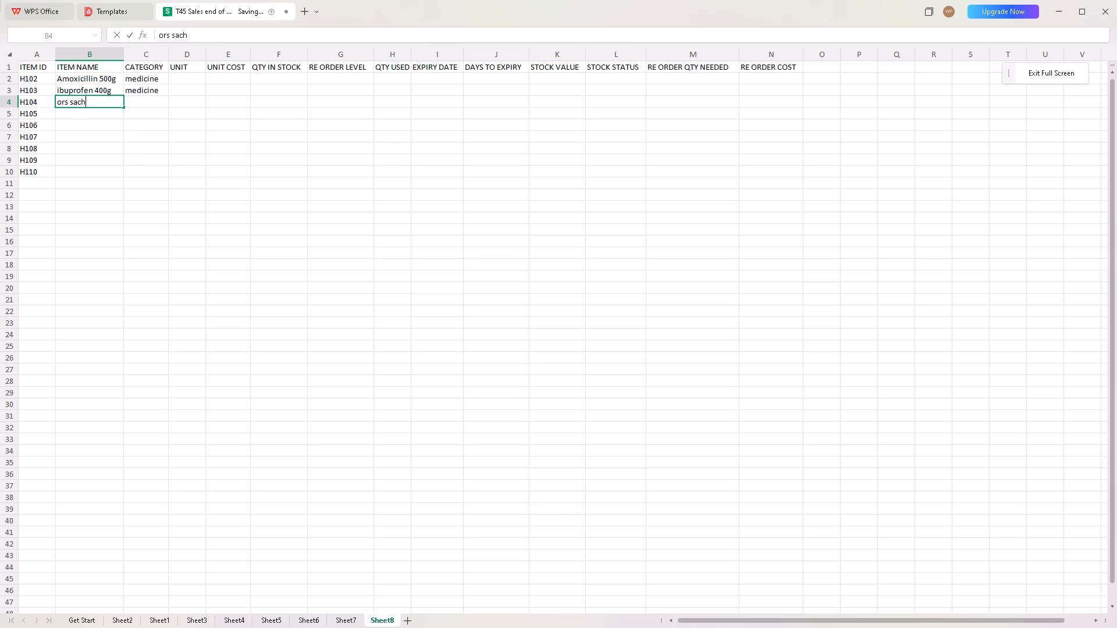
pyautogui.write('ets')
pyautogui.press('Right')
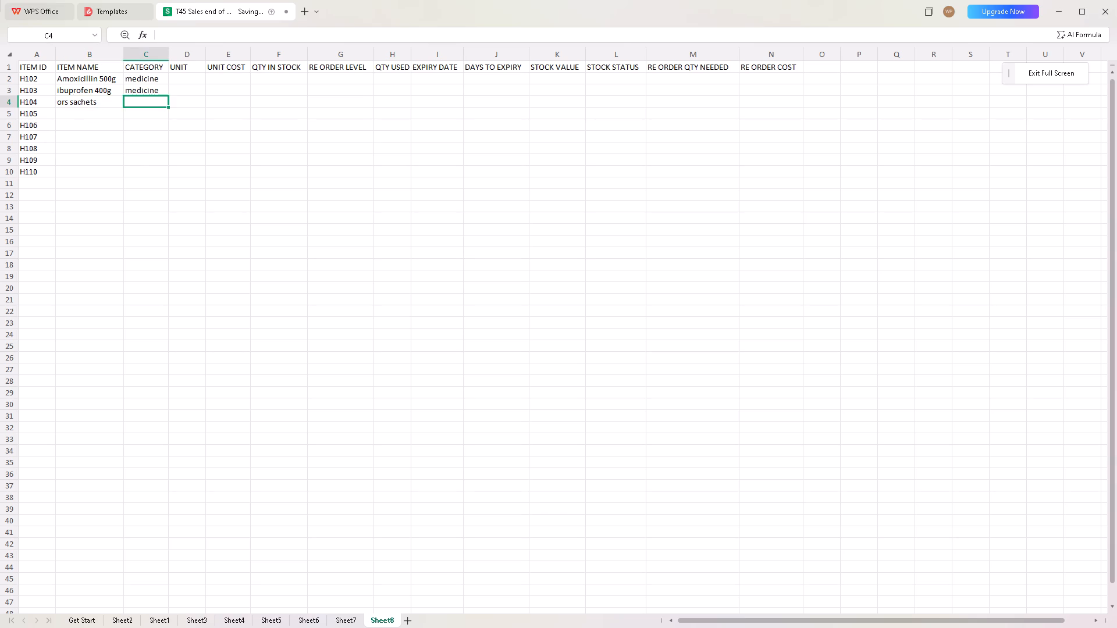
pyautogui.press('m')
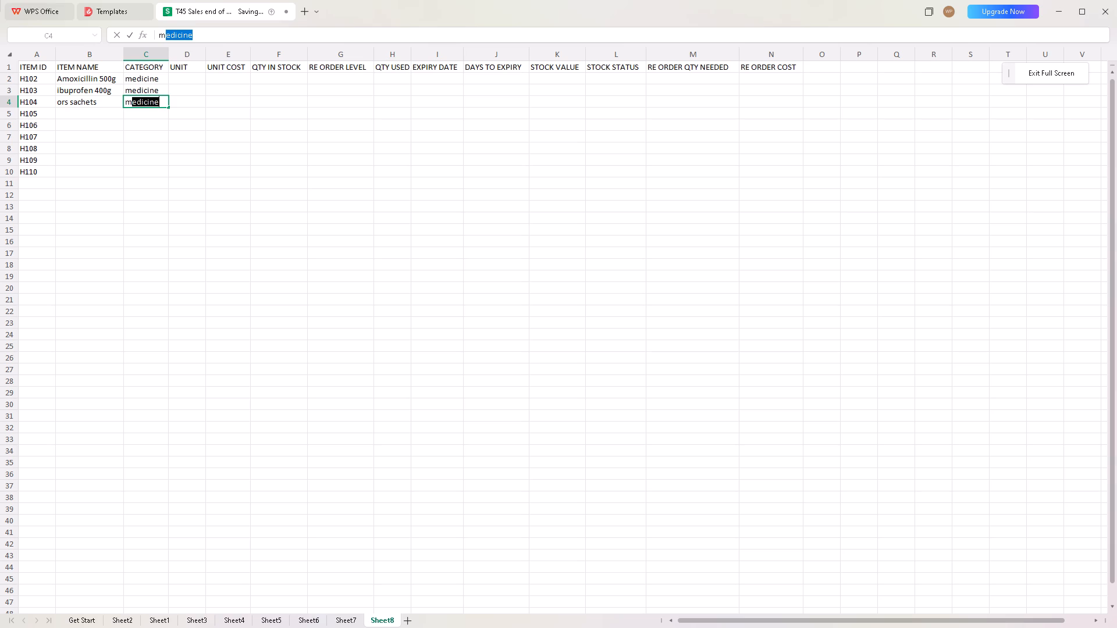
pyautogui.press('Down')
# Fill in item H105 in row 5 with the name surgical gloves and the category consumable.
pyautogui.press('Left')
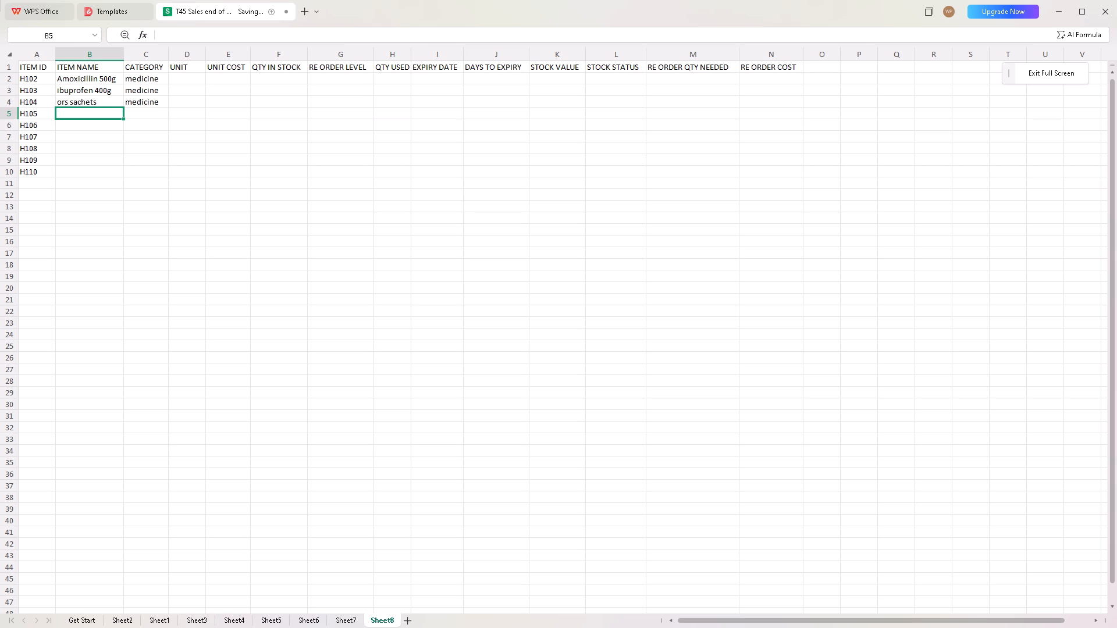
pyautogui.write('surgical')
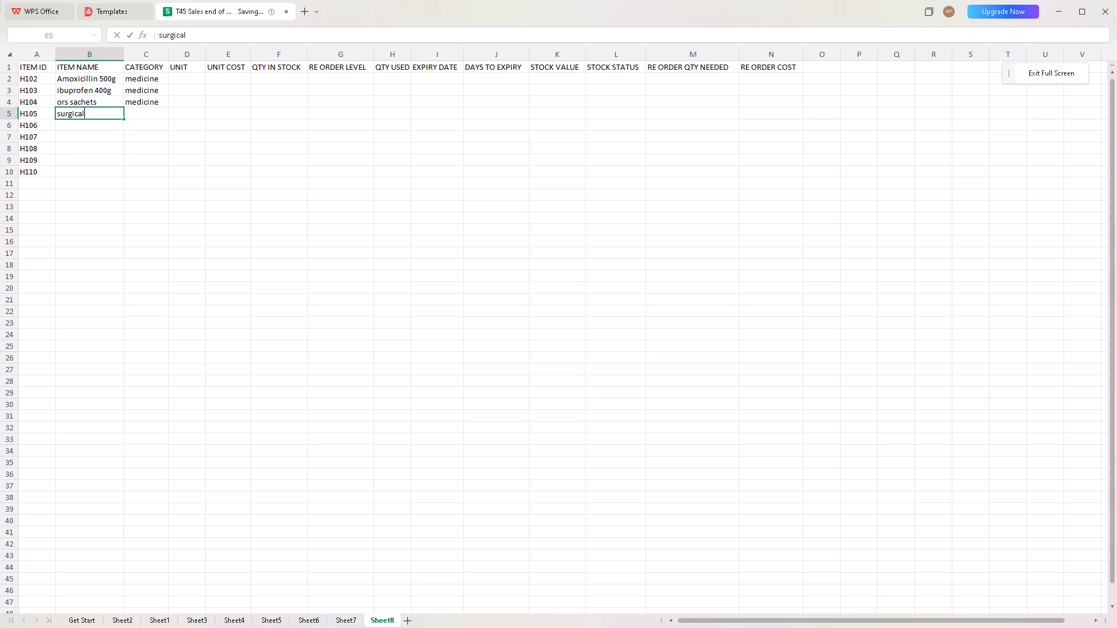
pyautogui.press('space')
pyautogui.write('gloves')
pyautogui.press('Right')
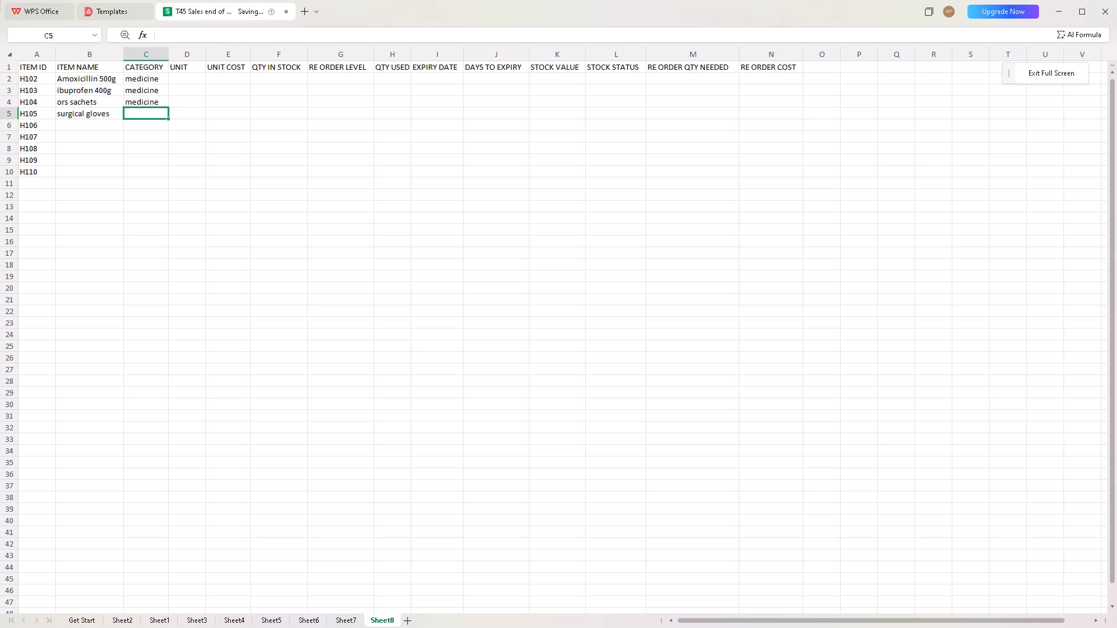
pyautogui.write('consumable')
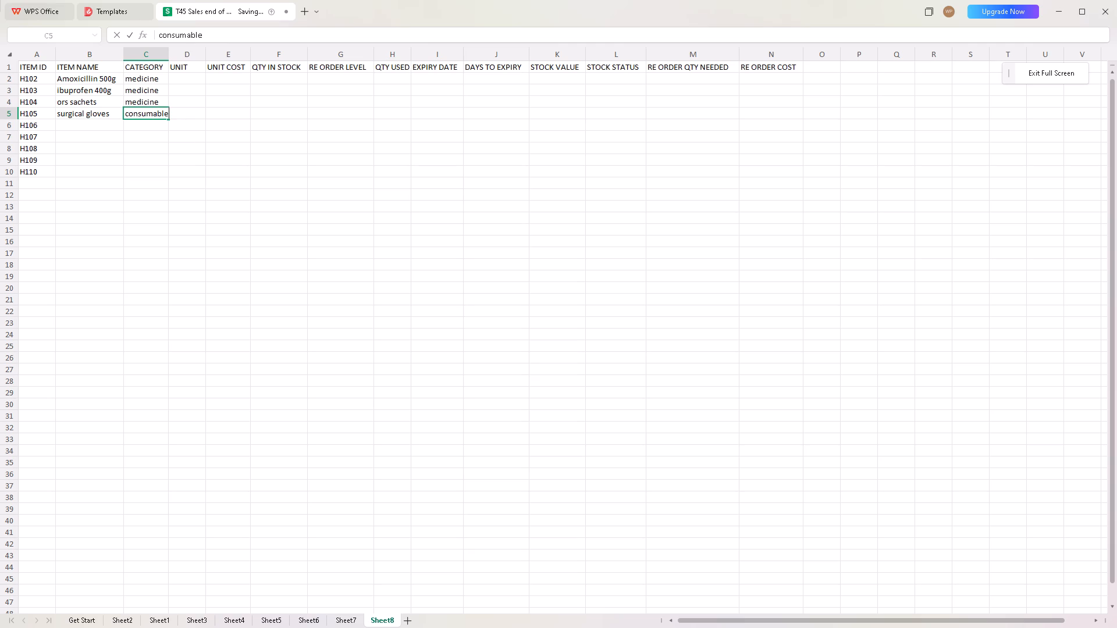
pyautogui.press('Down')
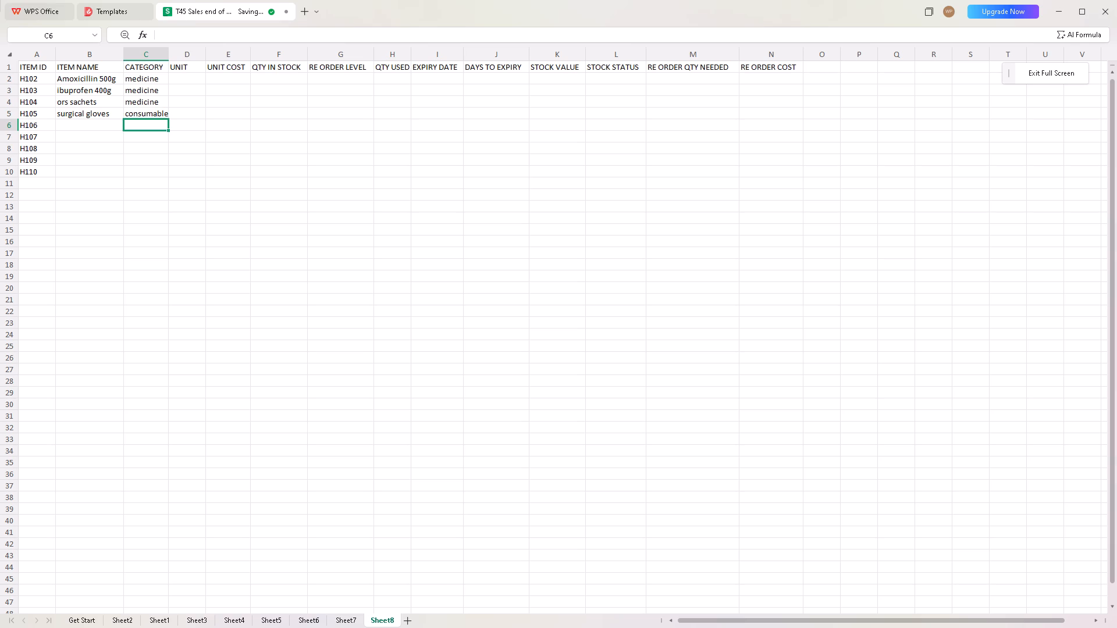
# Change the CATEGORY of item H105 in cell C5 to consumables.
pyautogui.press('Up')
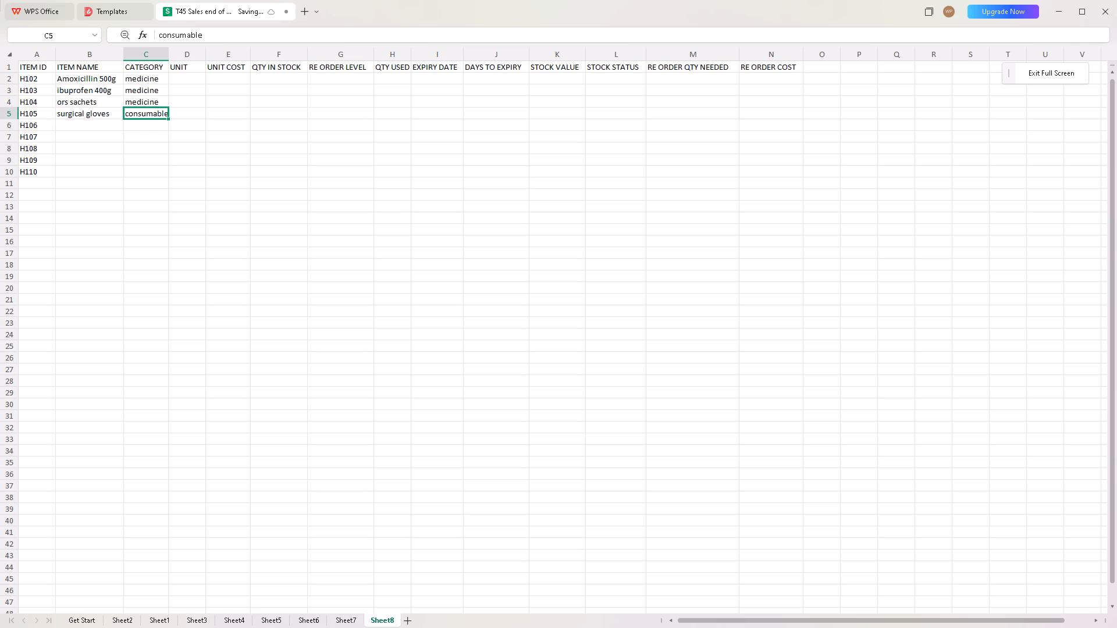
pyautogui.press('c')
pyautogui.write('onsumables')
pyautogui.click(749, 236)
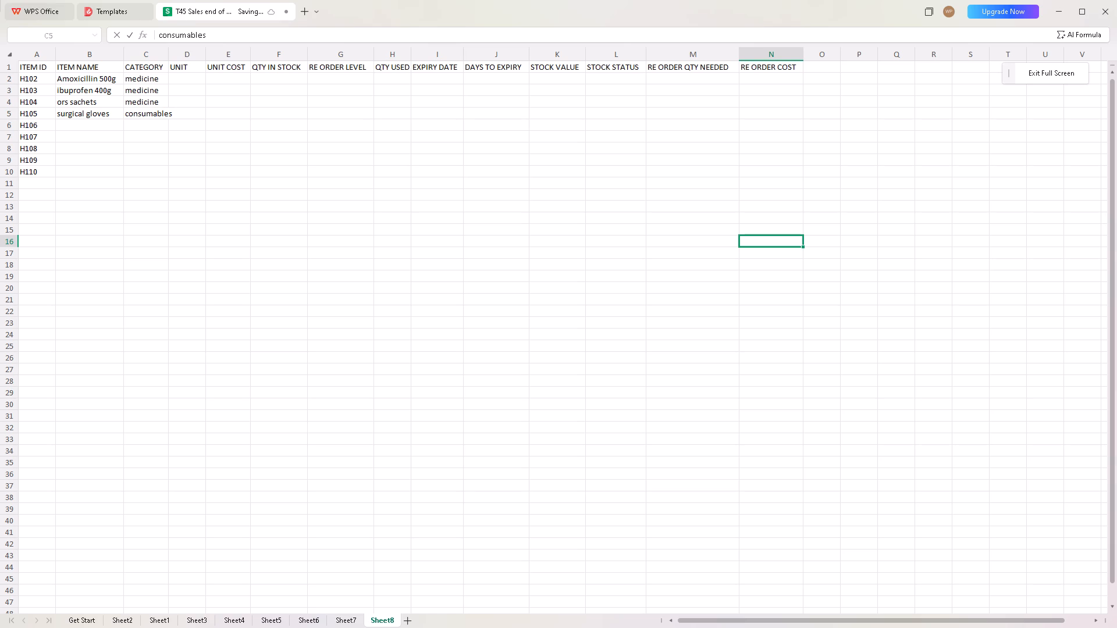
# Auto-fit the width of the CATEGORY column to its contents.
pyautogui.doubleClick(169, 60)
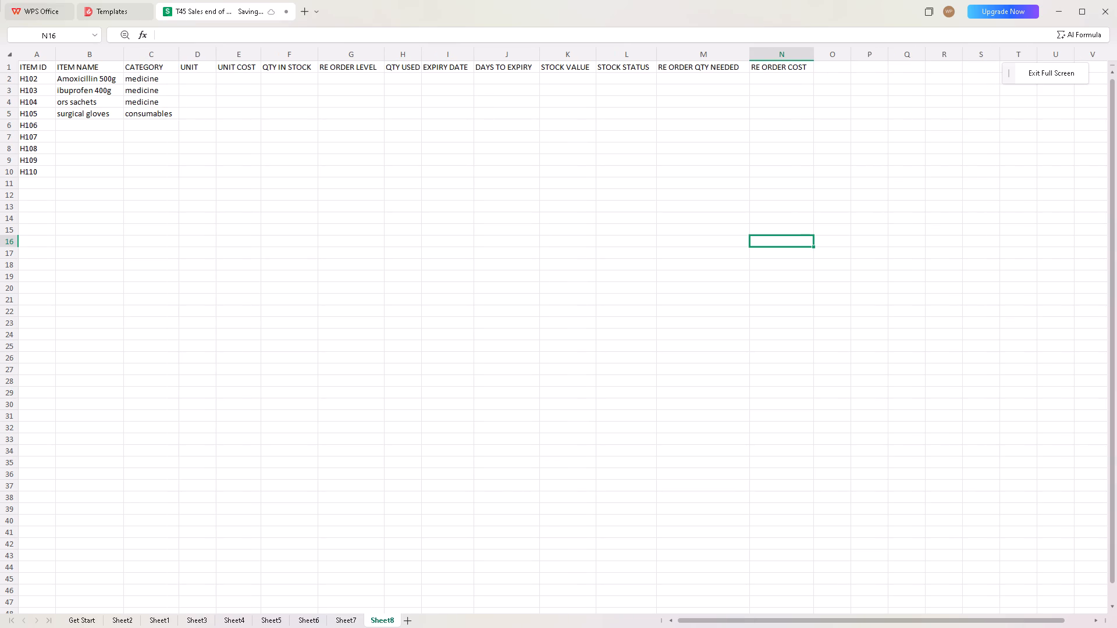
# Enter examination gloves as the ITEM NAME for item H106 in cell B6.
pyautogui.click(67, 122)
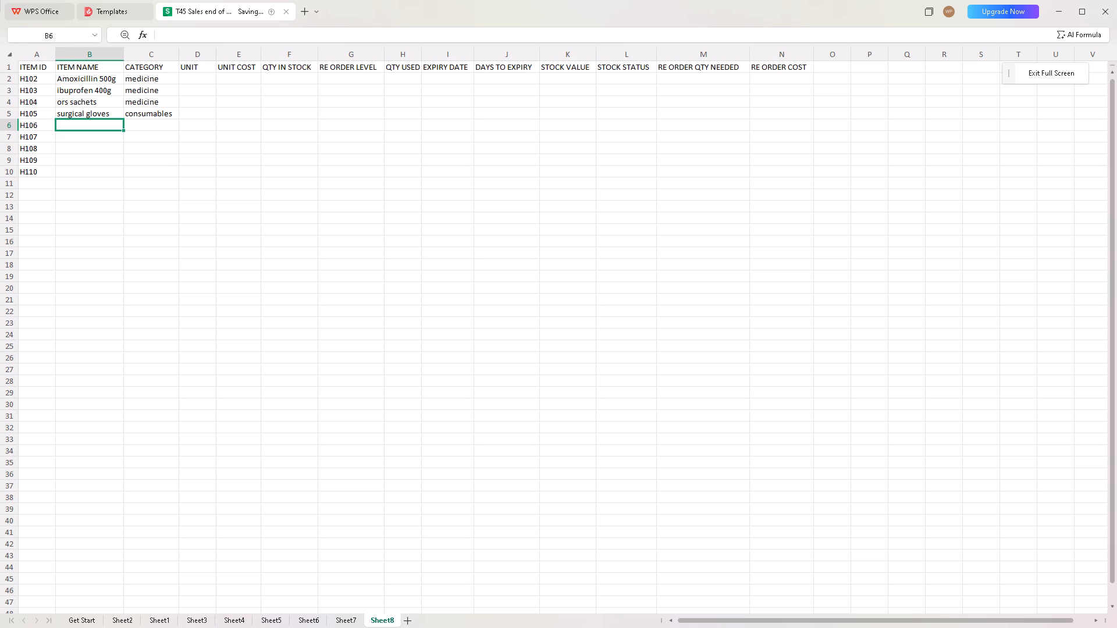
pyautogui.write('examinatwi')
pyautogui.write('on')
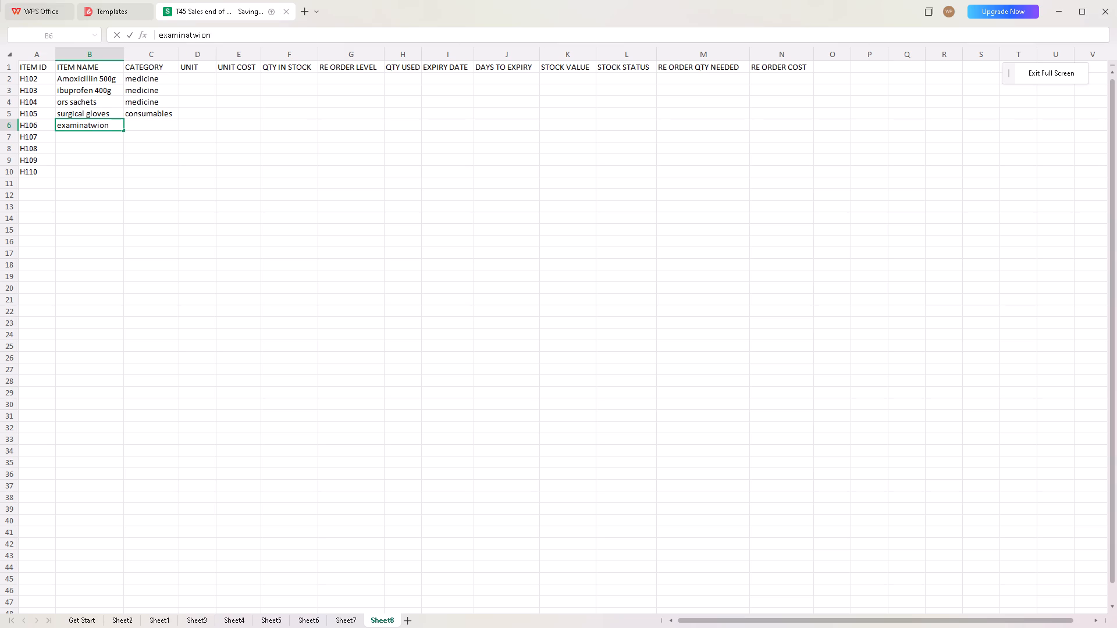
pyautogui.press('BackSpace')
pyautogui.press('BackSpace')
pyautogui.press('BackSpace')
pyautogui.press('BackSpace')
pyautogui.press('BackSpace')
pyautogui.write('tion gloves')
# Auto-fit the width of the ITEM NAME column to its contents.
pyautogui.moveTo(123, 70); pyautogui.dragTo(122, 62)
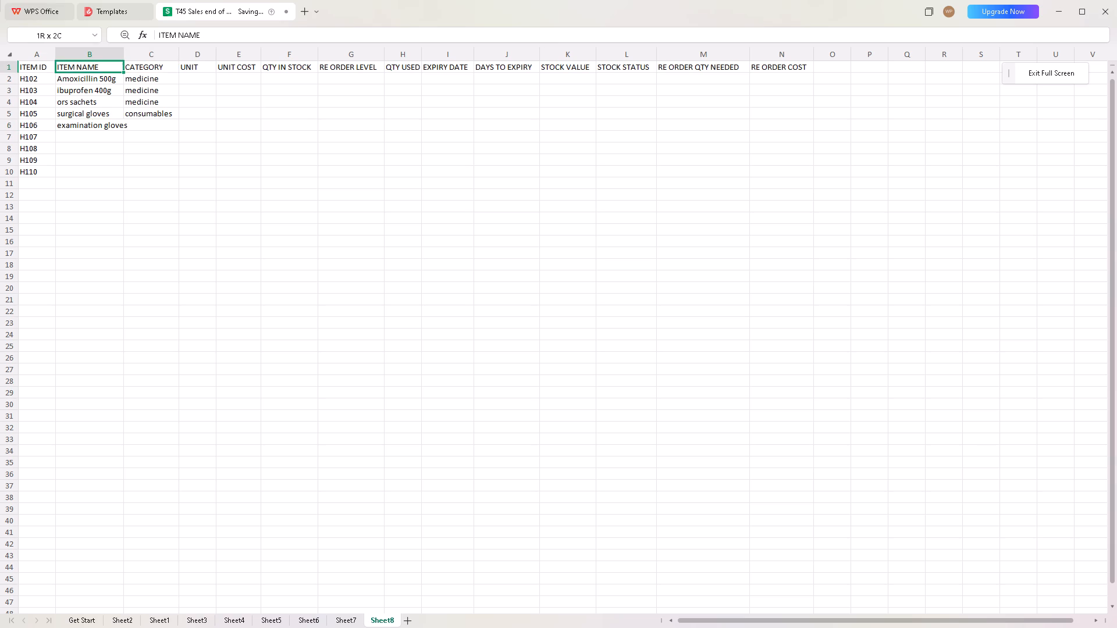
pyautogui.moveTo(122, 62); pyautogui.dragTo(122, 62)
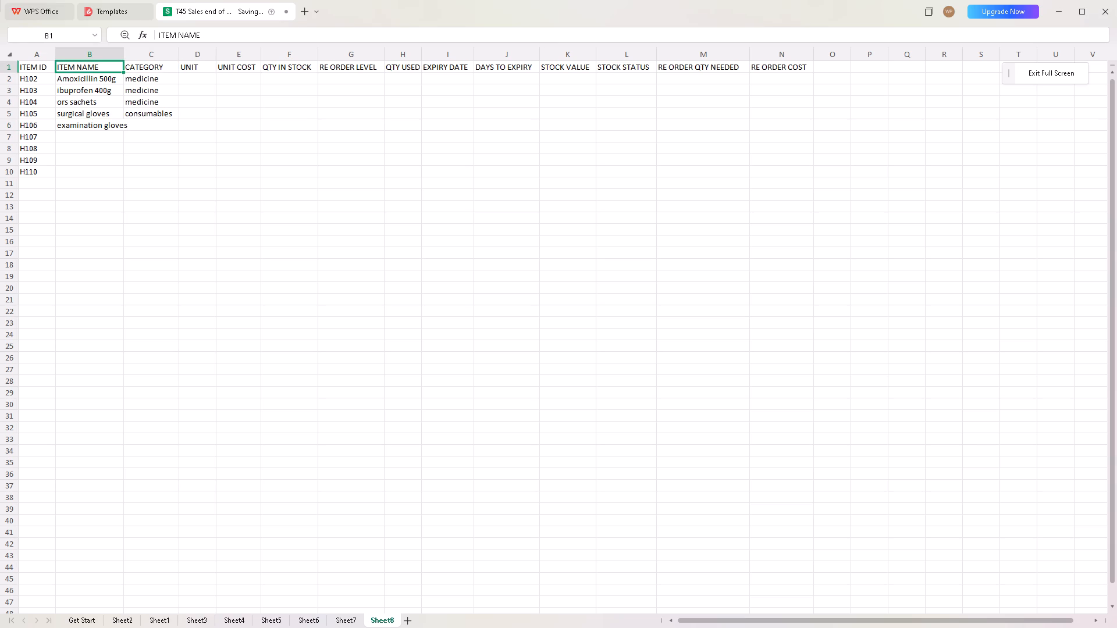
pyautogui.doubleClick(123, 52)
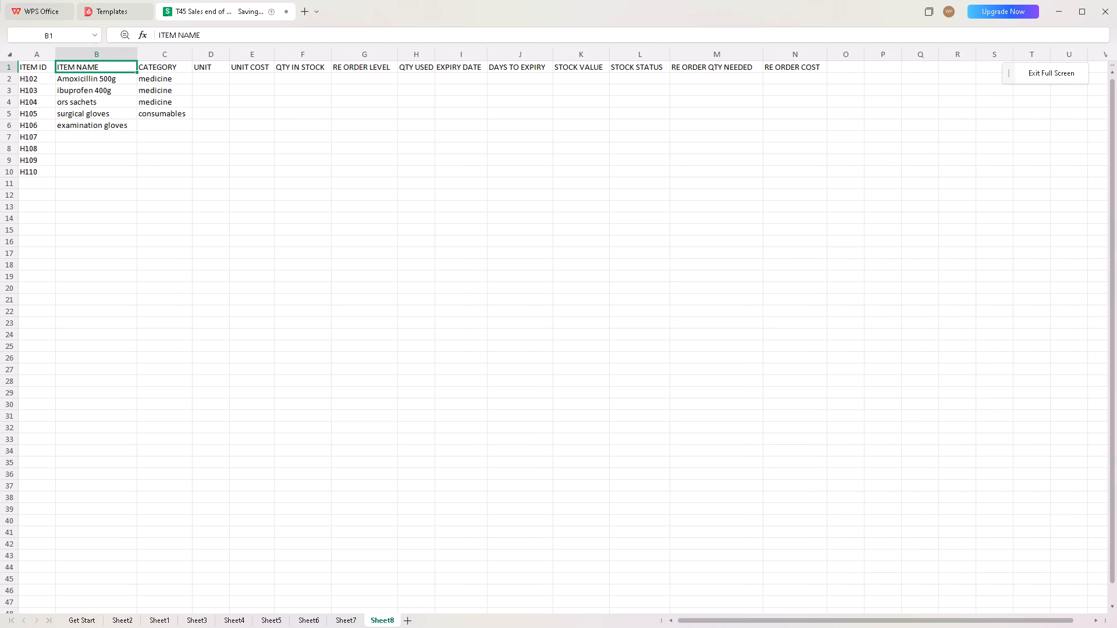
# Enter consumables as the CATEGORY for item H106 in cell C6.
pyautogui.click(138, 127)
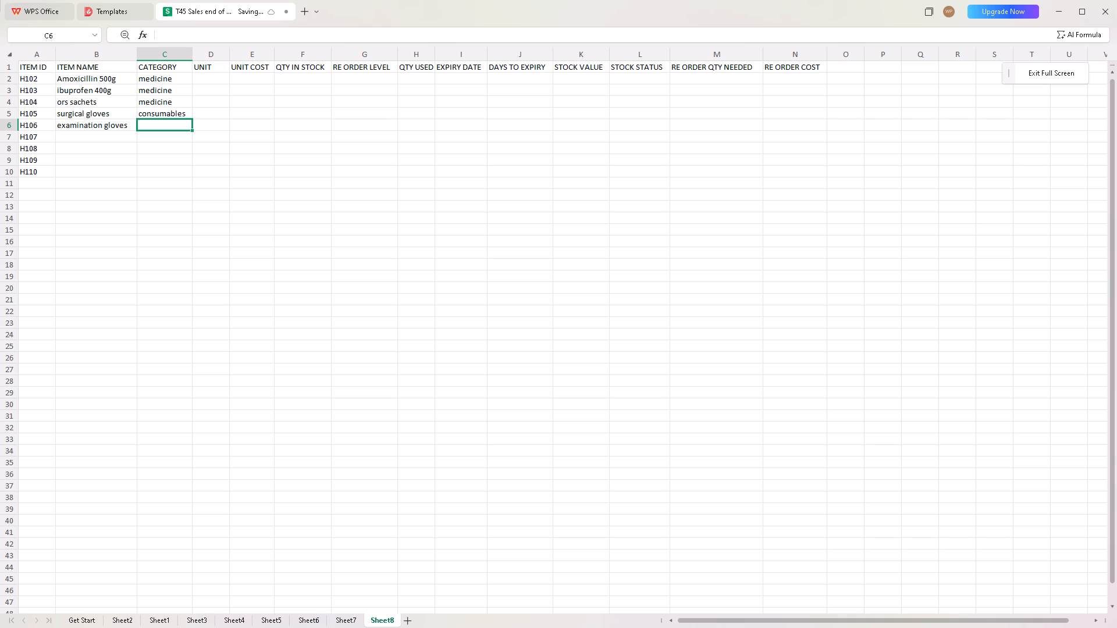
pyautogui.write('consumables')
pyautogui.press('Down')
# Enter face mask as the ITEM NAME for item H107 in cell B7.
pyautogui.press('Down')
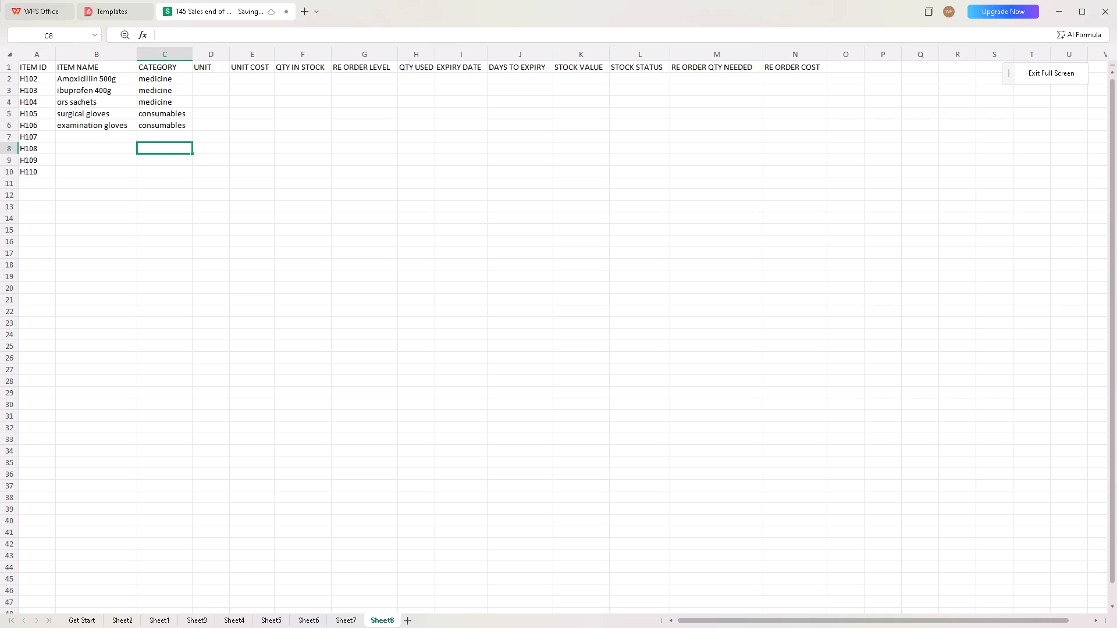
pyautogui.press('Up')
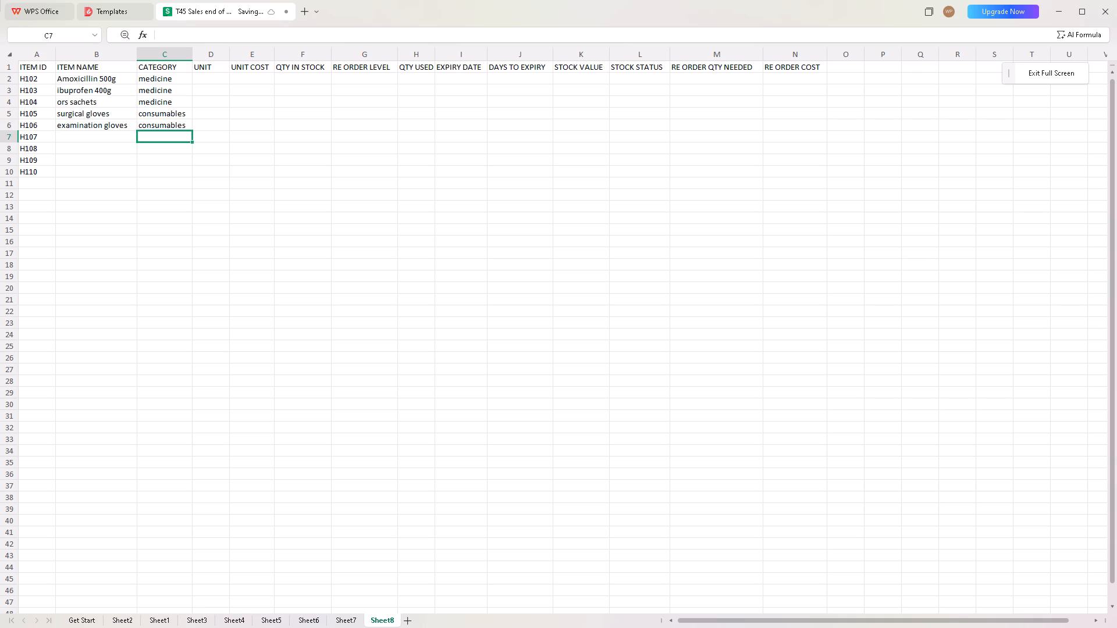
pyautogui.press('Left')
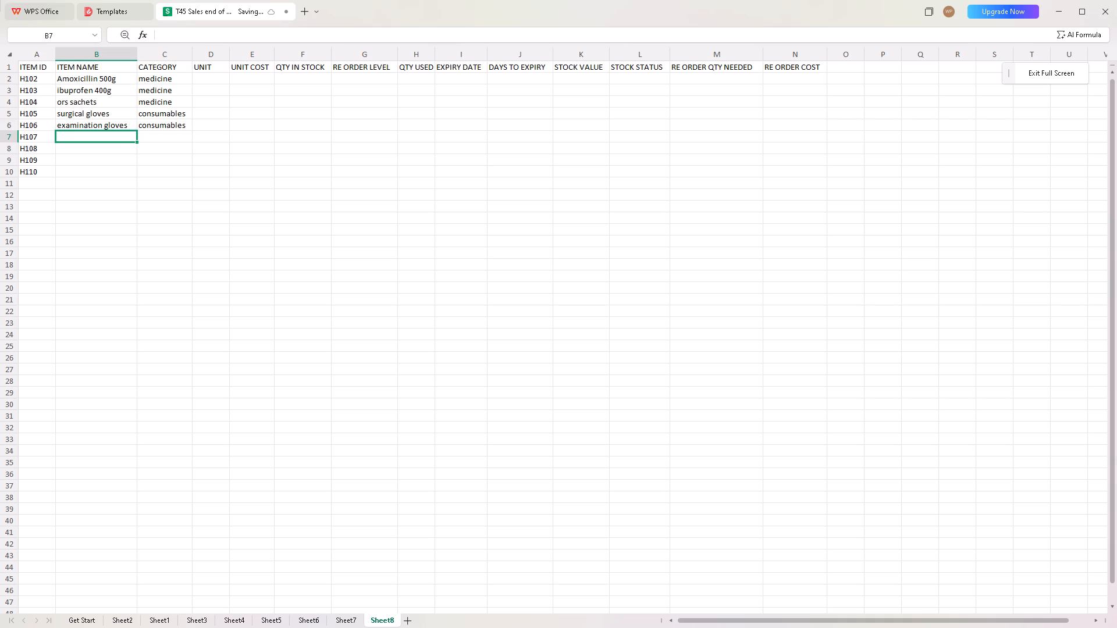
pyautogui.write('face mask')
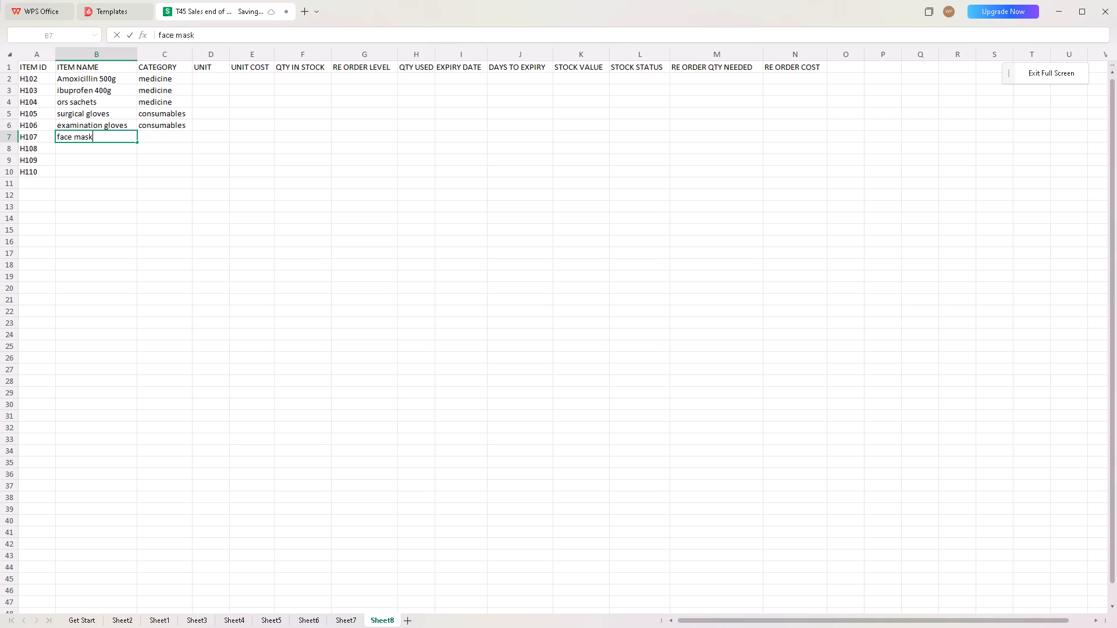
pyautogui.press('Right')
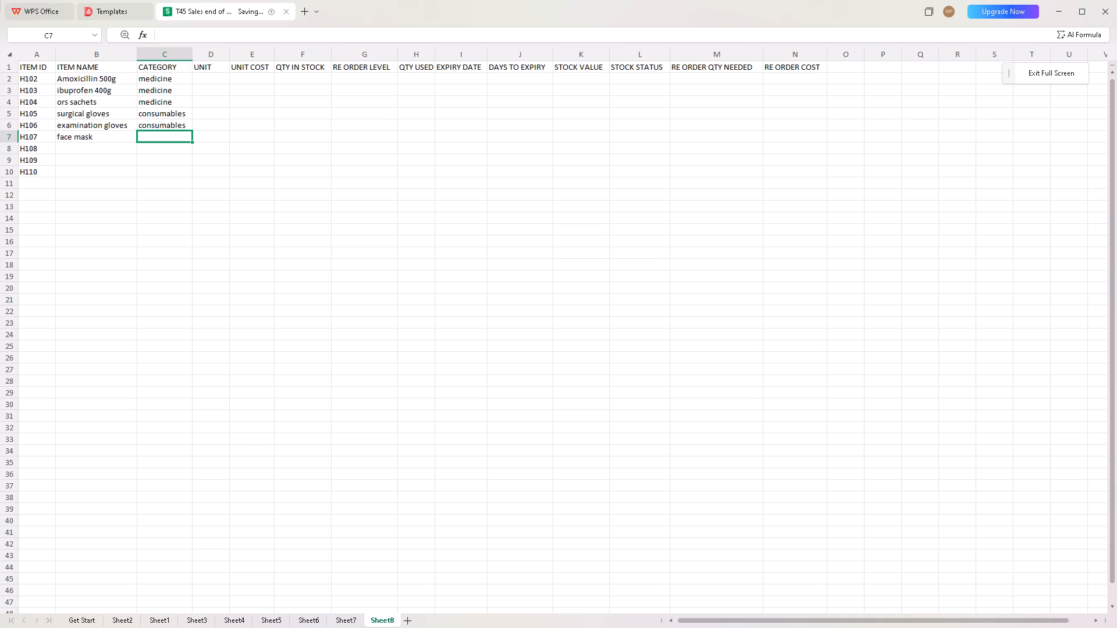
# Replace the ITEM NAME of item H107 in cell B7 with face masks.
pyautogui.press('Left')
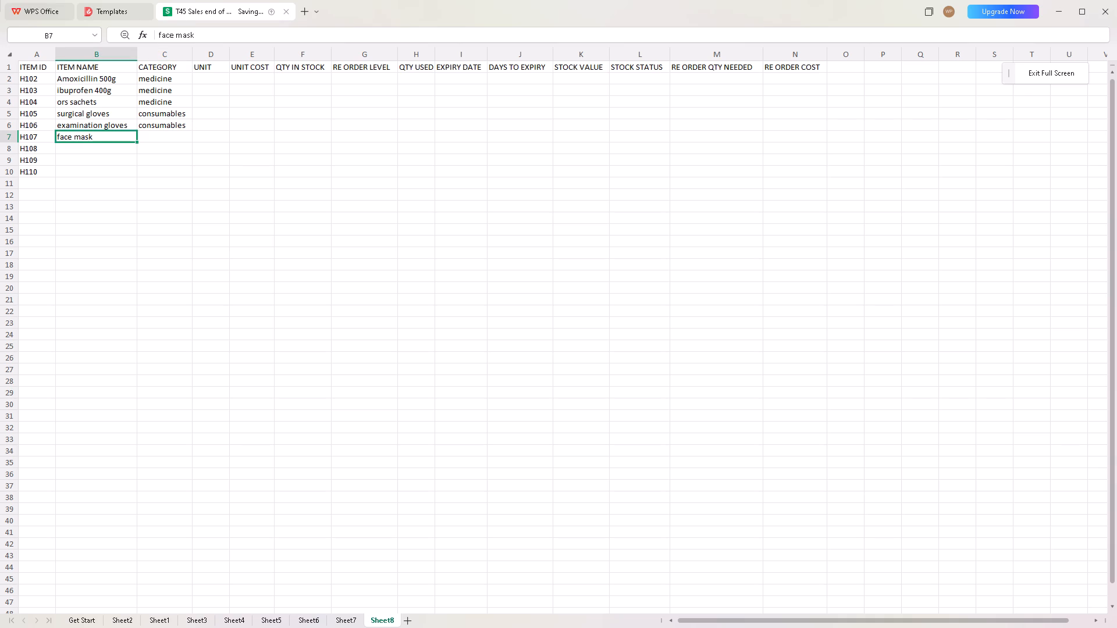
pyautogui.click(97, 135)
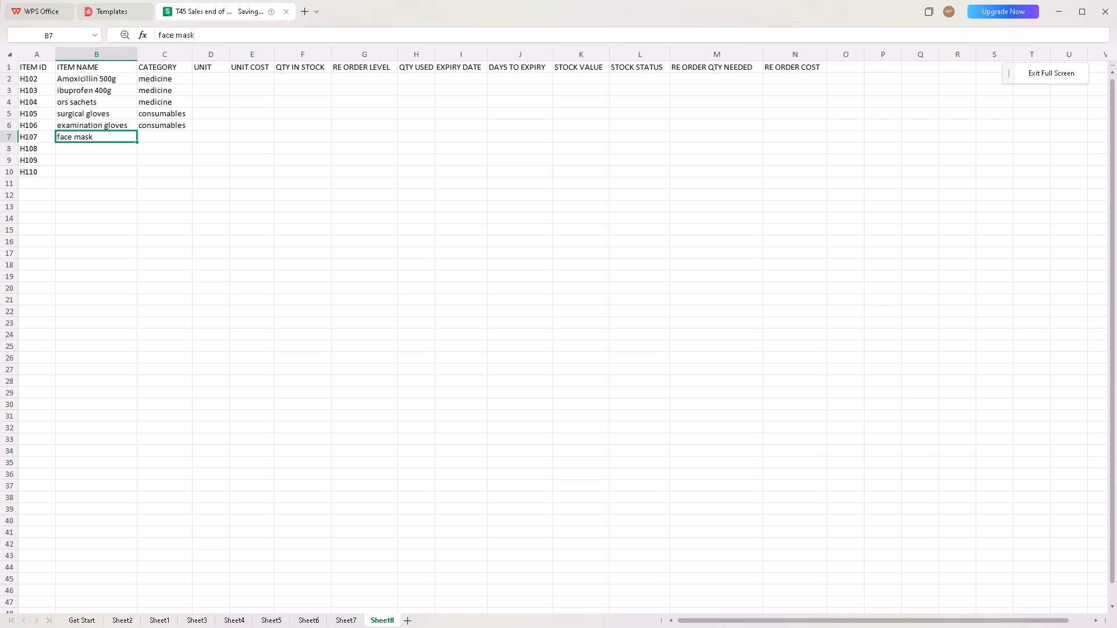
pyautogui.click(97, 135)
pyautogui.press('f')
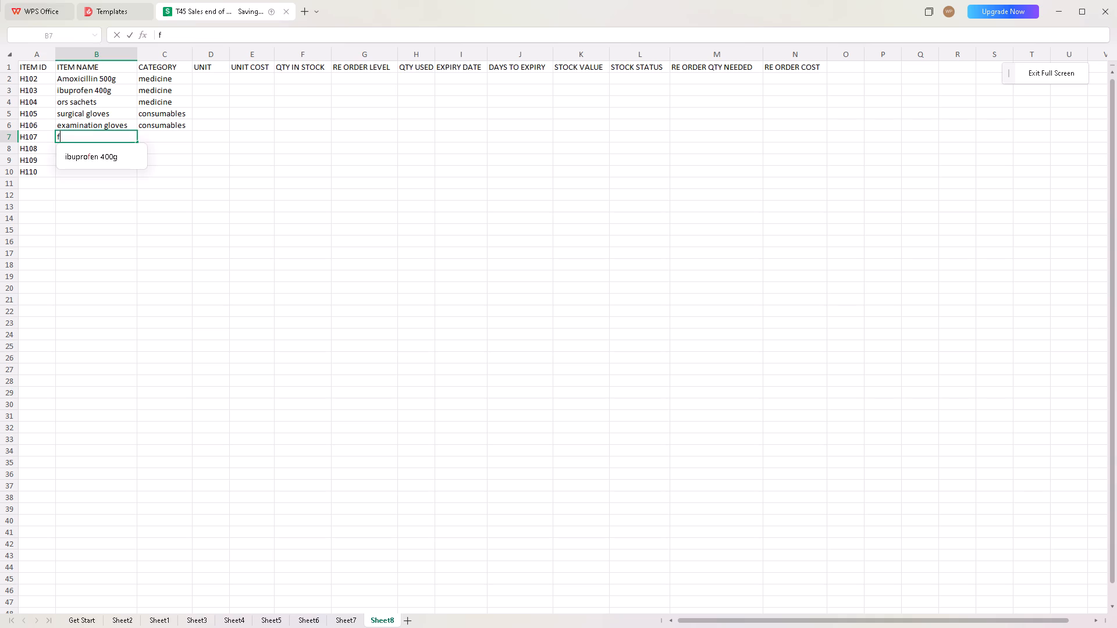
pyautogui.press('a')
pyautogui.write('ce')
pyautogui.press('space')
pyautogui.write(',asks')
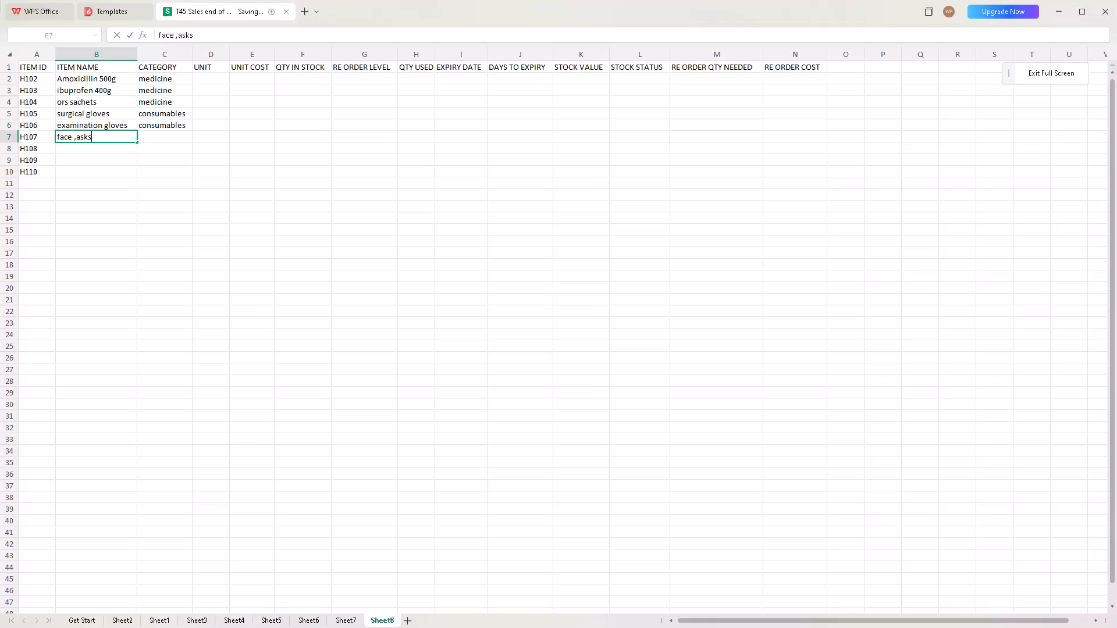
pyautogui.press('\\')
pyautogui.press('BackSpace')
pyautogui.press('BackSpace')
pyautogui.press('BackSpace')
pyautogui.press('BackSpace')
pyautogui.press('BackSpace')
pyautogui.press('BackSpace')
pyautogui.press('BackSpace')
pyautogui.press('space')
pyautogui.write('masks')
pyautogui.press('space')
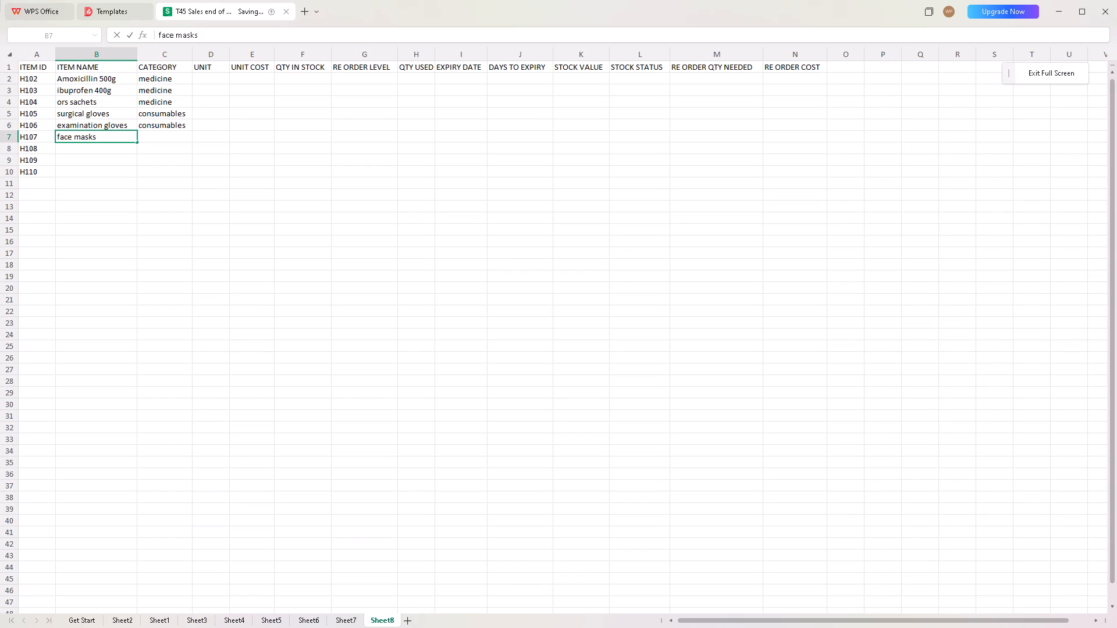
pyautogui.tripleClick(294, 107)
pyautogui.tripleClick(294, 107)
pyautogui.click(294, 107)
pyautogui.press('n')
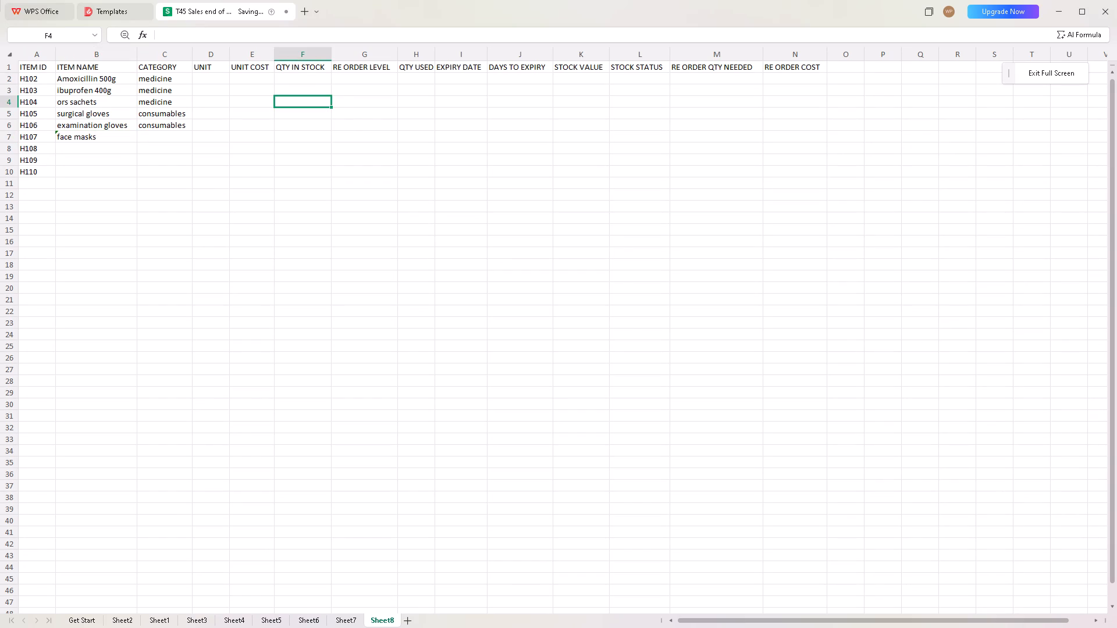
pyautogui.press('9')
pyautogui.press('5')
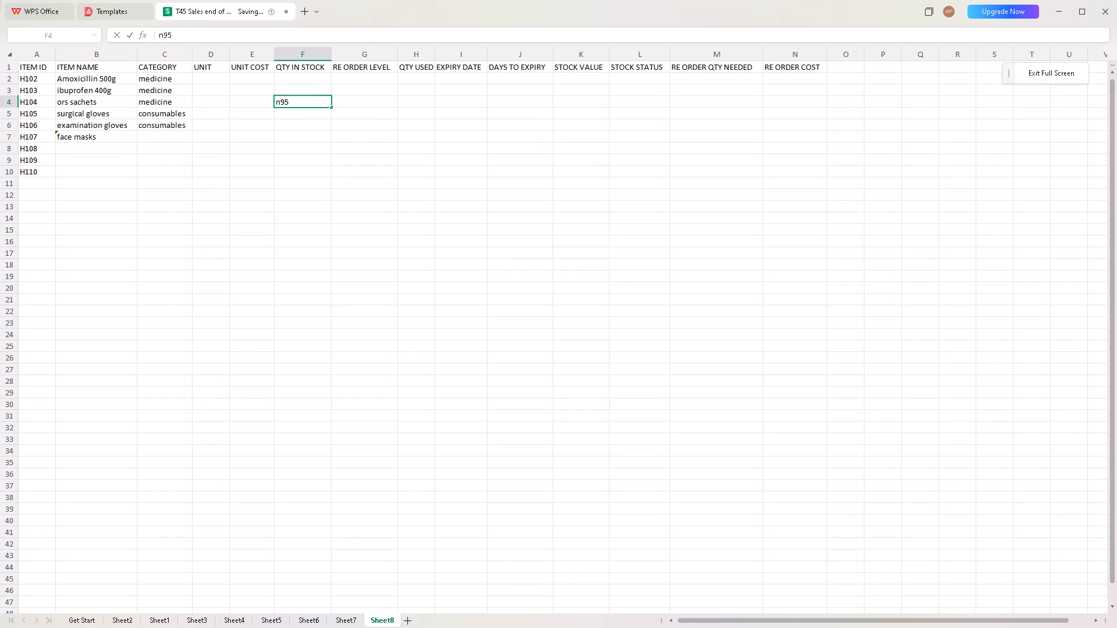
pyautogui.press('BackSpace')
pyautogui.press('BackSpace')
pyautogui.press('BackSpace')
# Replace the ITEM NAME of item H107 in cell B7 with face masks n95.
pyautogui.click(94, 139)
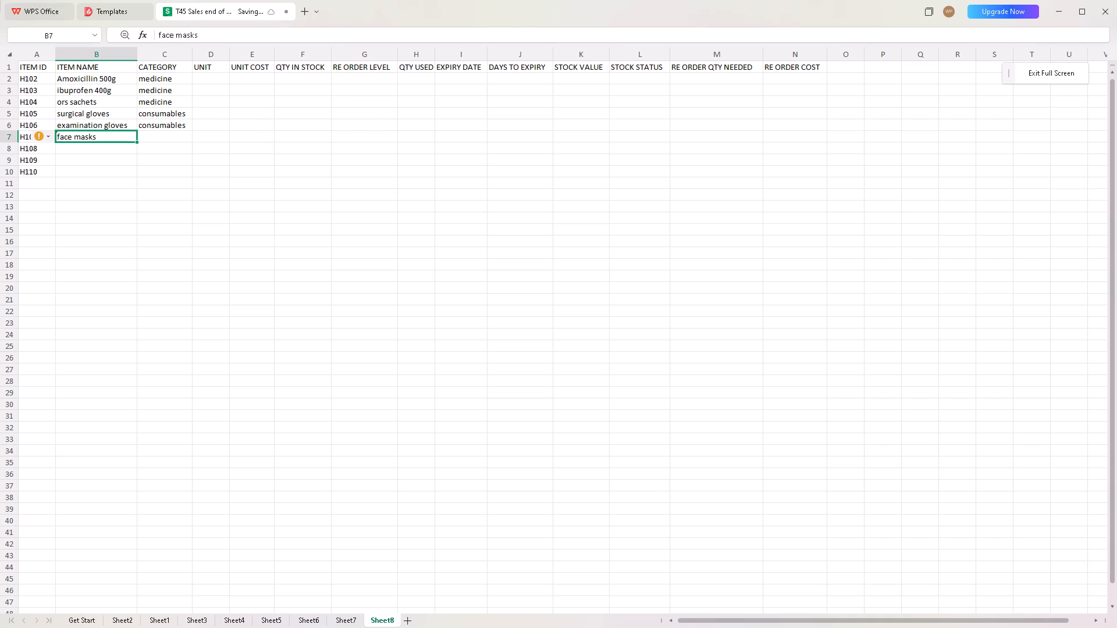
pyautogui.press('BackSpace')
pyautogui.write('face')
pyautogui.press('space')
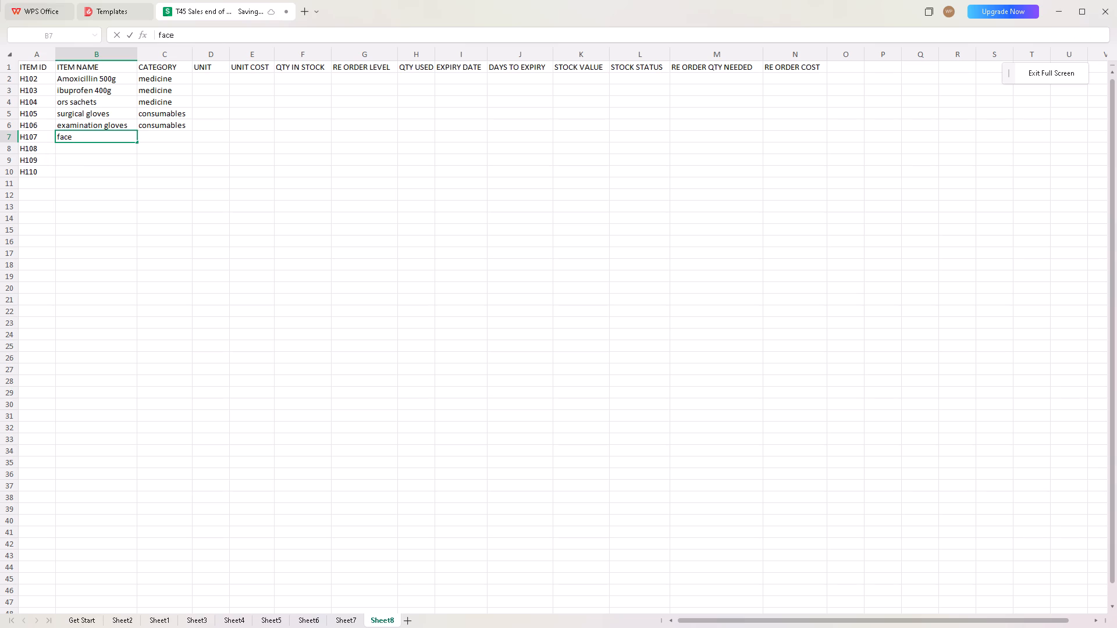
pyautogui.write('mask')
pyautogui.write('s')
pyautogui.press('space')
pyautogui.press('n')
pyautogui.write('95')
pyautogui.press('Right')
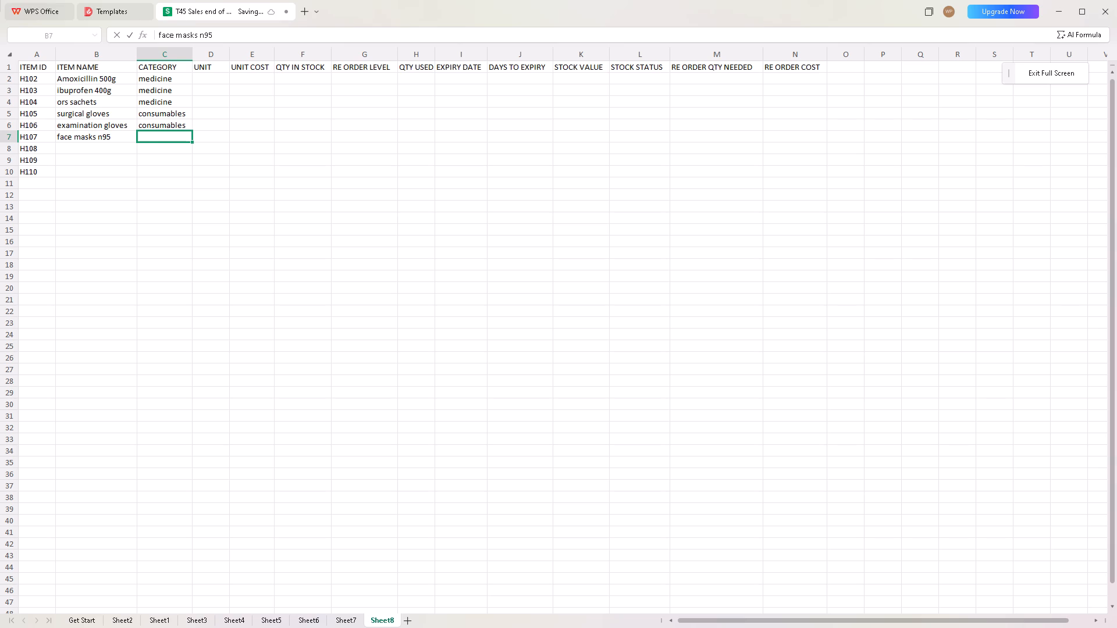
# Enter consumables as the CATEGORY for item H107 in cell C7.
pyautogui.write('co')
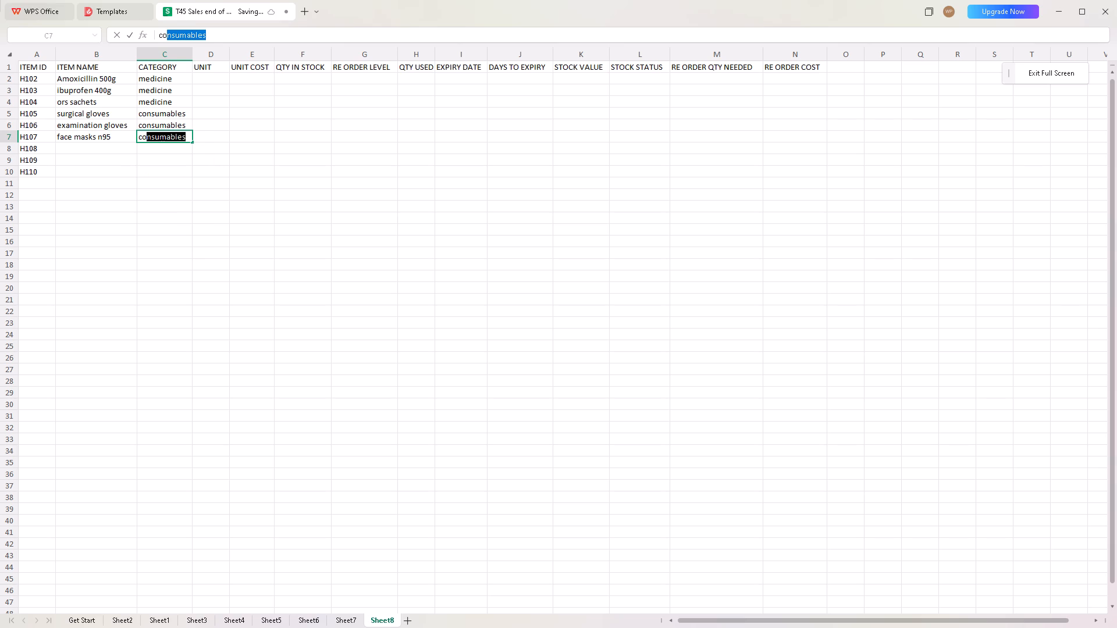
pyautogui.press('Down')
# Fill row 8 for item H108 with syringes 5ml as the ITEM NAME and consumables as the CATEGORY.
pyautogui.press('Left')
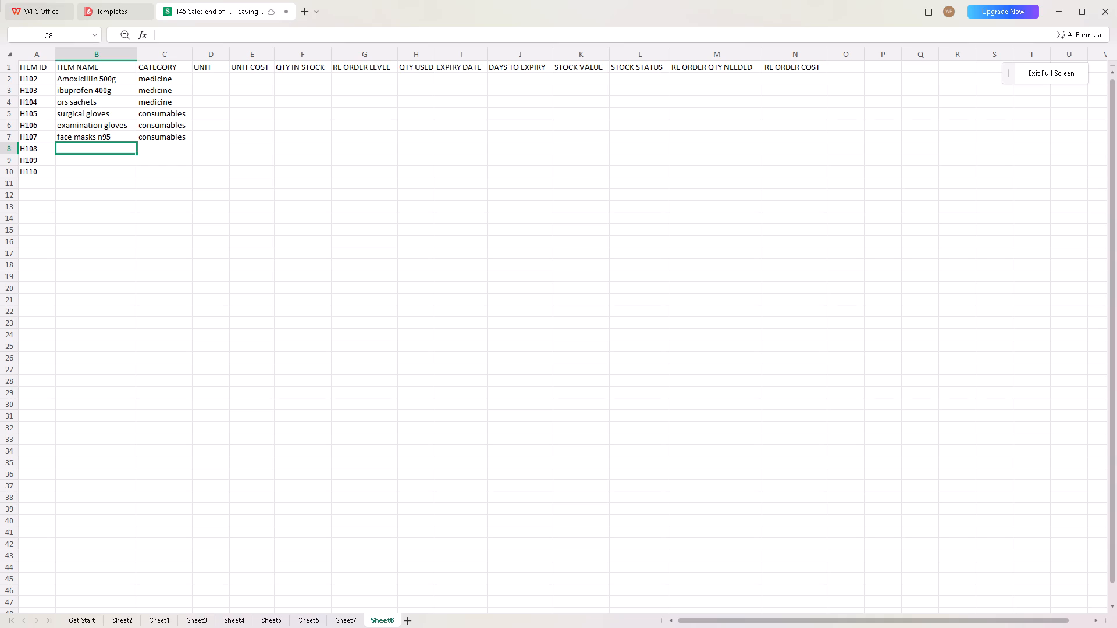
pyautogui.write('sy')
pyautogui.write('ringes')
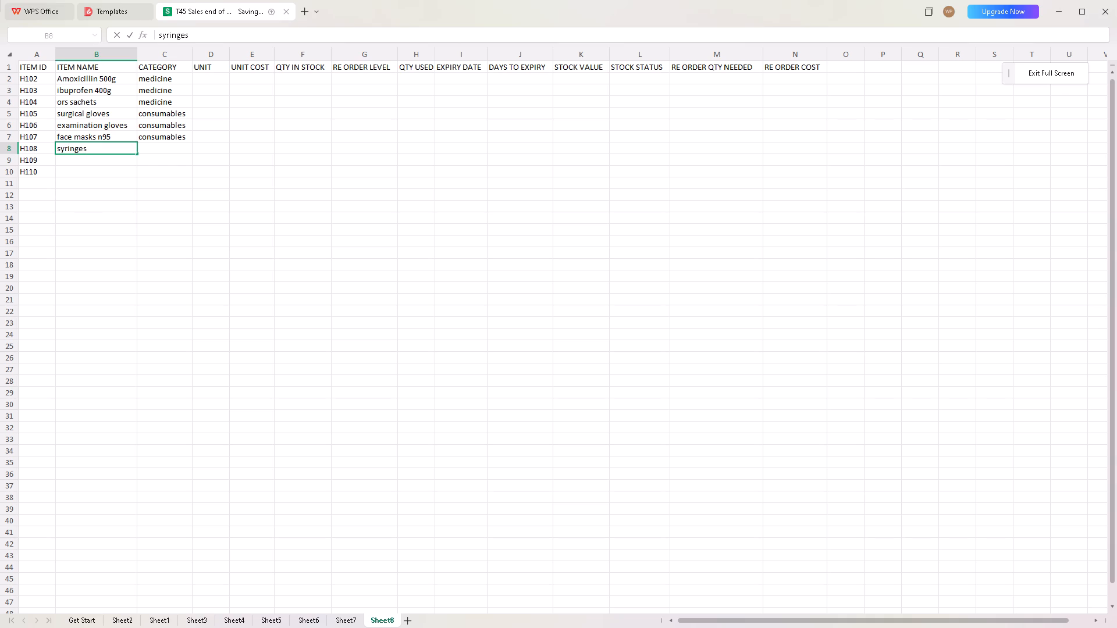
pyautogui.press('space')
pyautogui.write('5ml')
pyautogui.press('Right')
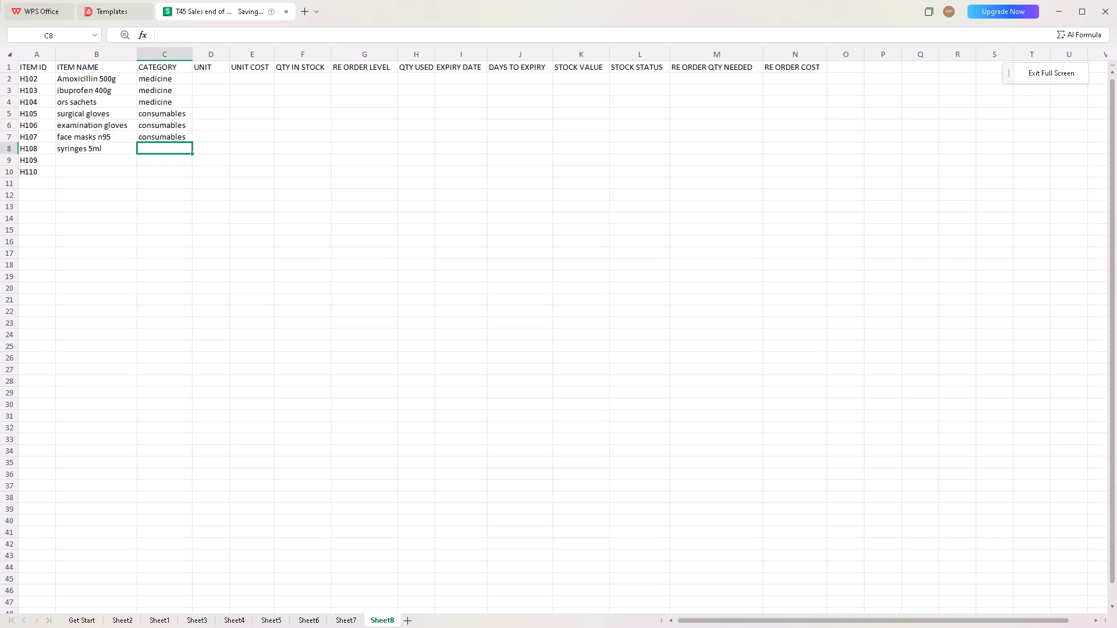
pyautogui.write('co')
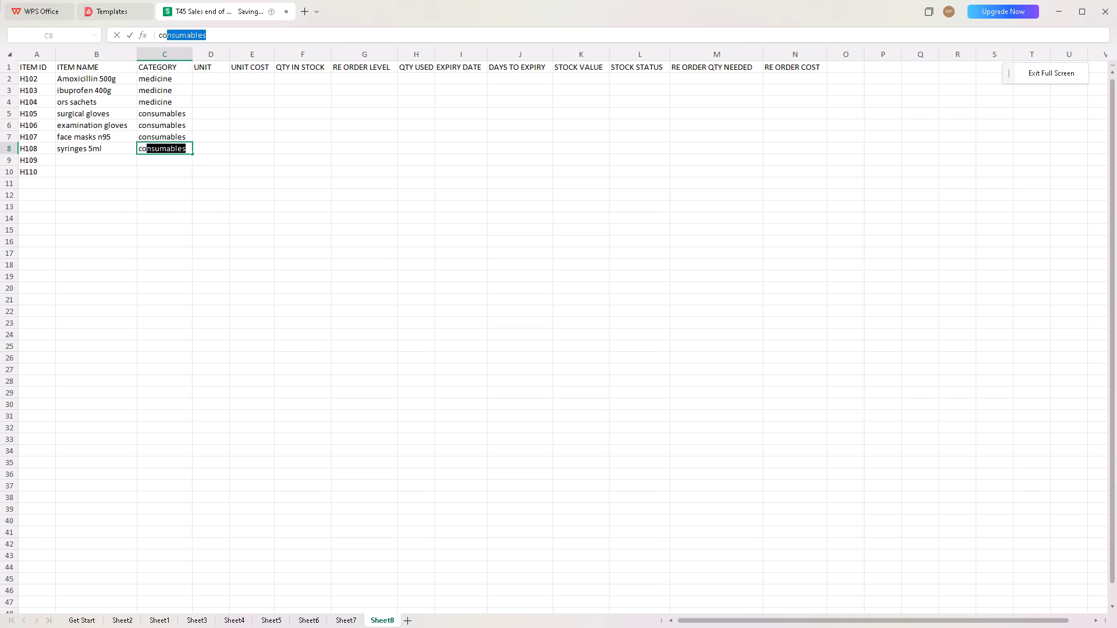
pyautogui.press('Down')
# Fill row 9 for item H109 with needles 21g as the ITEM NAME and consumables as the CATEGORY.
pyautogui.press('Left')
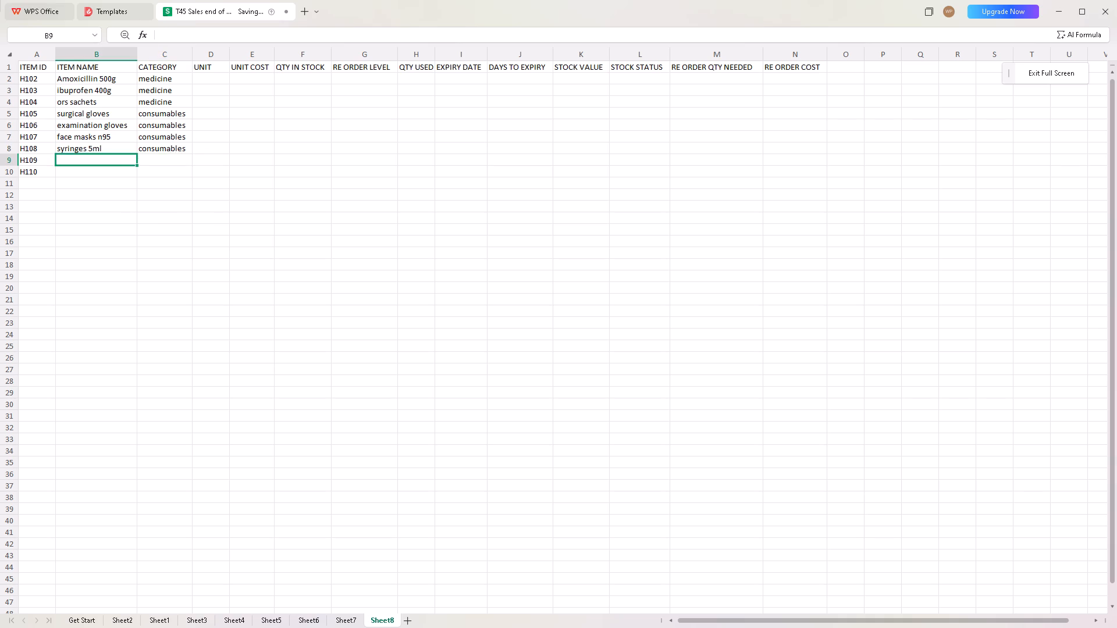
pyautogui.press('n')
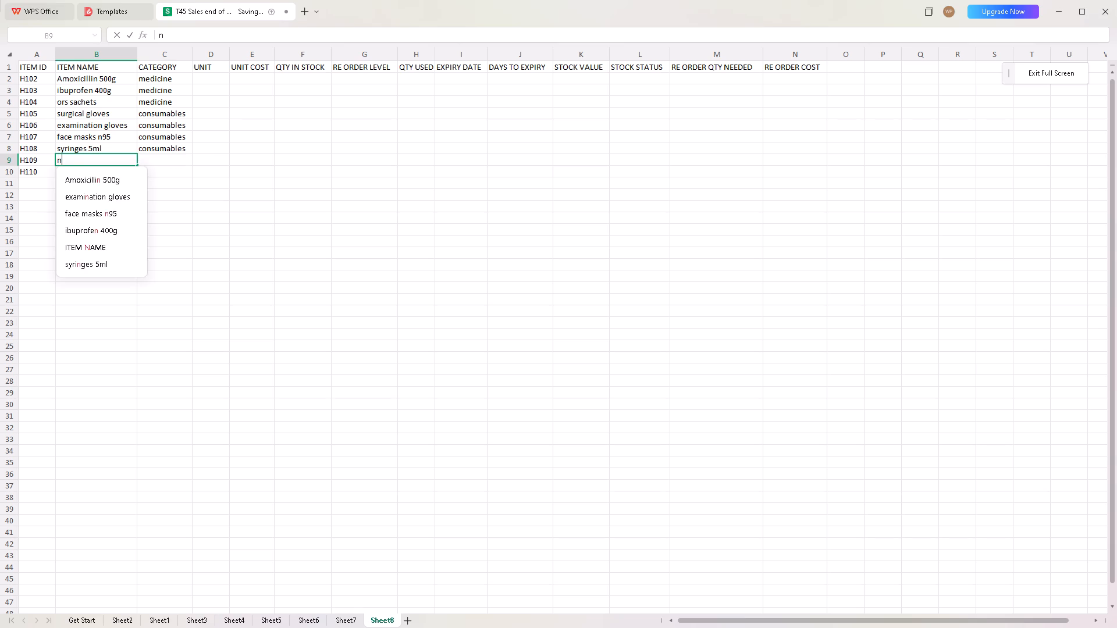
pyautogui.write('eedles')
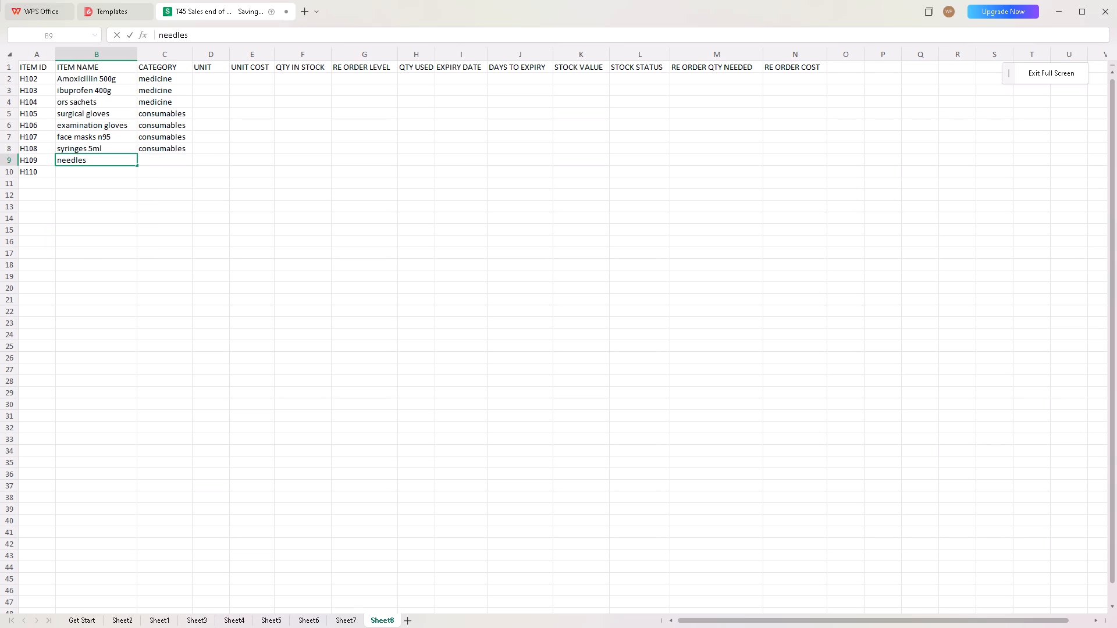
pyautogui.press('space')
pyautogui.press('2')
pyautogui.press('1')
pyautogui.press('g')
pyautogui.press('Right')
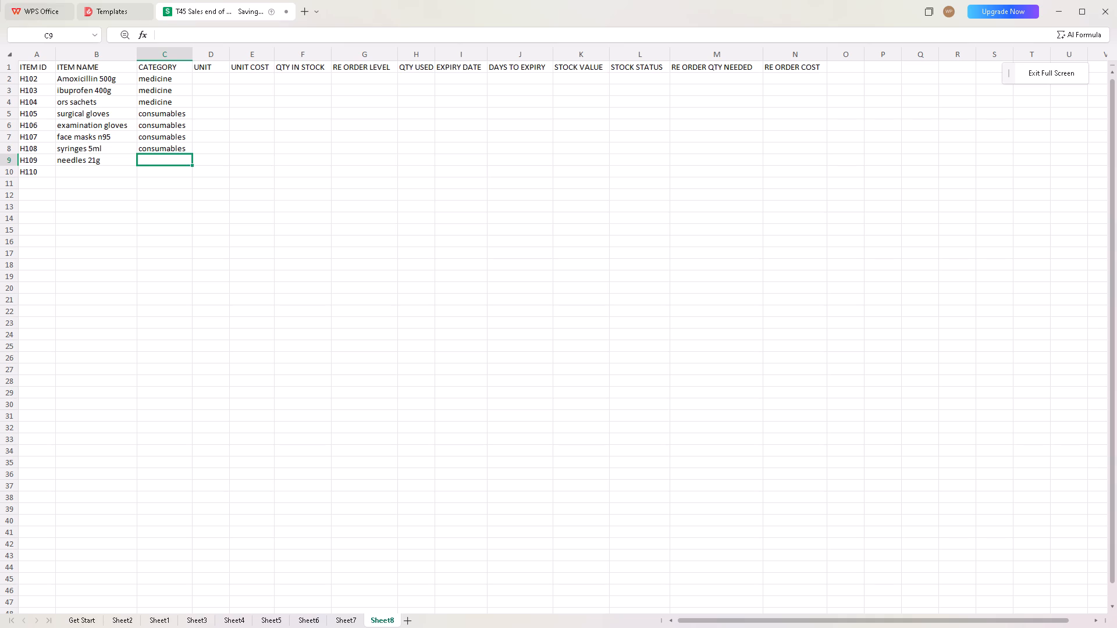
pyautogui.write('co')
pyautogui.press('Down')
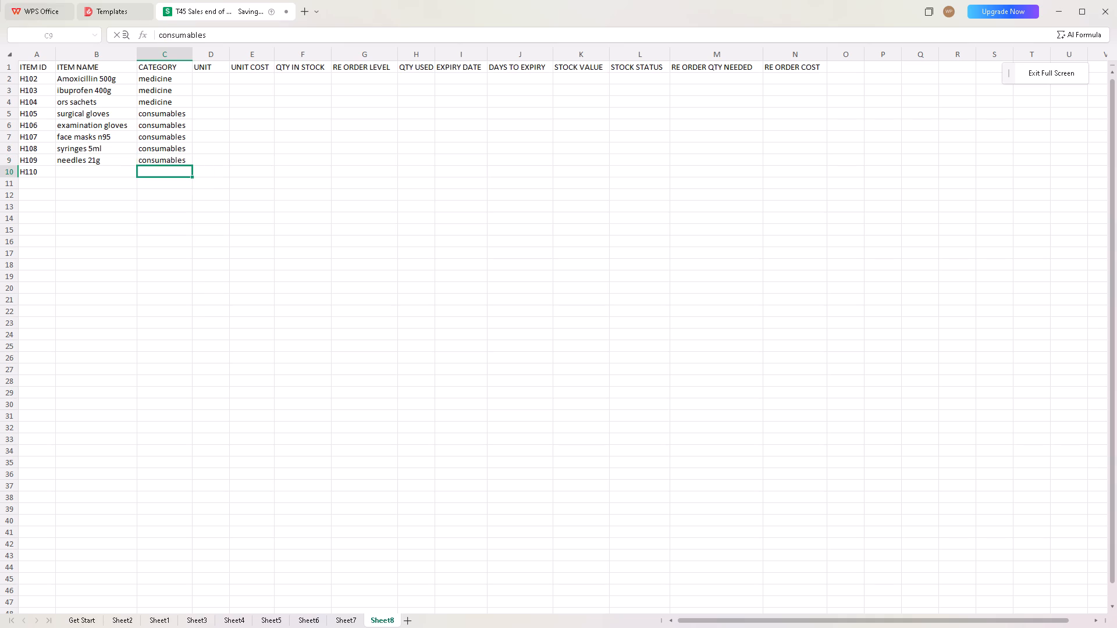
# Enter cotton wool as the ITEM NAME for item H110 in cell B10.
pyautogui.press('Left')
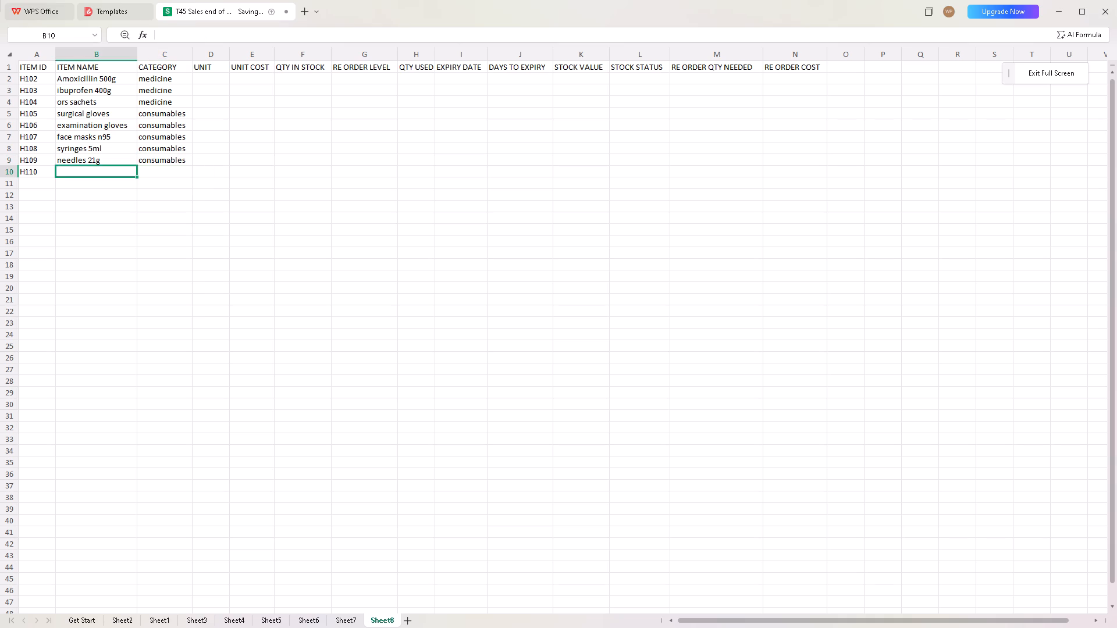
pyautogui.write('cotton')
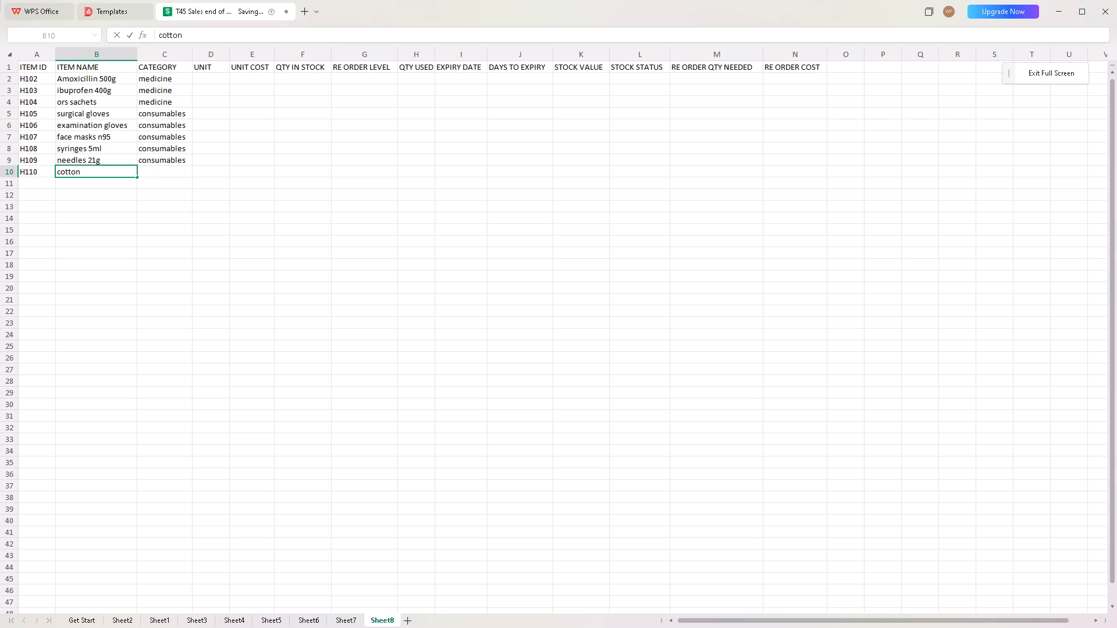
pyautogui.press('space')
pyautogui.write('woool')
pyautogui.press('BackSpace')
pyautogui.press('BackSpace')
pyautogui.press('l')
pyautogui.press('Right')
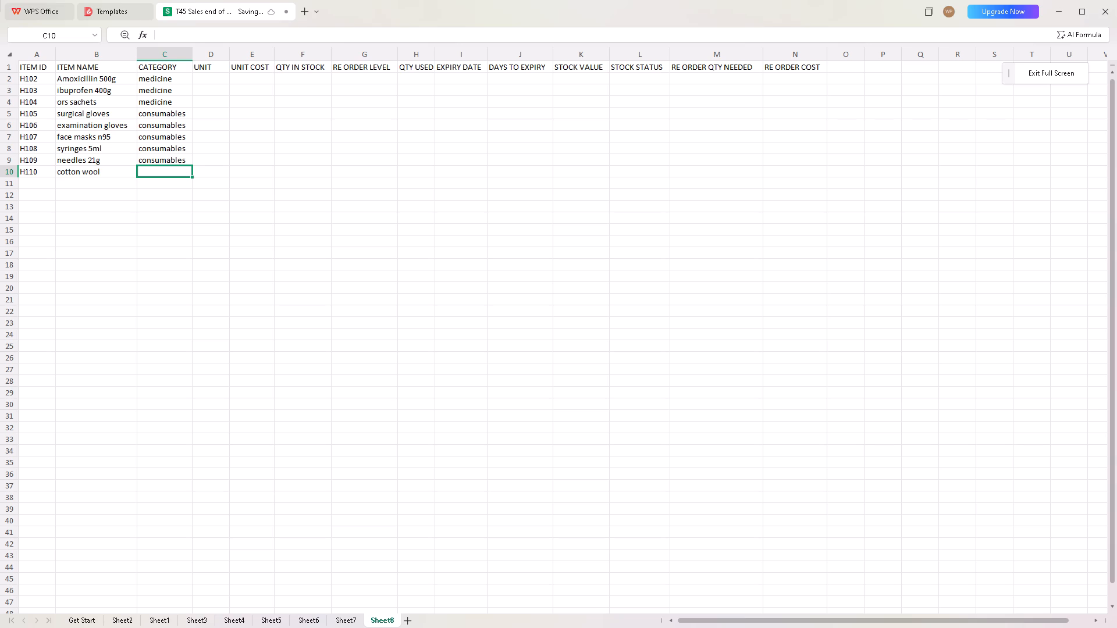
# Change the ITEM NAME of item H110 to cotton wool 500 g and enter consumables as its CATEGORY in row 10.
pyautogui.press('Left')
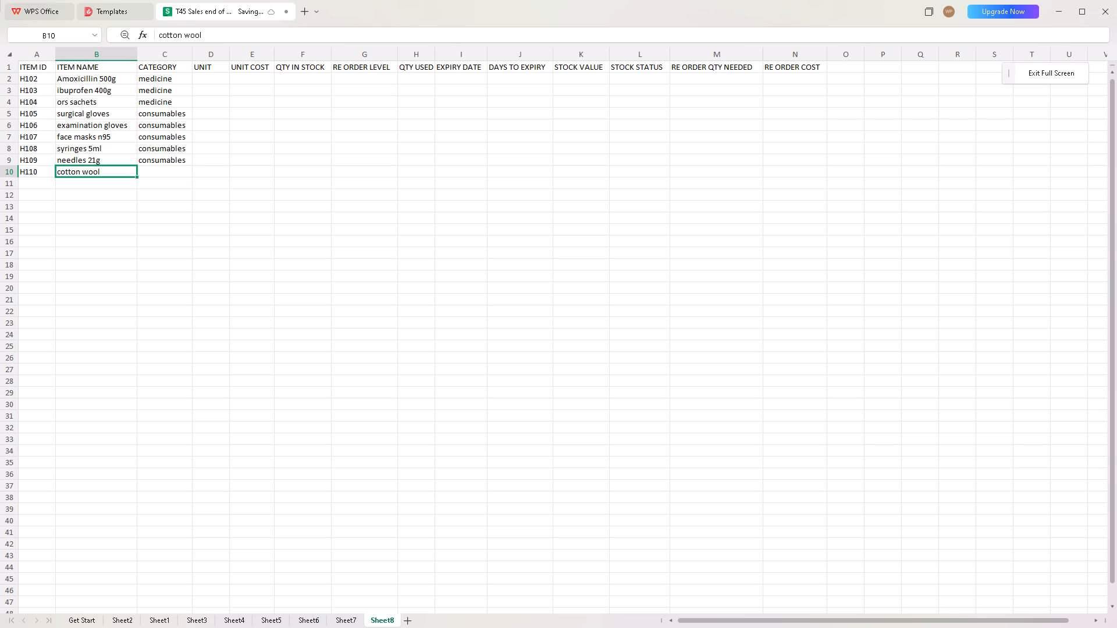
pyautogui.write('co')
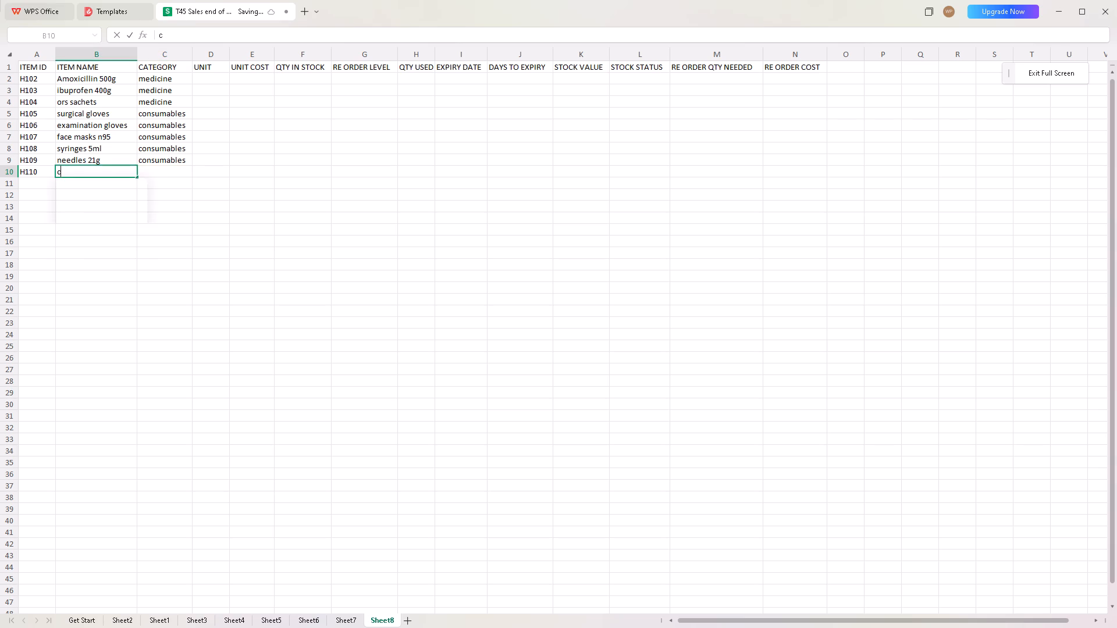
pyautogui.write('tton')
pyautogui.press('space')
pyautogui.write('wool')
pyautogui.press('space')
pyautogui.write('5000')
pyautogui.press('BackSpace')
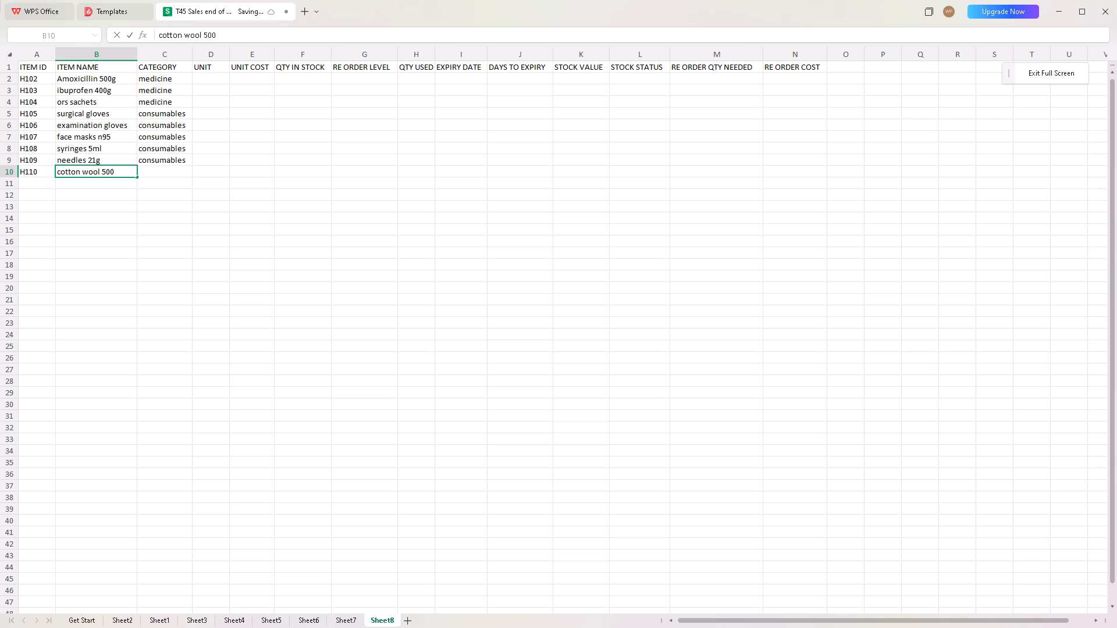
pyautogui.press('space')
pyautogui.press('g')
pyautogui.press('Right')
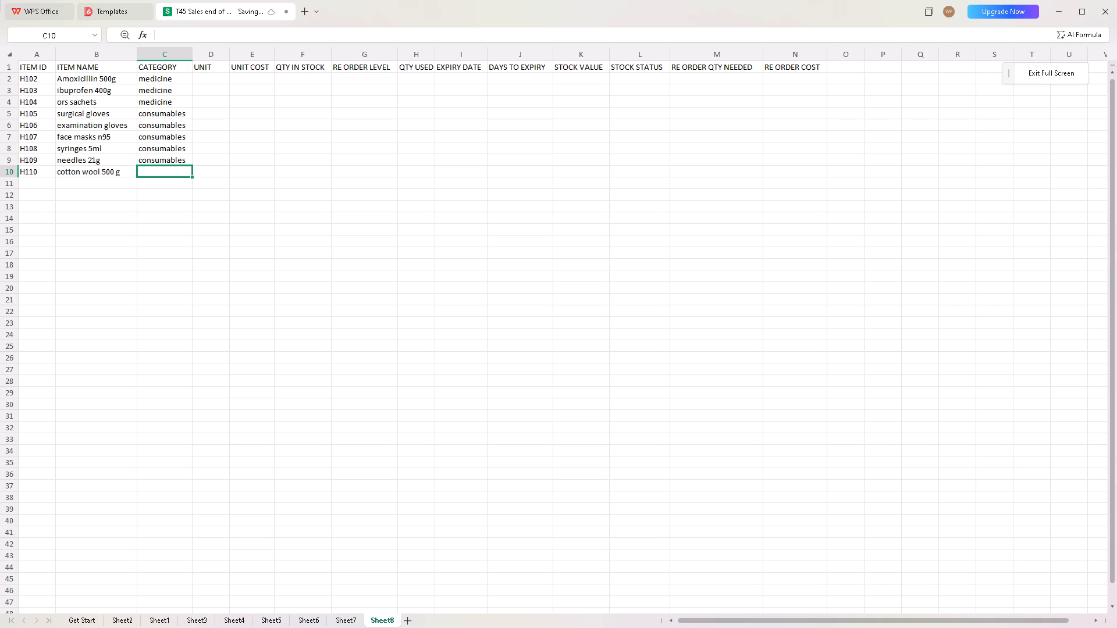
pyautogui.write('co')
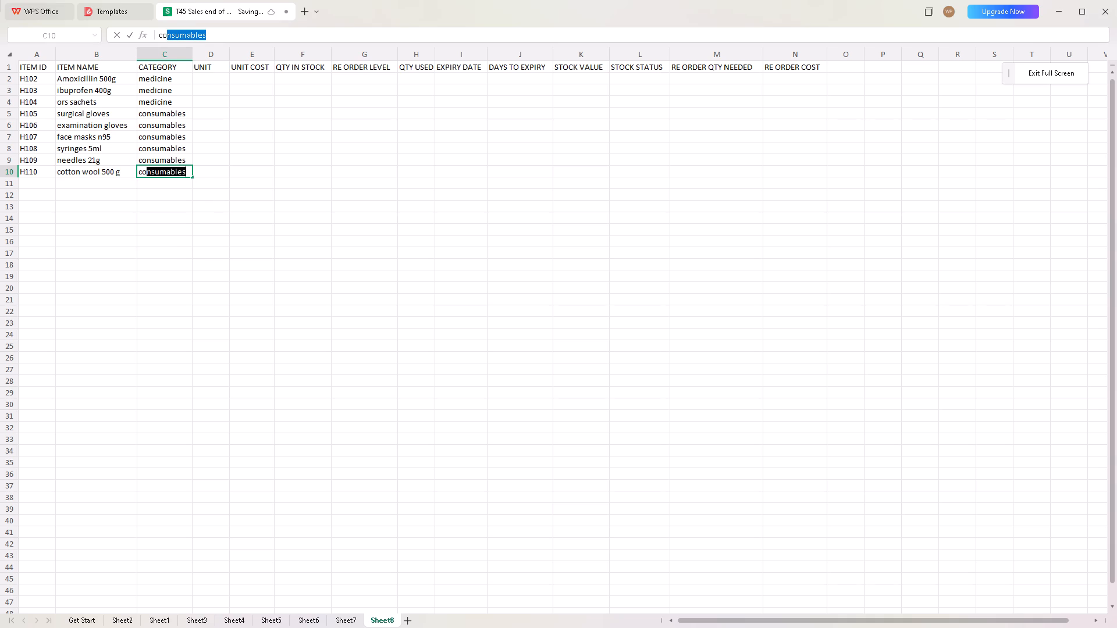
pyautogui.press('Right')
# Enter capsules as the UNIT and 8 as the UNIT COST for item H102 in row 2.
pyautogui.press('Up')
pyautogui.press('Up')
pyautogui.press('Up')
pyautogui.press('Up')
pyautogui.press('Up')
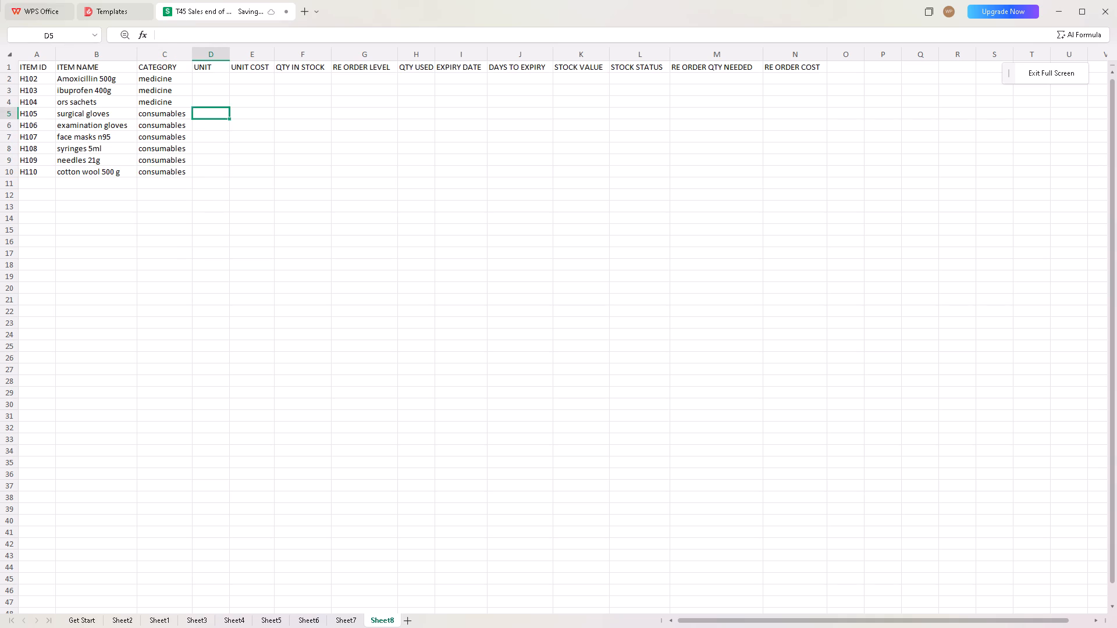
pyautogui.press('Up')
pyautogui.press('Up')
pyautogui.press('Up')
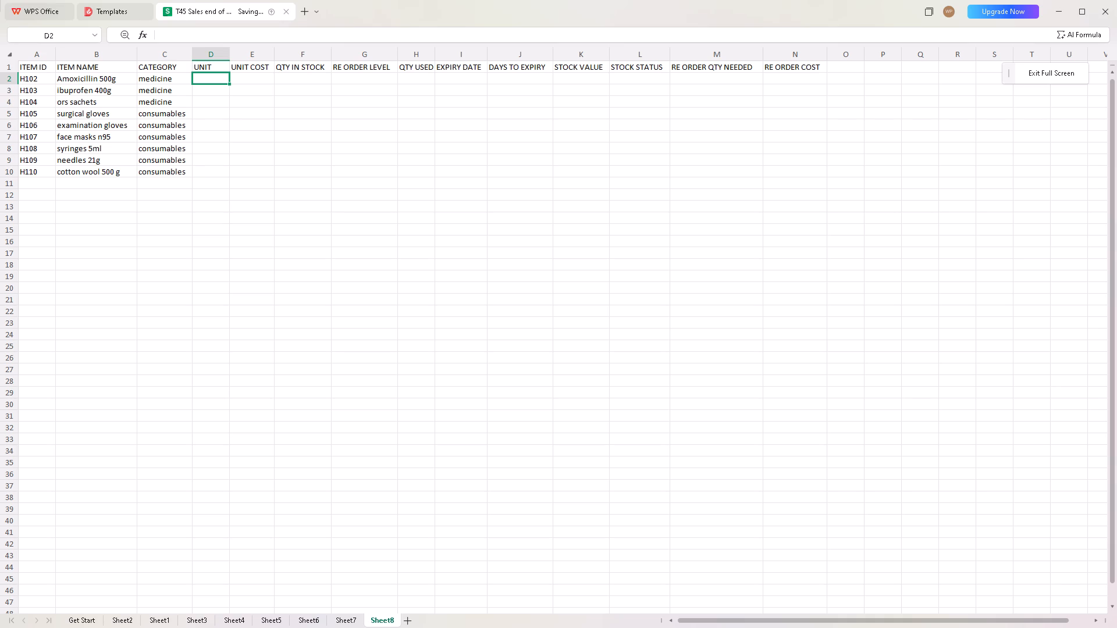
pyautogui.write('cap')
pyautogui.write('su')
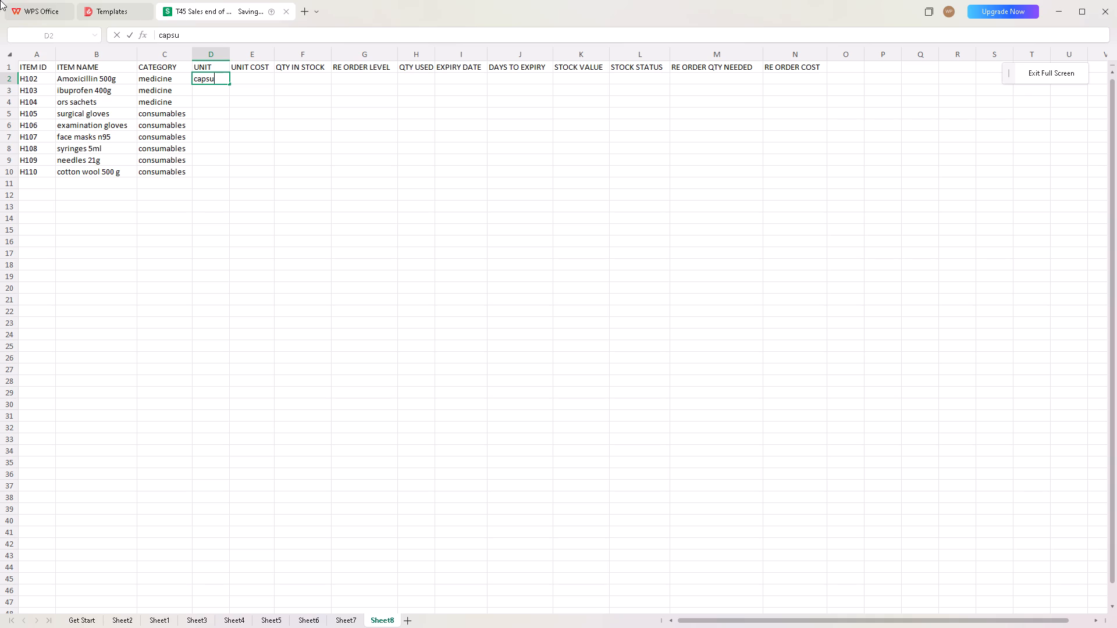
pyautogui.write('les')
pyautogui.press('Right')
pyautogui.press('8')
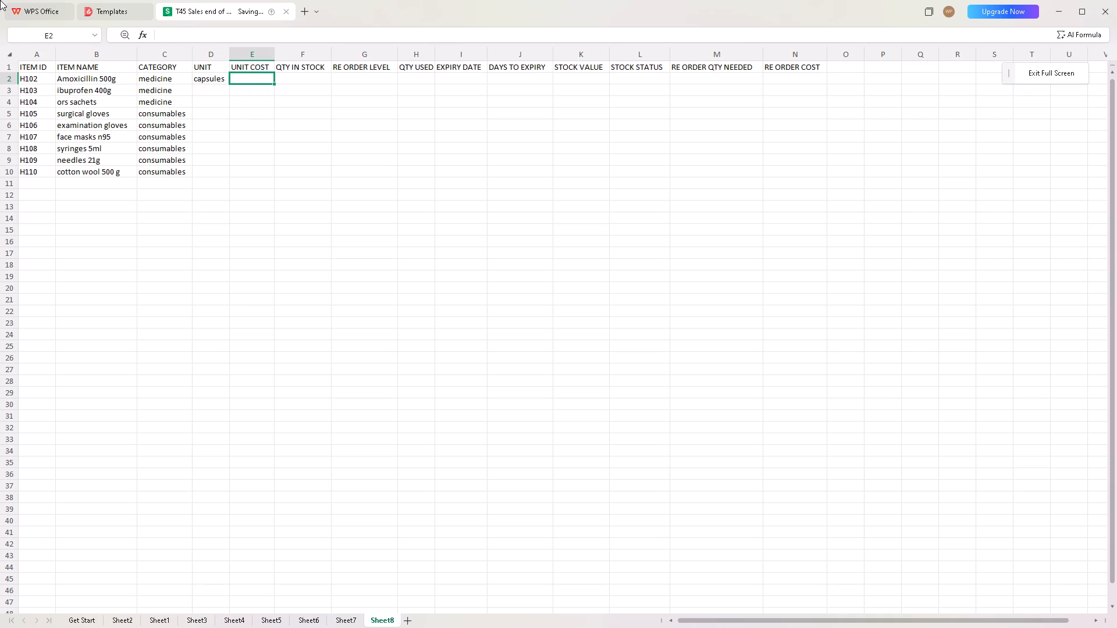
pyautogui.press('Down')
# Enter tablets as the UNIT and 5 as the UNIT COST for item H103 in row 3.
pyautogui.press('Left')
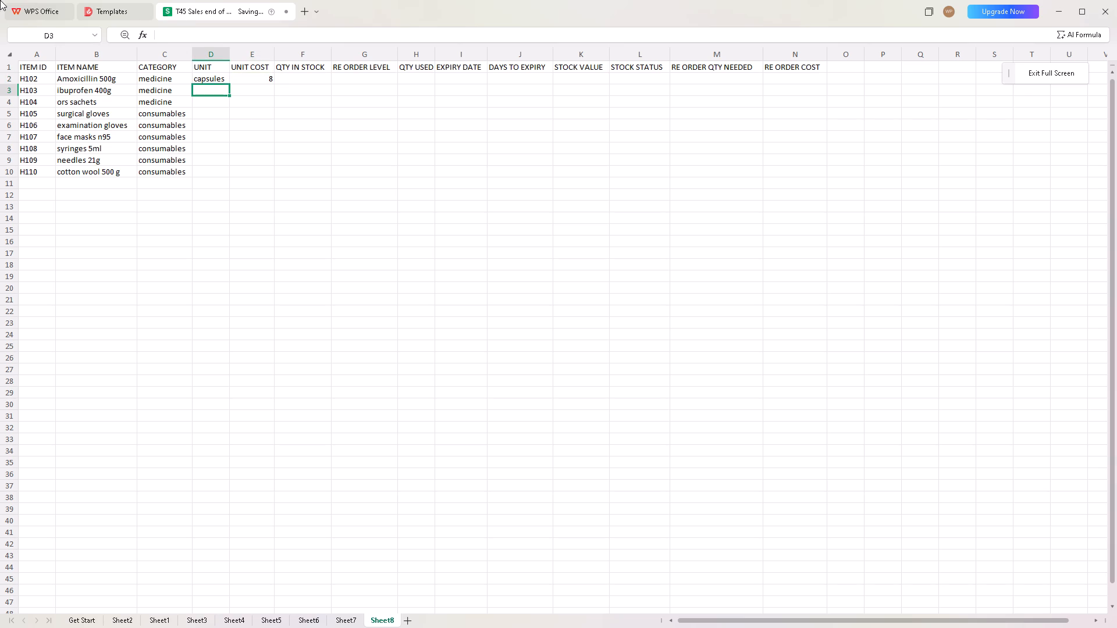
pyautogui.write('tablets')
pyautogui.press('Right')
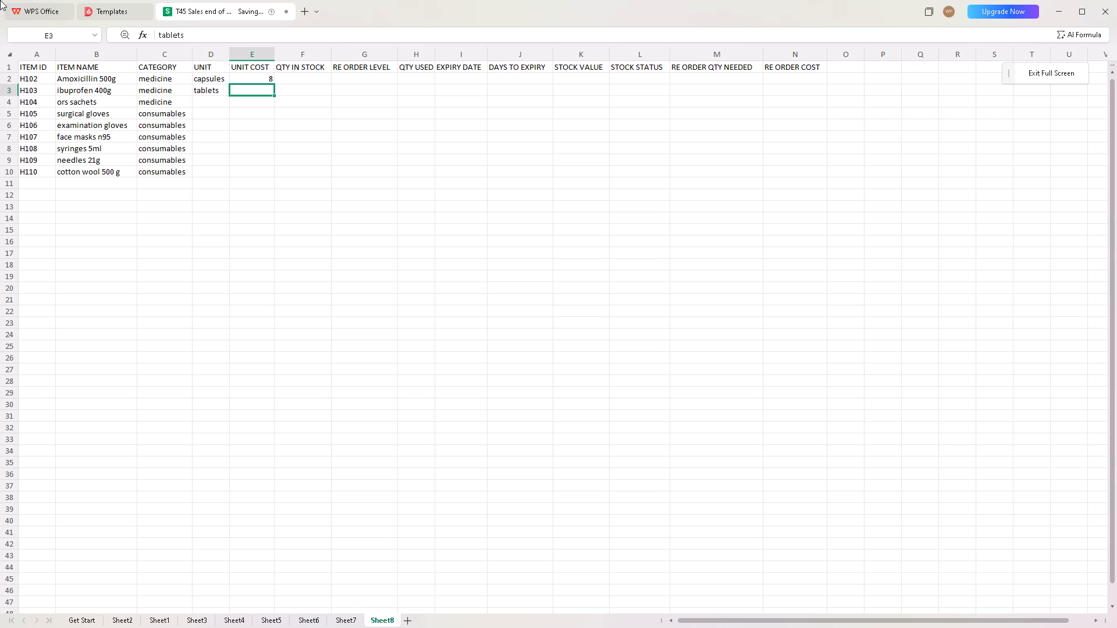
pyautogui.press('5')
pyautogui.press('Down')
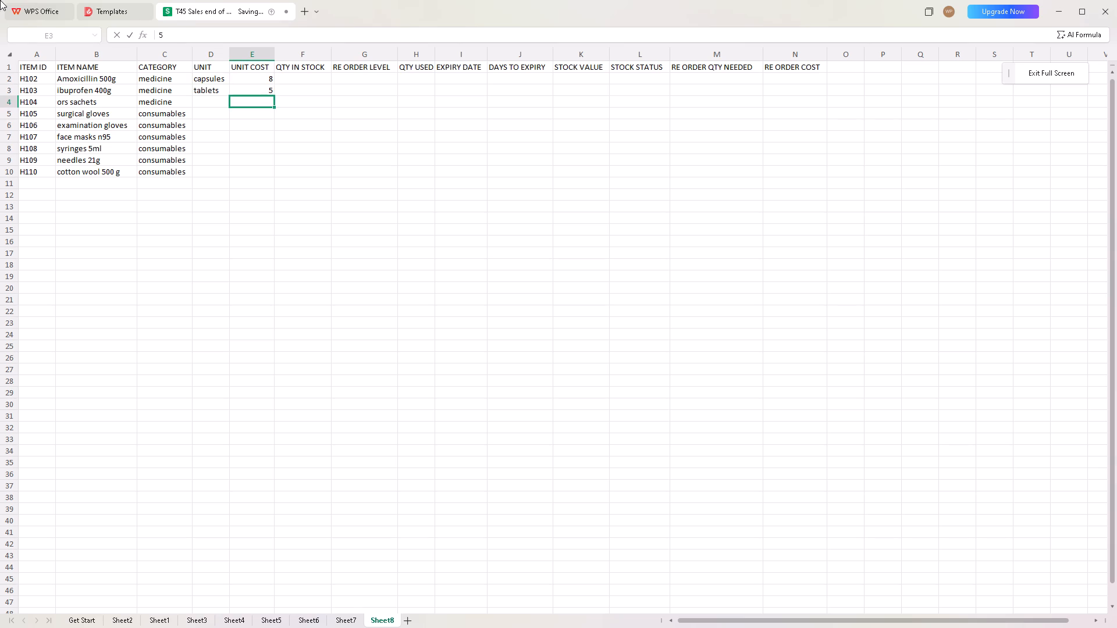
# Enter sachets as the UNIT and 25 as the UNIT COST for item H104 in row 4.
pyautogui.press('Left')
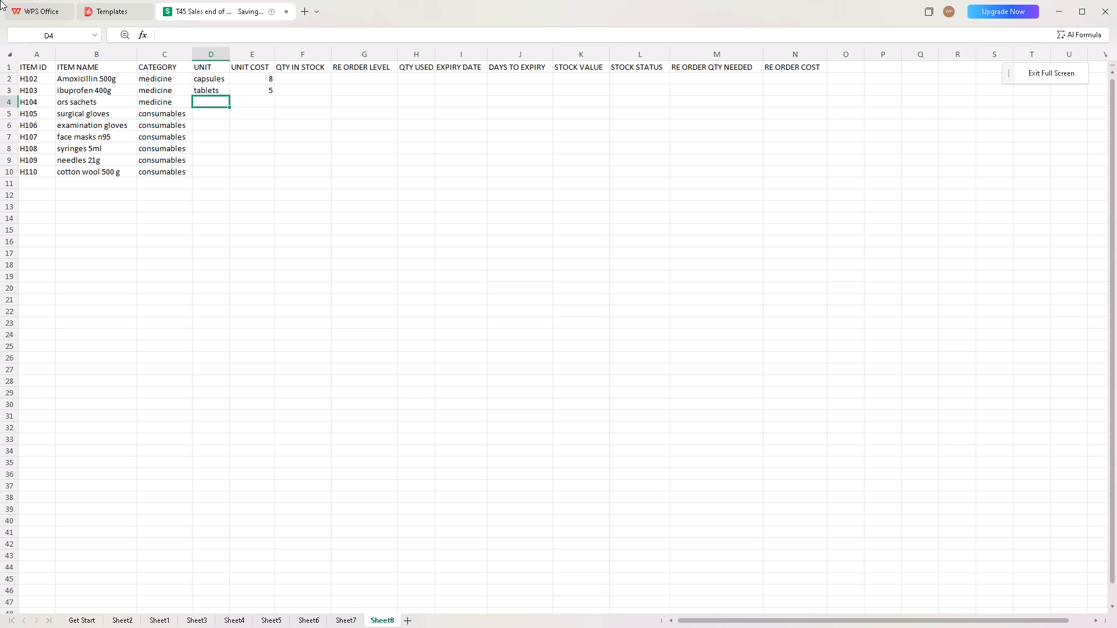
pyautogui.write('sa')
pyautogui.press('c')
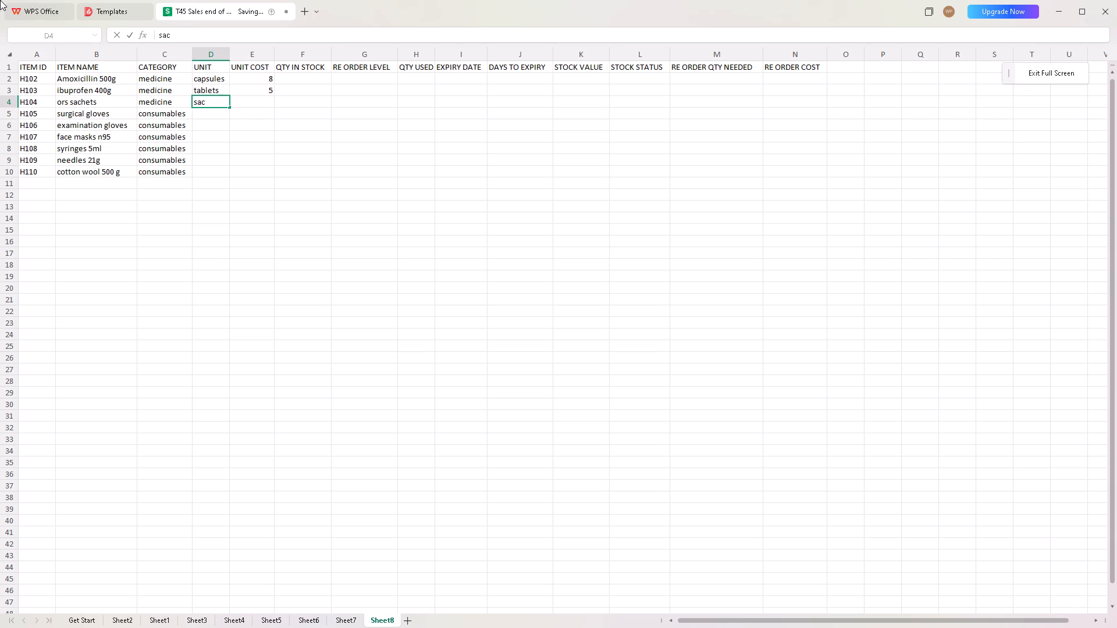
pyautogui.write('hets')
pyautogui.press('Right')
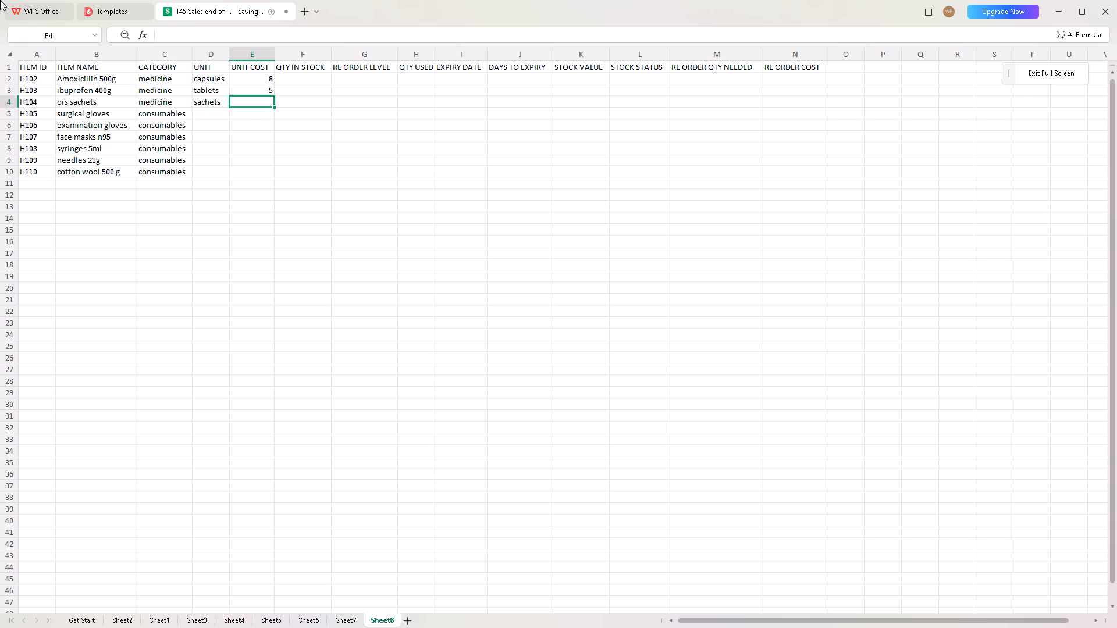
pyautogui.write('25')
pyautogui.press('Down')
# Enter pairs as the UNIT and 15 as the UNIT COST for item H105 in row 5.
pyautogui.press('Left')
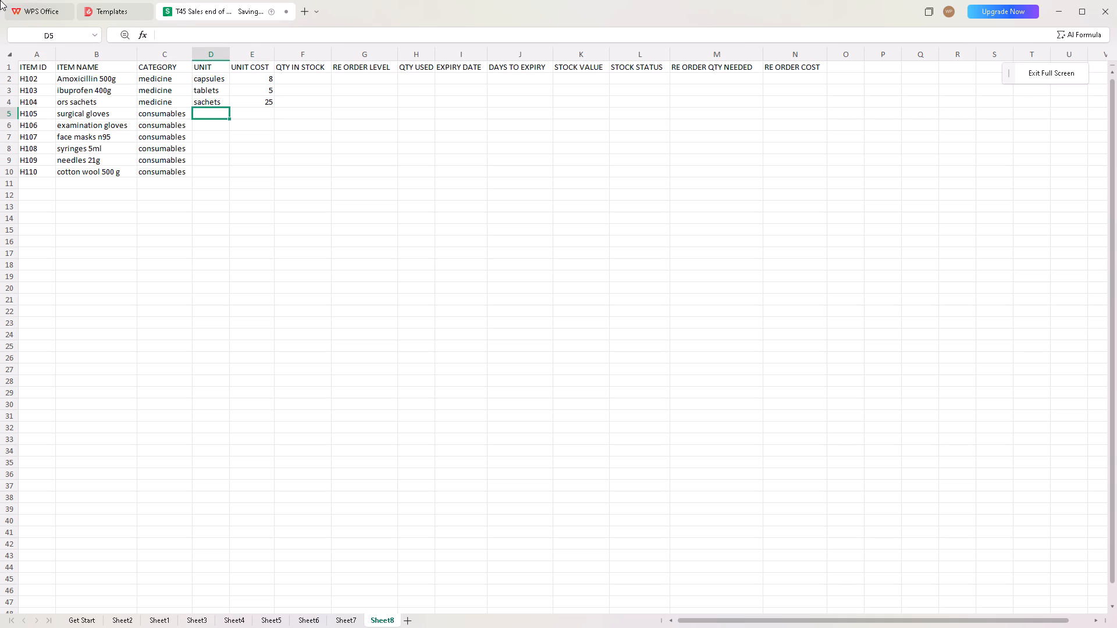
pyautogui.write('pa')
pyautogui.write('ird')
pyautogui.press('Right')
pyautogui.press('s')
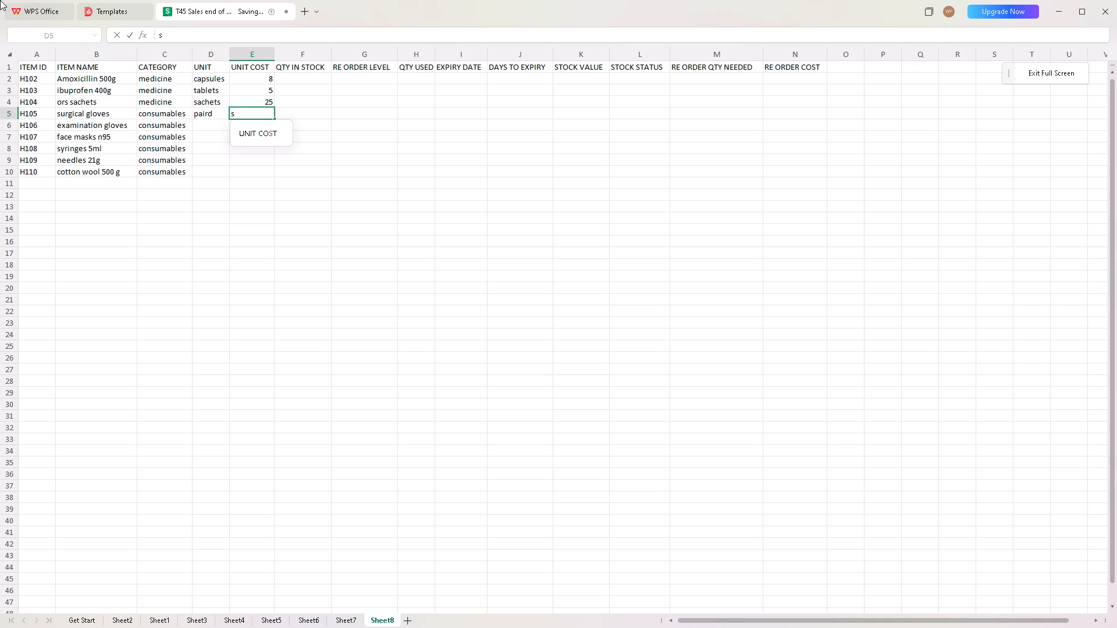
pyautogui.press('BackSpace')
pyautogui.press('BackSpace')
pyautogui.press('Left')
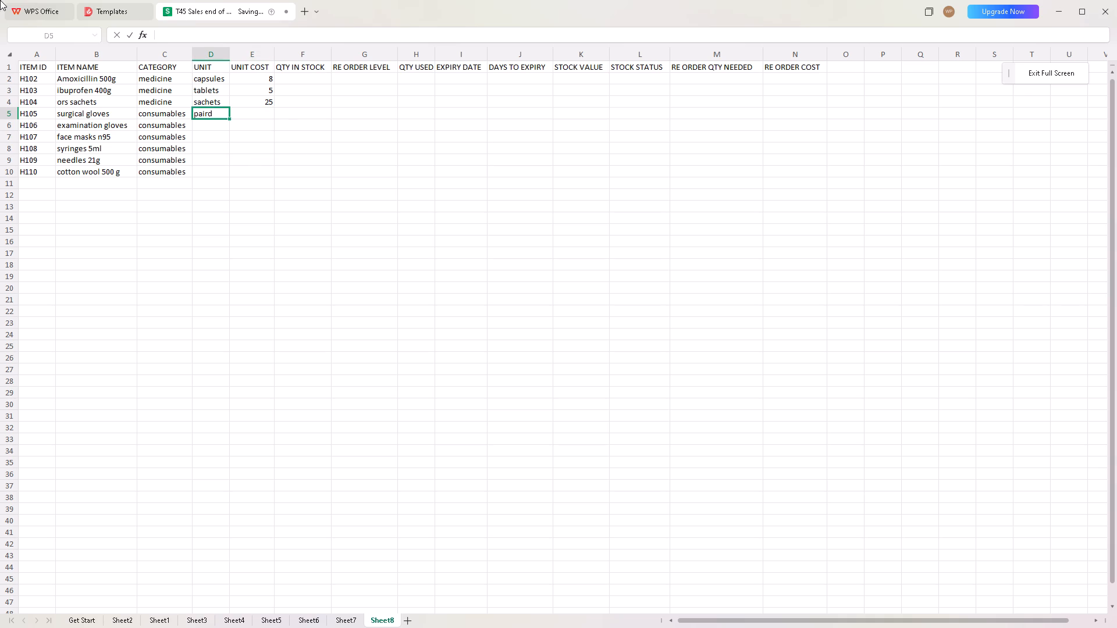
pyautogui.write('pa')
pyautogui.write('irs')
pyautogui.press('Right')
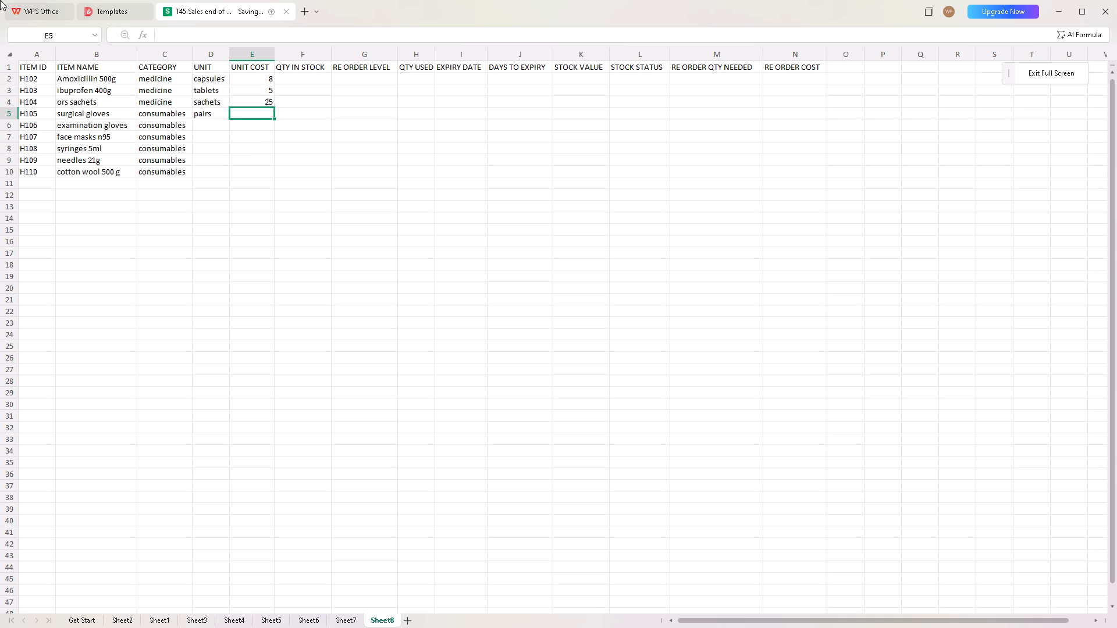
pyautogui.write('15')
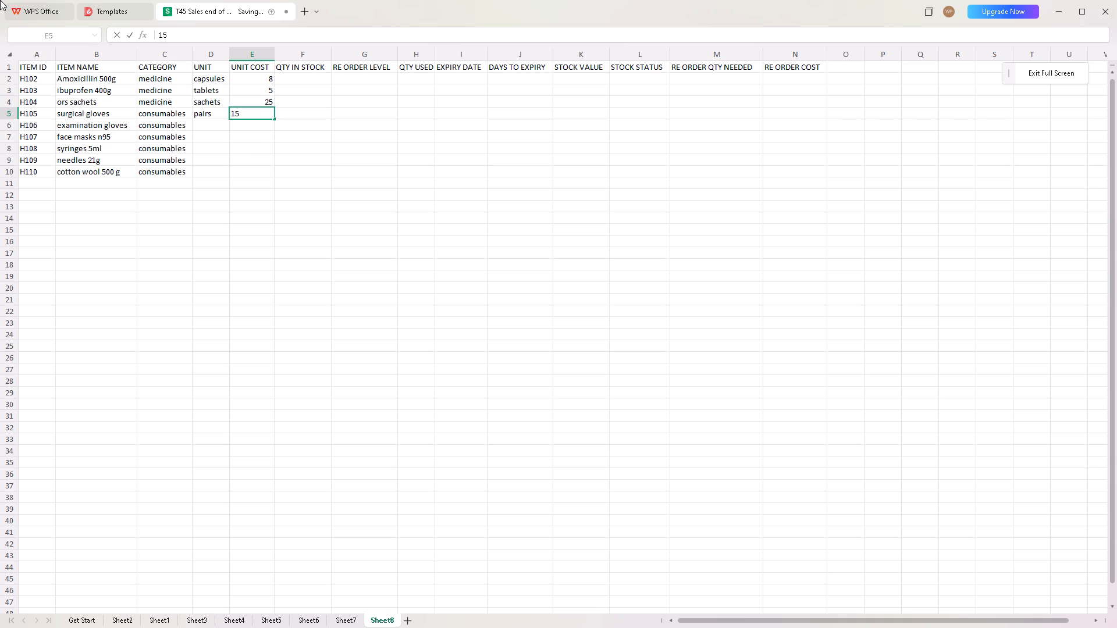
pyautogui.press('Down')
# Enter pcs as the UNIT and 45 as the UNIT COST for item H106 in row 6.
pyautogui.press('Left')
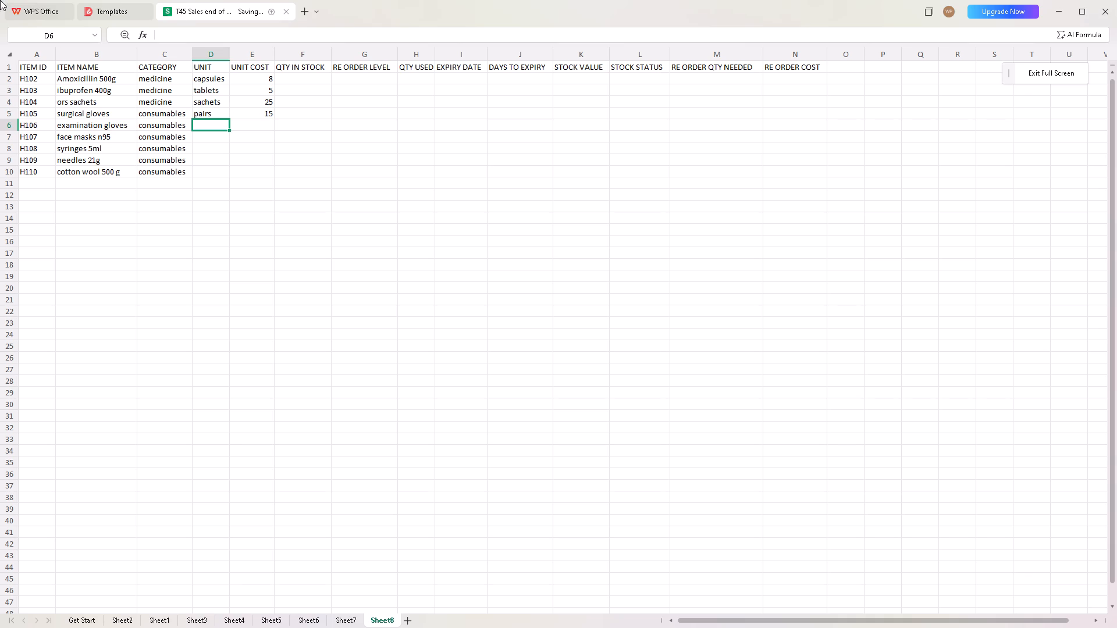
pyautogui.write('pcs')
pyautogui.press('Right')
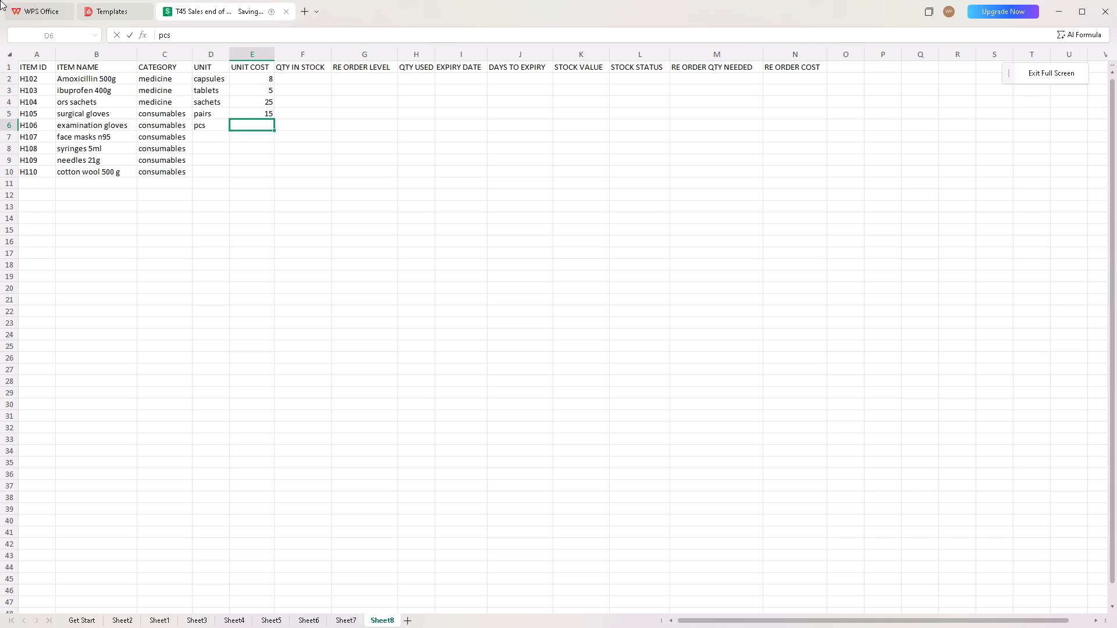
pyautogui.write('45')
pyautogui.press('Down')
# Enter pcs as the UNIT and 12 as the UNIT COST for item H107 in row 7.
pyautogui.press('Left')
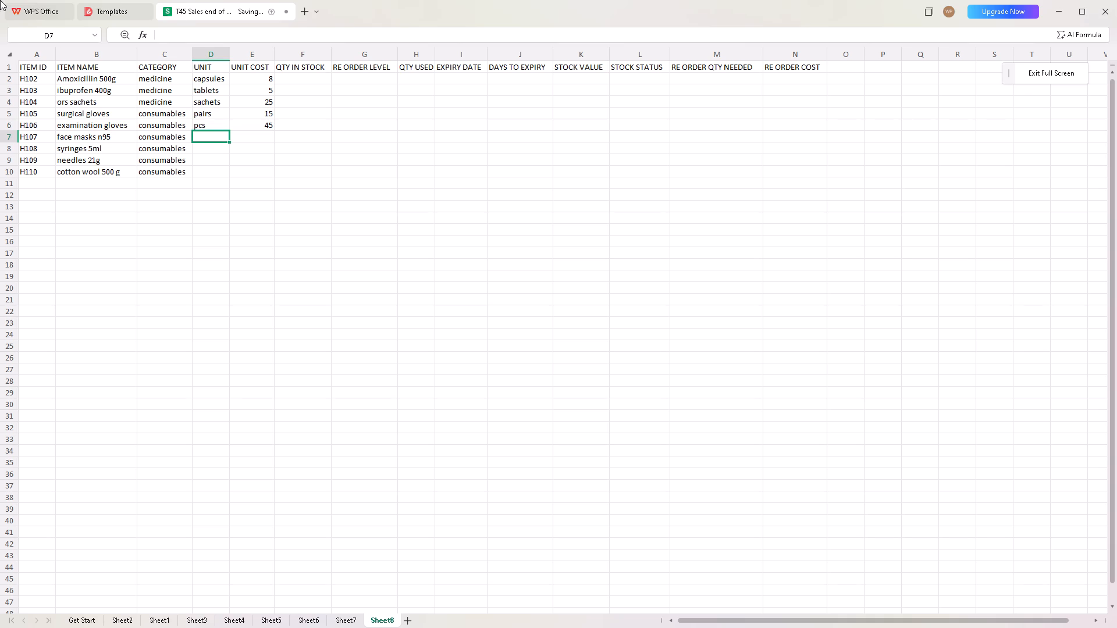
pyautogui.write('pcs')
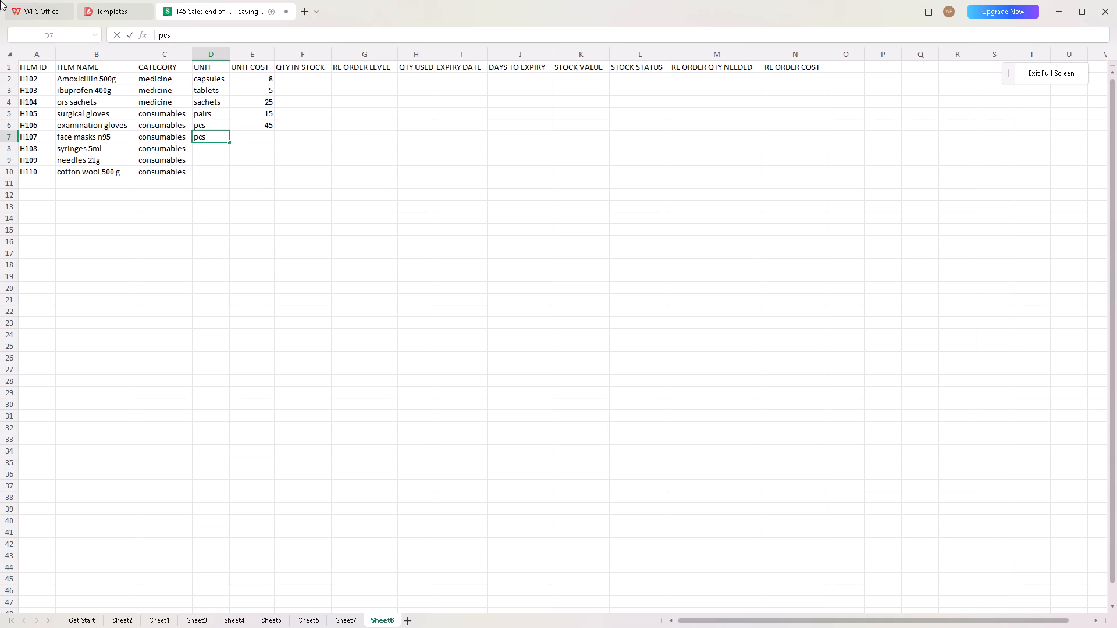
pyautogui.press('Right')
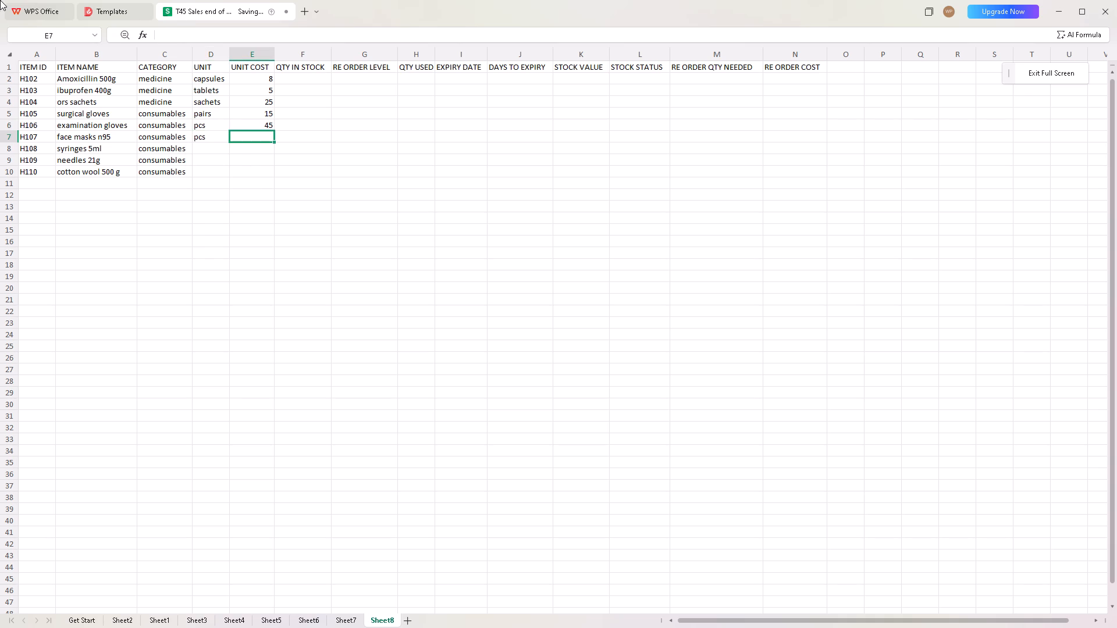
pyautogui.write('12')
pyautogui.press('Down')
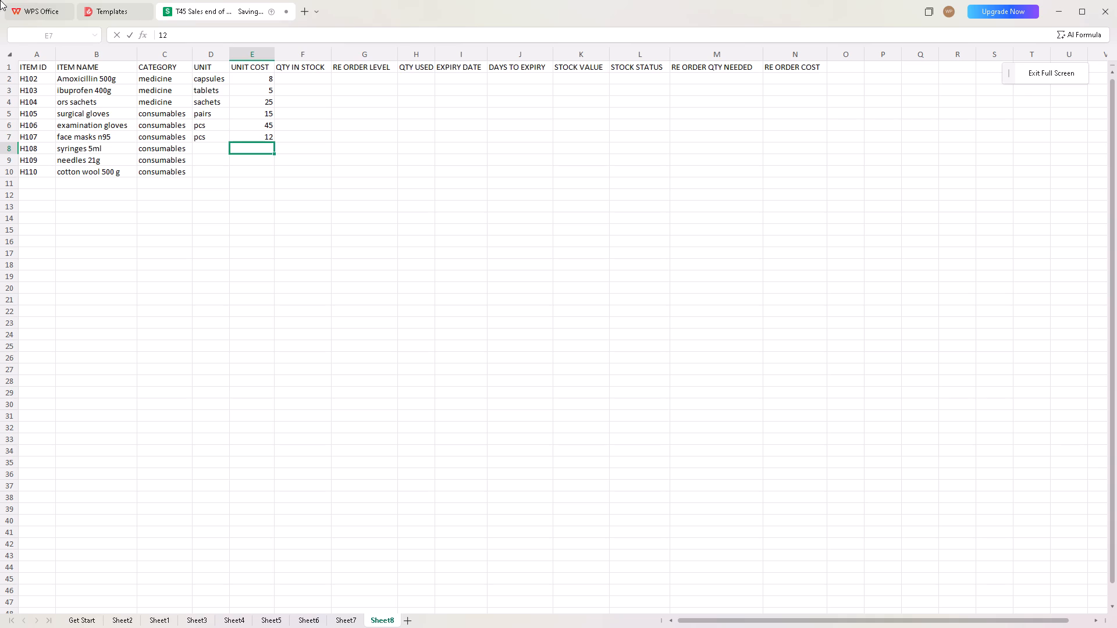
# Enter pcs as the UNIT and 5 as the UNIT COST for item H108 in row 8.
pyautogui.press('Left')
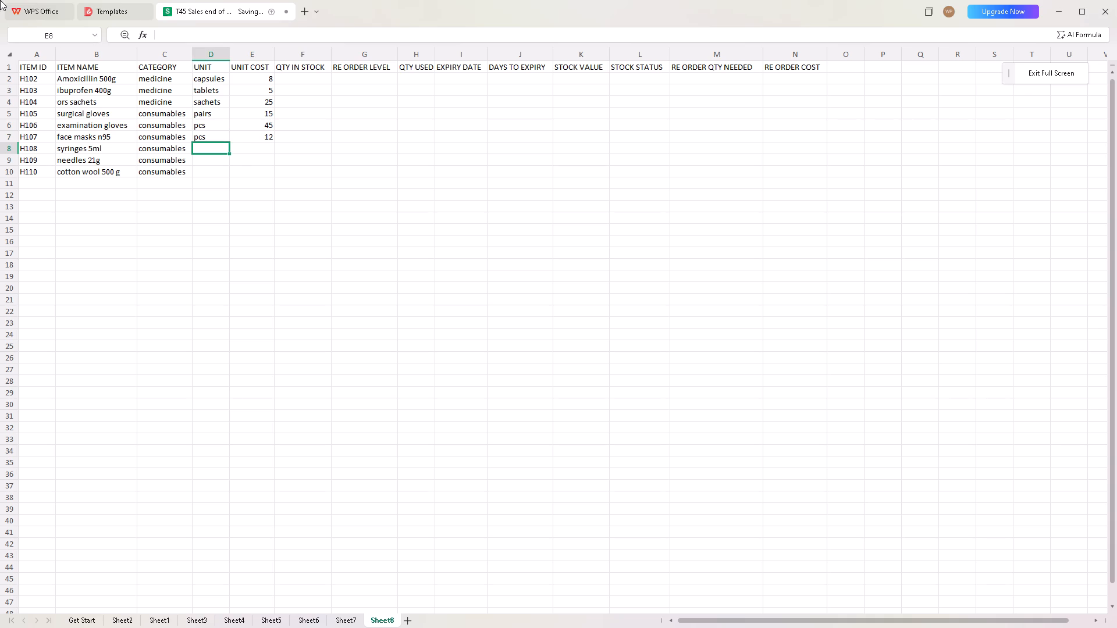
pyautogui.press('p')
pyautogui.press('c')
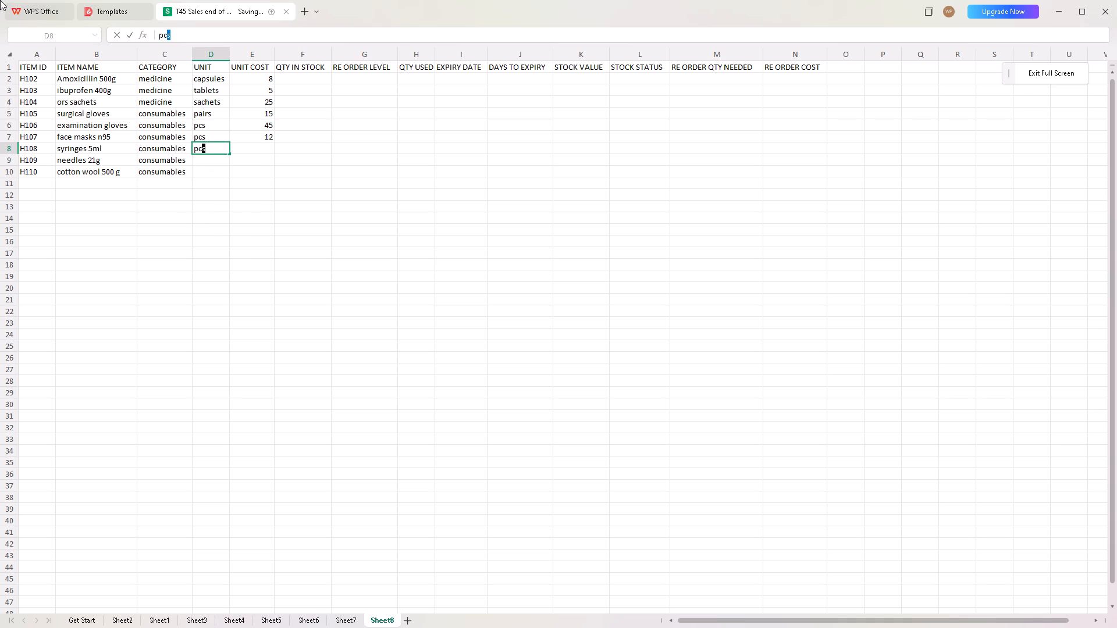
pyautogui.press('Right')
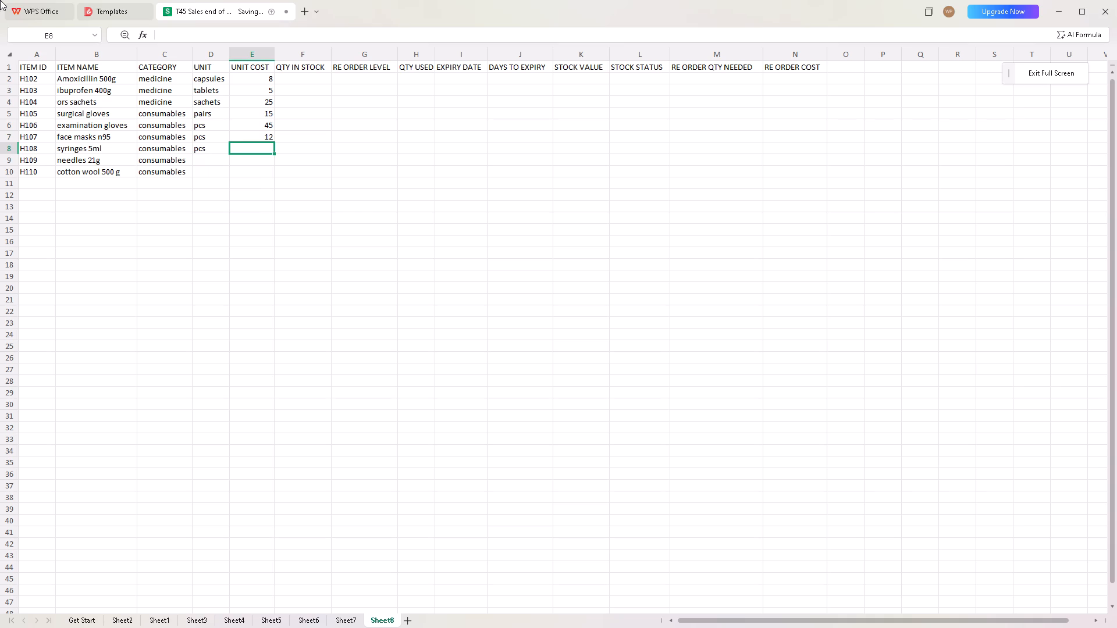
pyautogui.press('5')
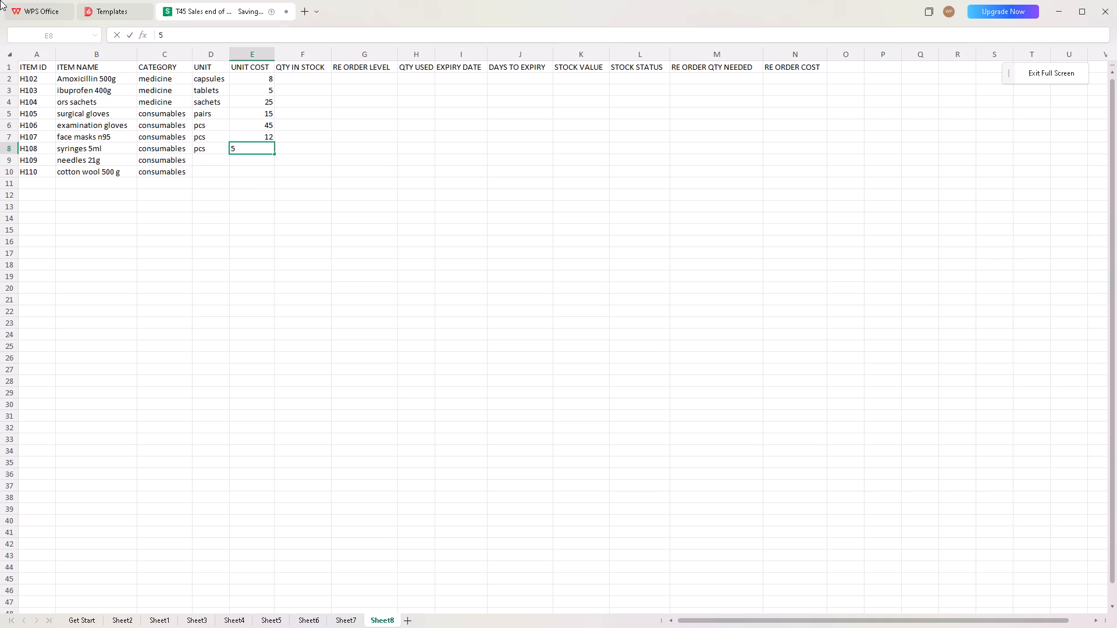
pyautogui.press('Down')
# Enter rolls as the UNIT and 120 as the UNIT COST for item H110 in row 10.
pyautogui.press('Left')
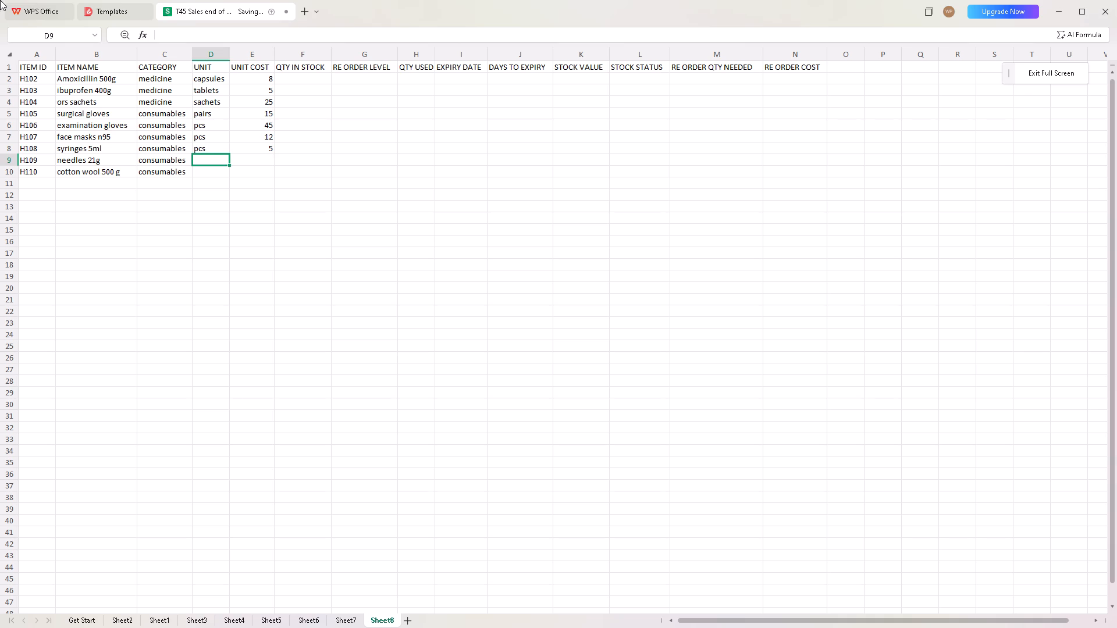
pyautogui.press('Down')
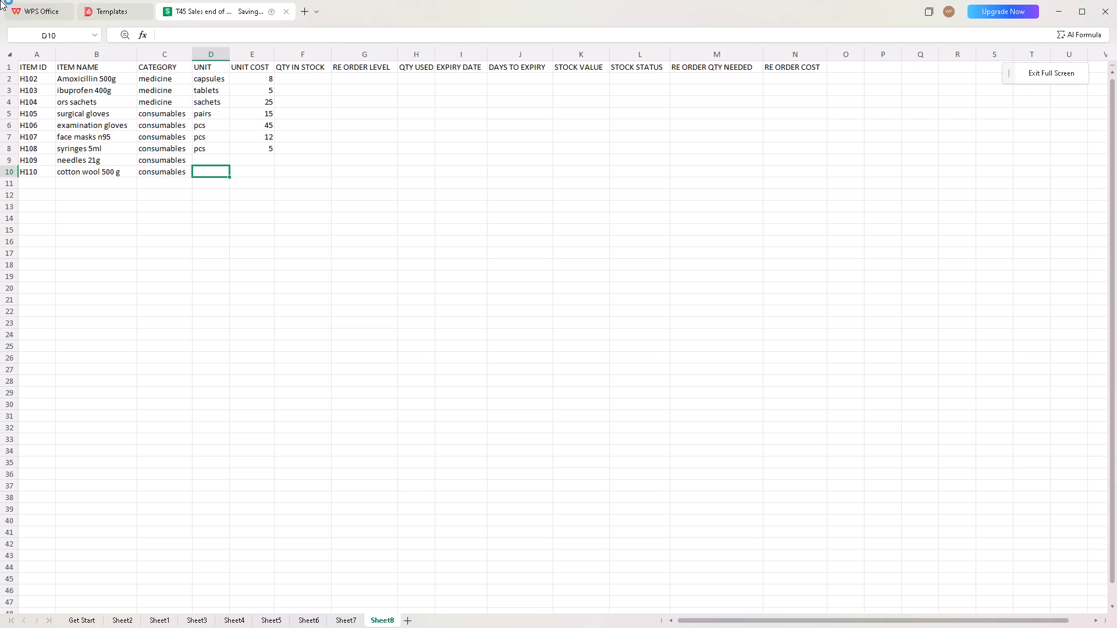
pyautogui.write('rolls')
pyautogui.press('Right')
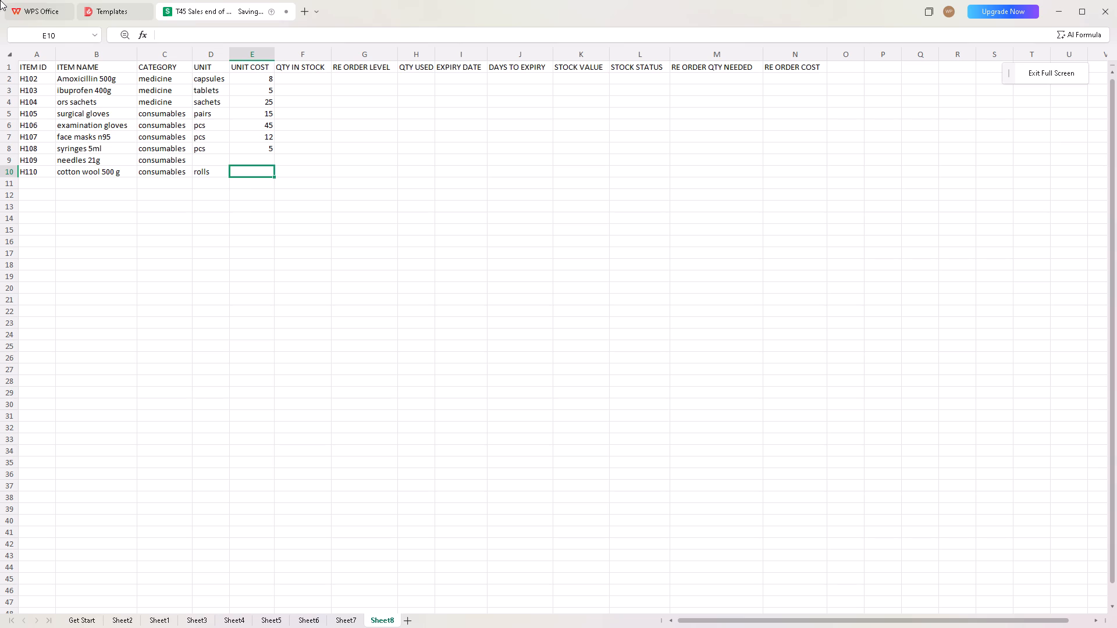
pyautogui.write('120')
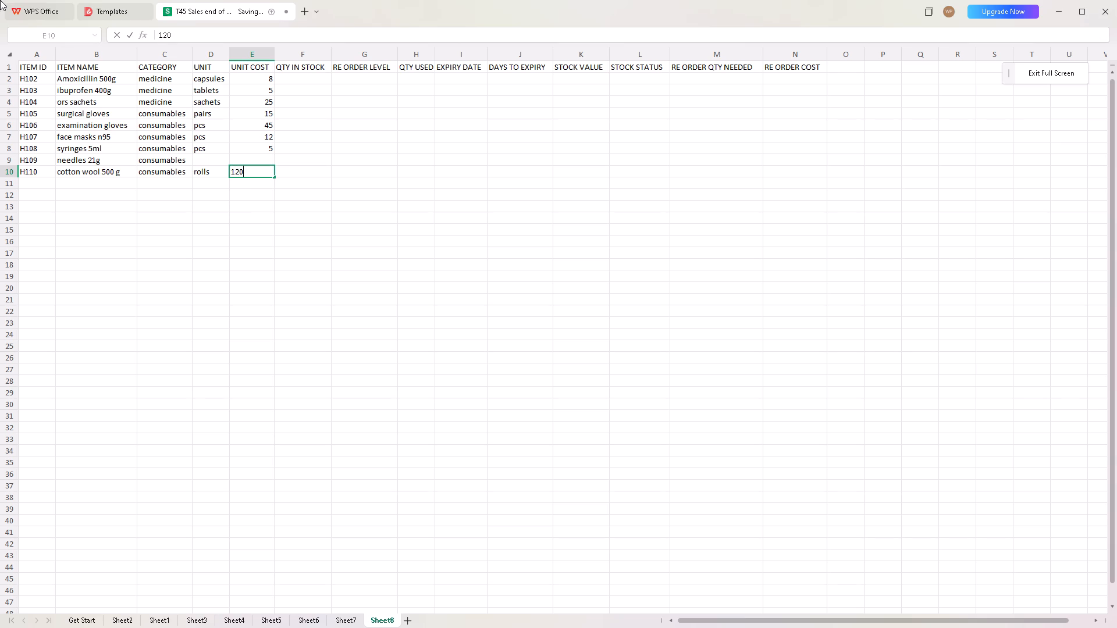
pyautogui.press('Up')
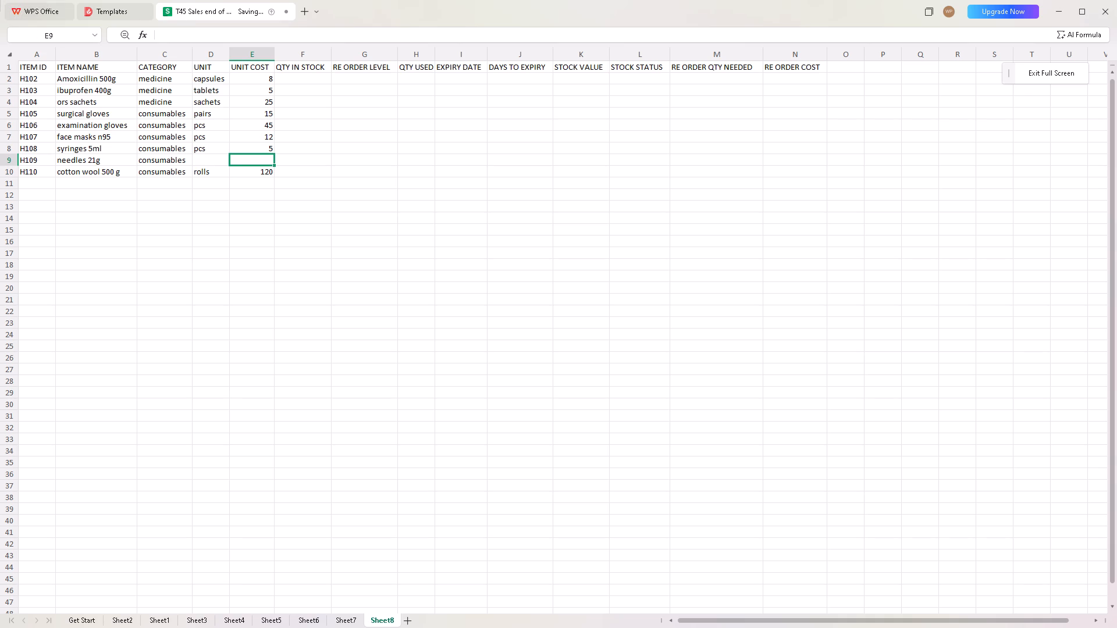
# Copy the UNIT pcs and the UNIT COST 5 from item H108 into the row of item H109.
pyautogui.click(210, 147)
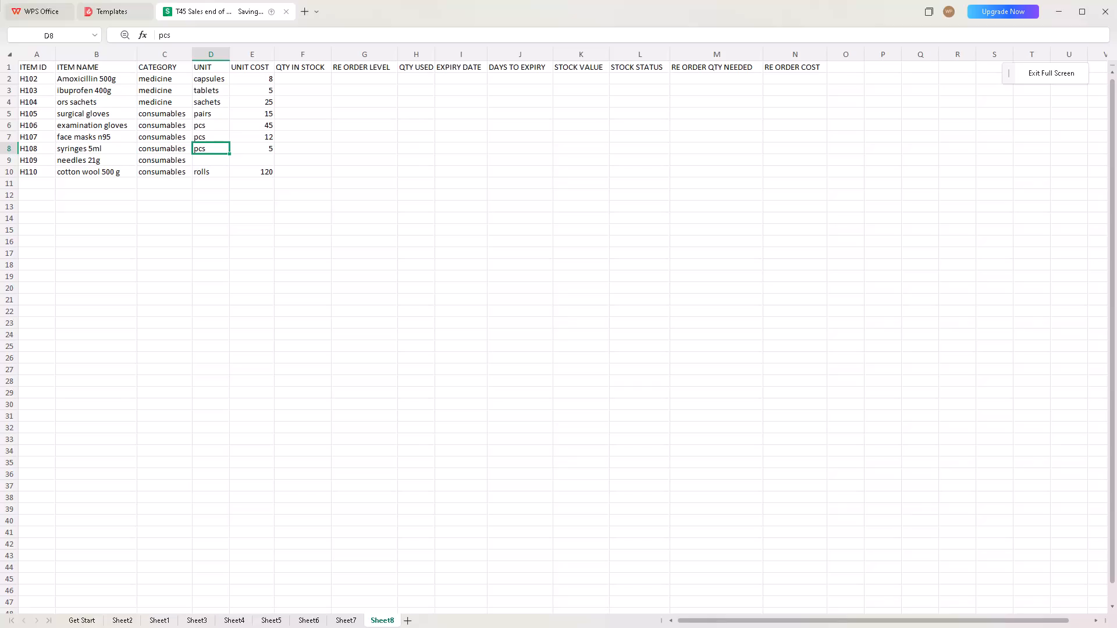
pyautogui.hotkey('ctrl', 'c')
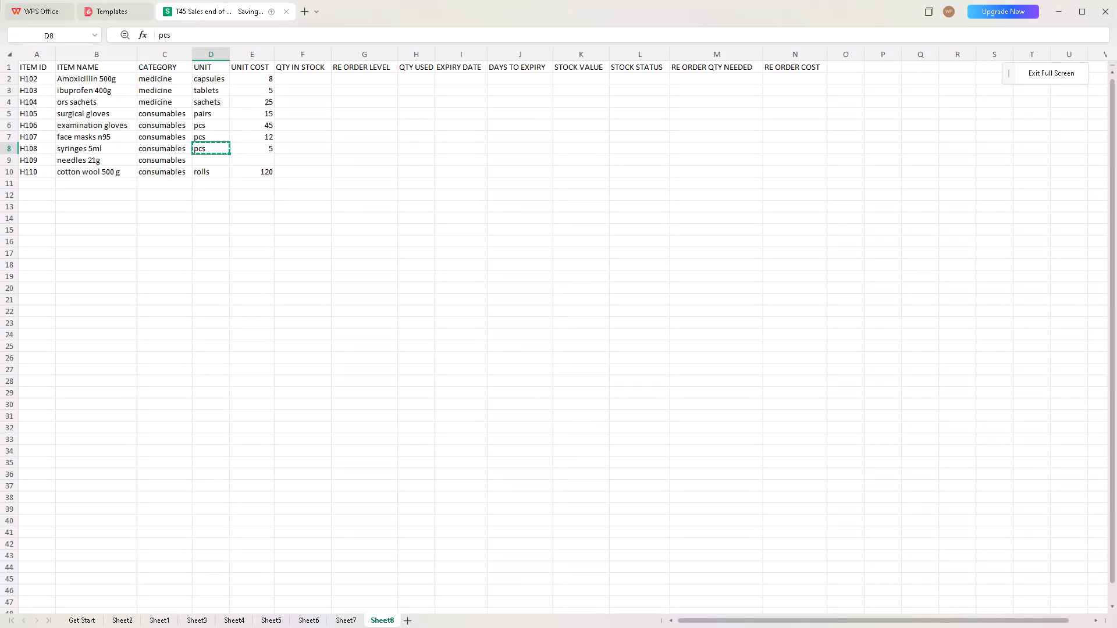
pyautogui.click(208, 160)
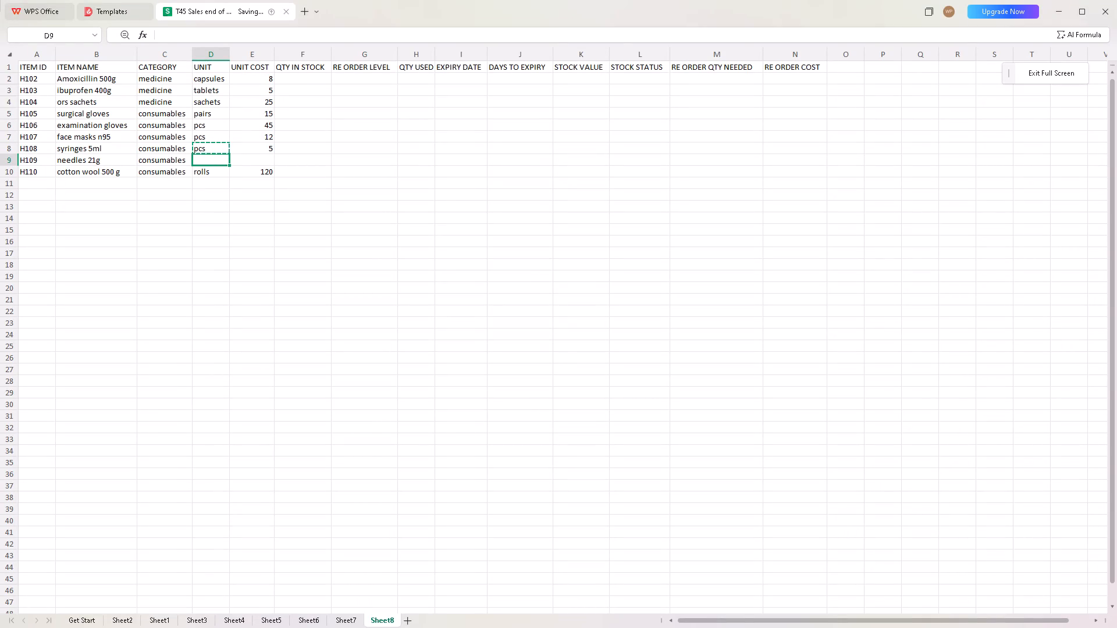
pyautogui.hotkey('ctrl', 'v')
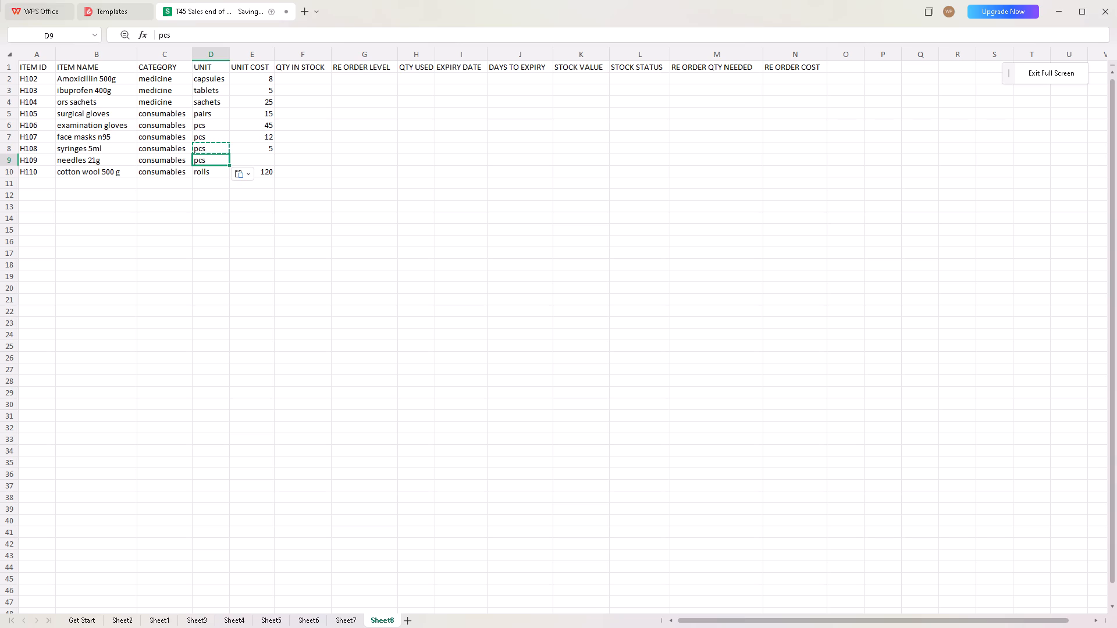
pyautogui.click(270, 146)
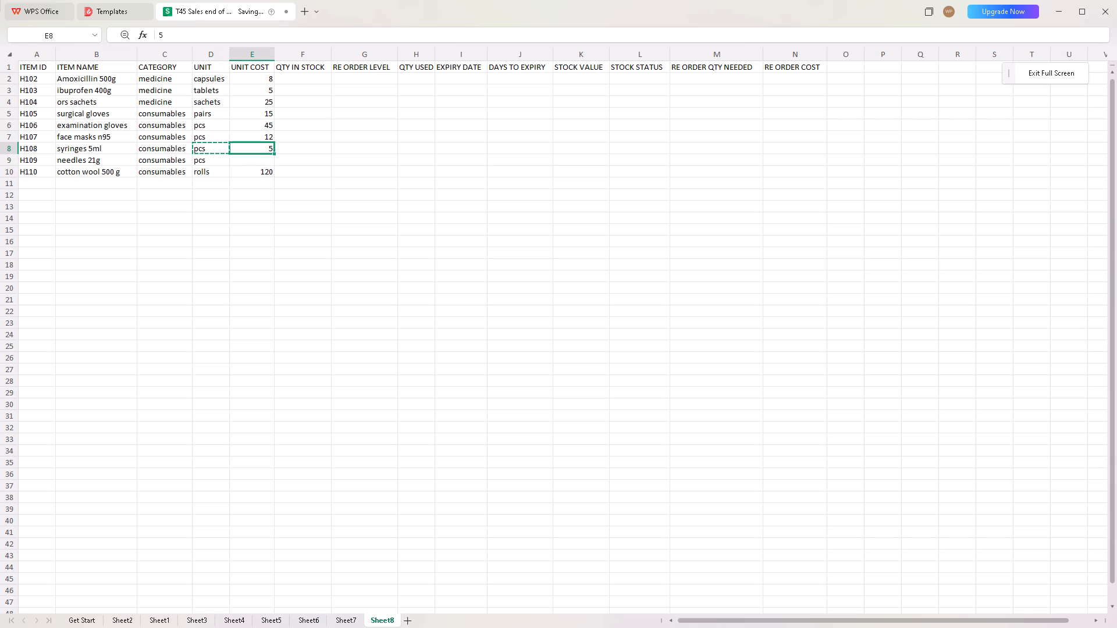
pyautogui.hotkey('ctrl', 'c')
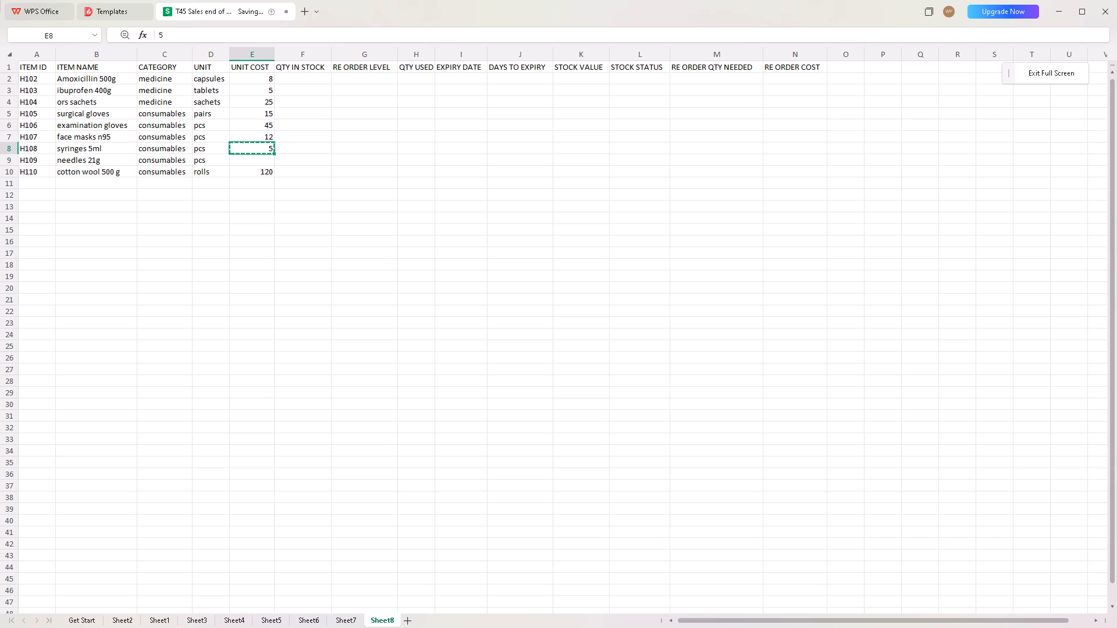
pyautogui.click(267, 159)
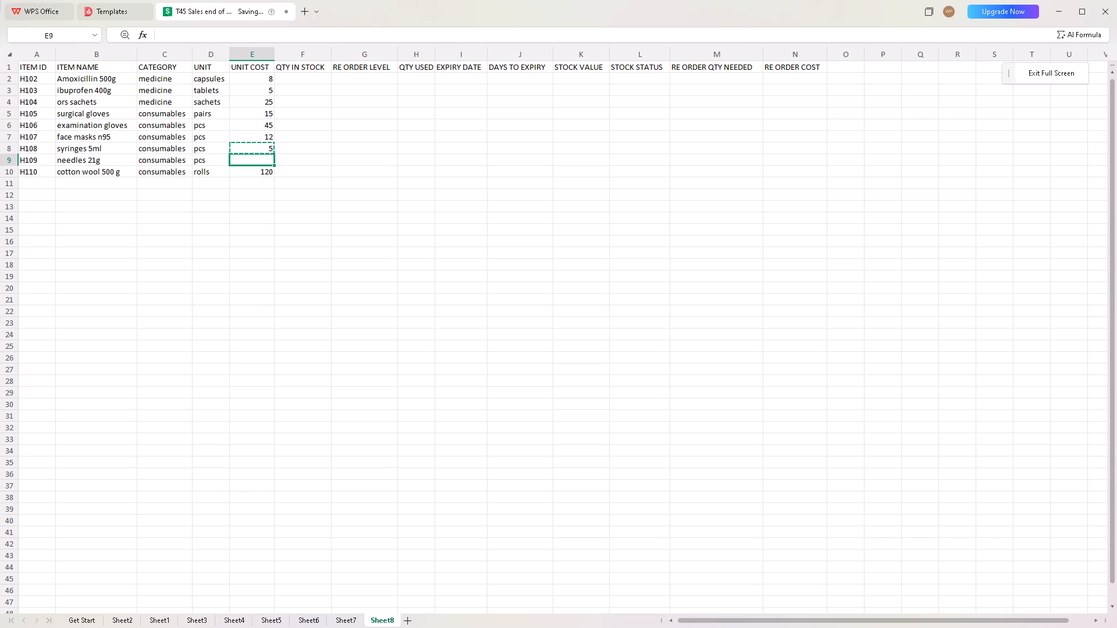
pyautogui.hotkey('ctrl', 'v')
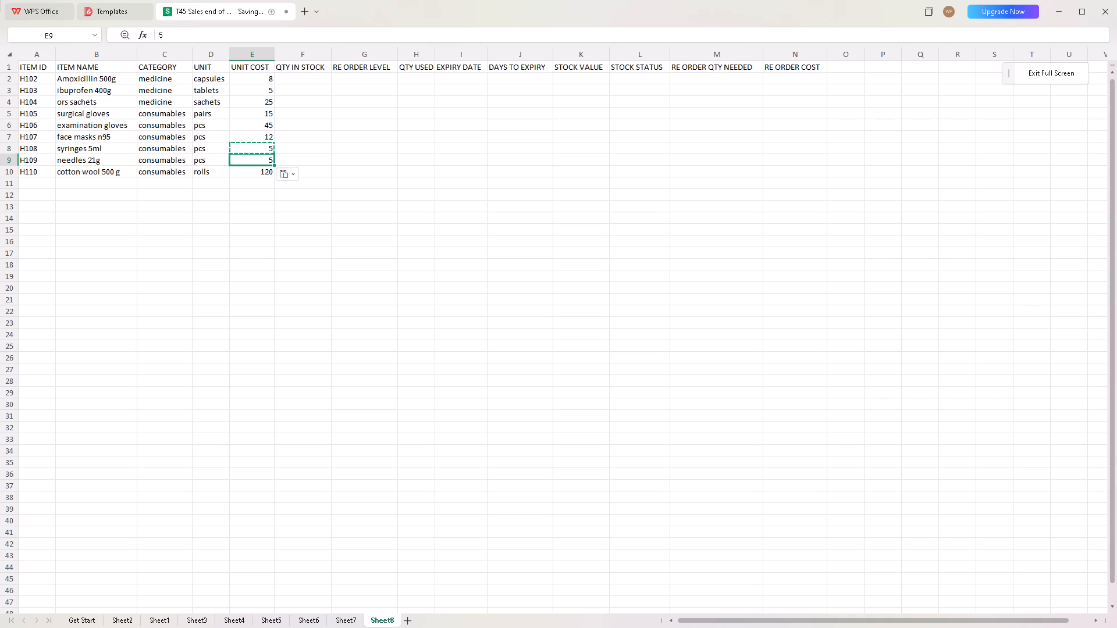
pyautogui.click(283, 165)
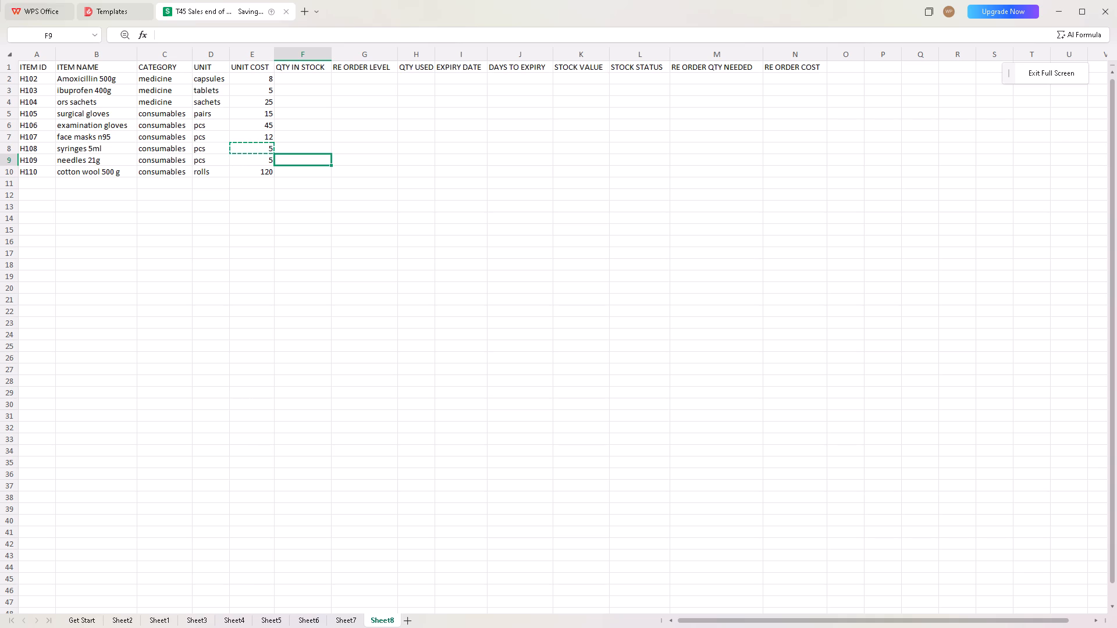
pyautogui.click(283, 165)
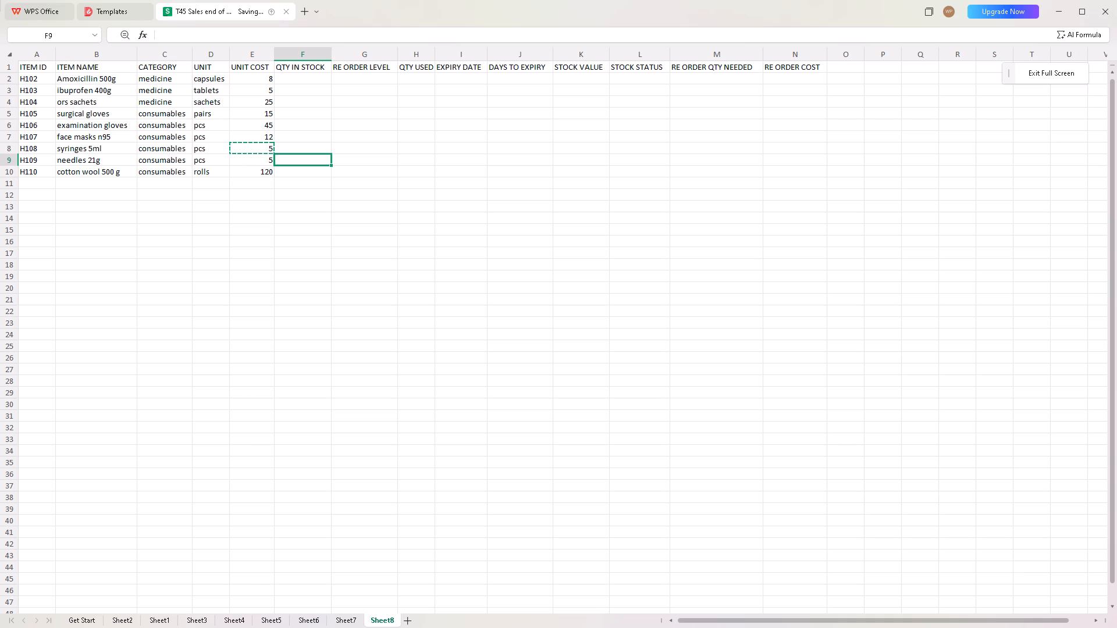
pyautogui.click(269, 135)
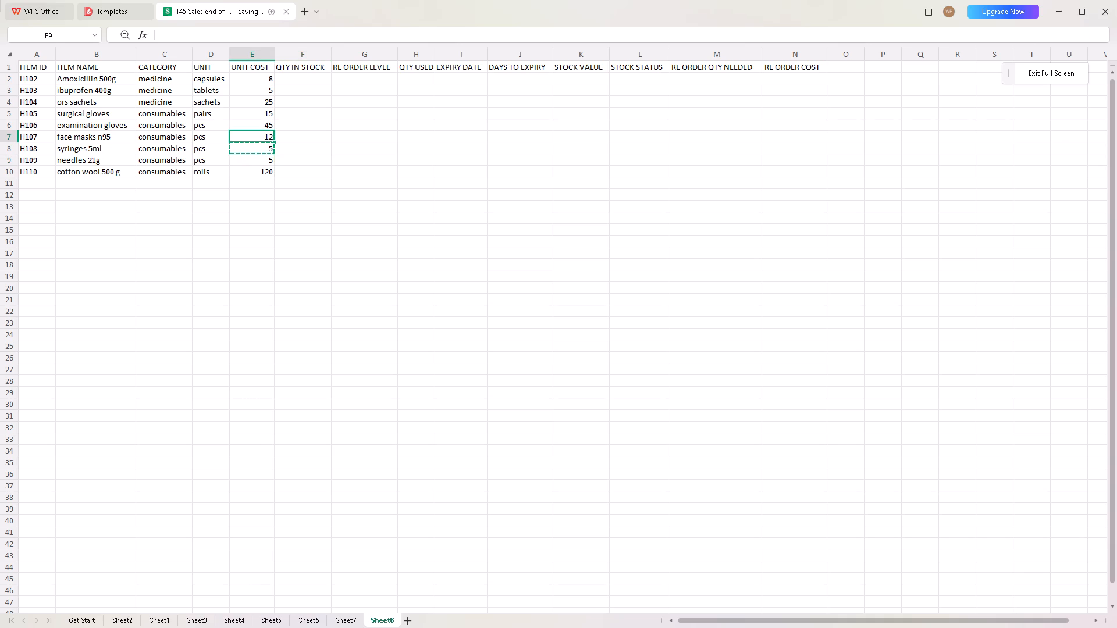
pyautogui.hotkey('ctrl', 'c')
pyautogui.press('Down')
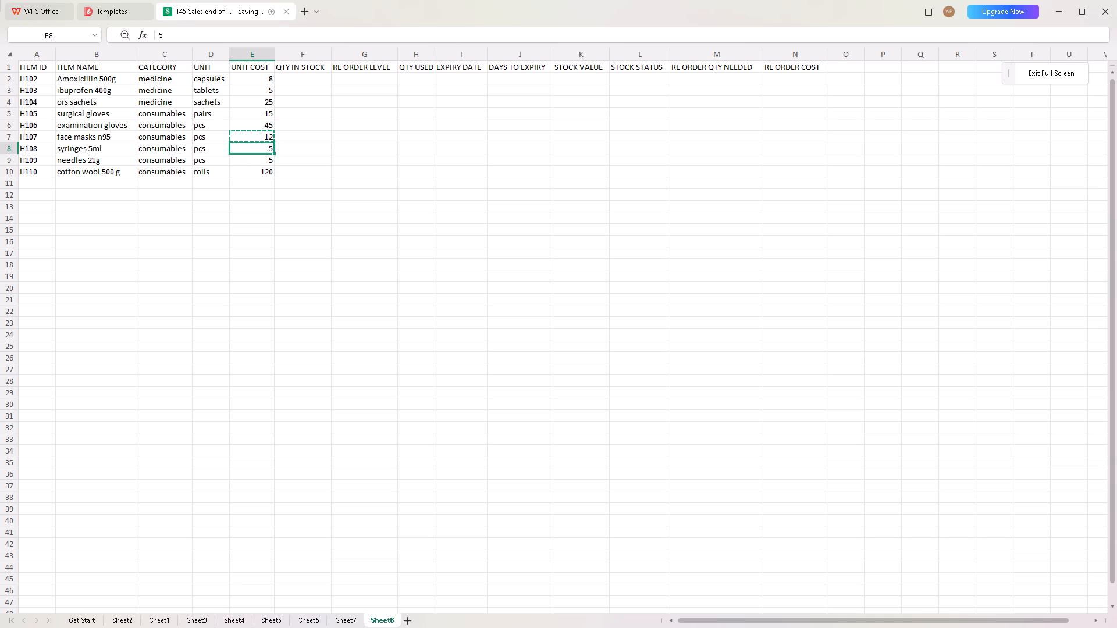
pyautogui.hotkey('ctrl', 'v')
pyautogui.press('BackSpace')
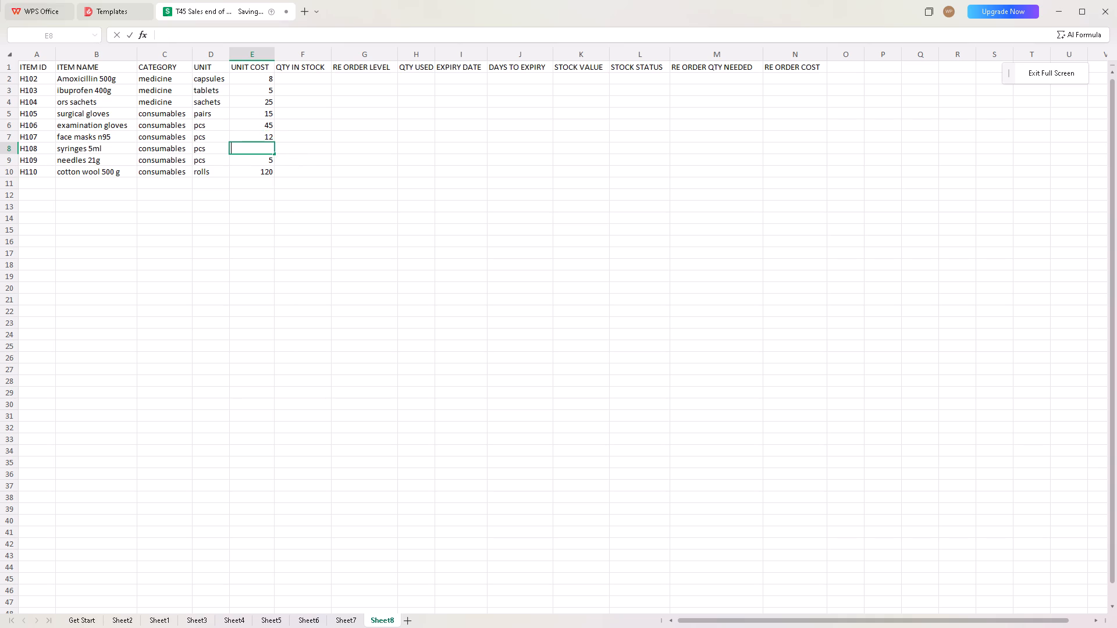
# Copy the UNIT COST 12 from item H107 into the UNIT COST cell of item H108.
pyautogui.click(270, 138)
pyautogui.hotkey('ctrl', 'c')
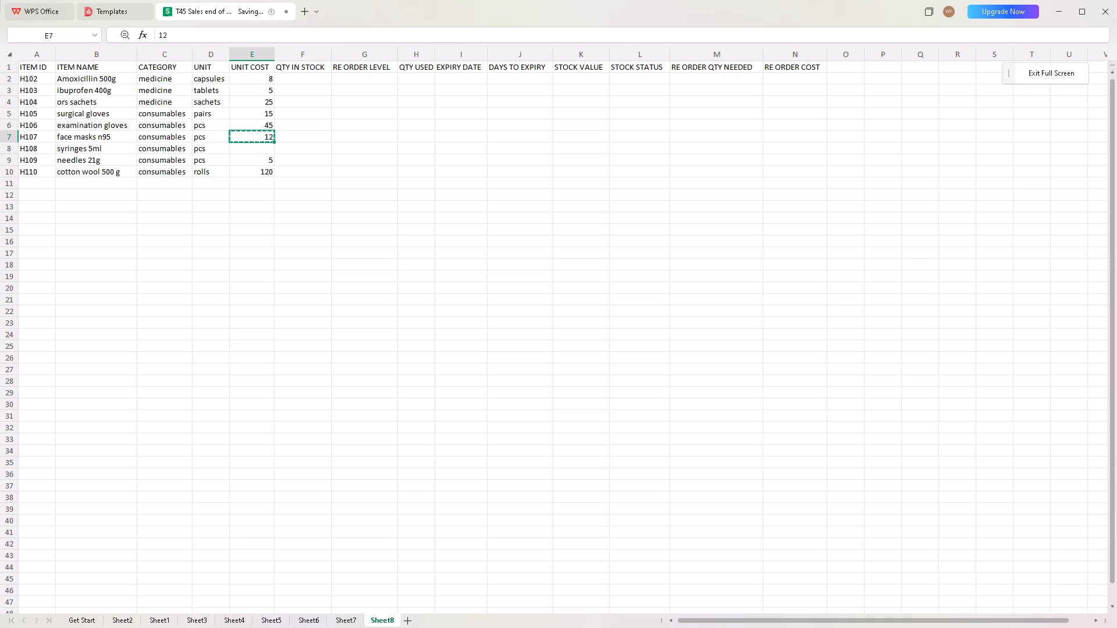
pyautogui.click(259, 149)
pyautogui.hotkey('ctrl', 'v')
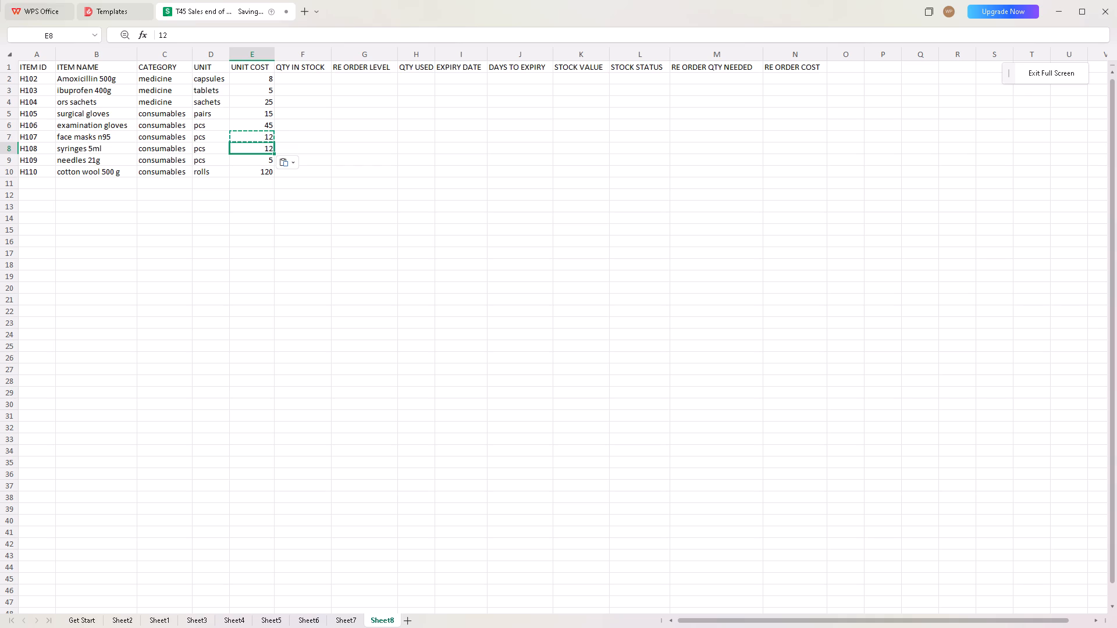
# Replace the UNIT COST of item H107 with the value 45 copied from item H106.
pyautogui.click(264, 136)
pyautogui.press('BackSpace')
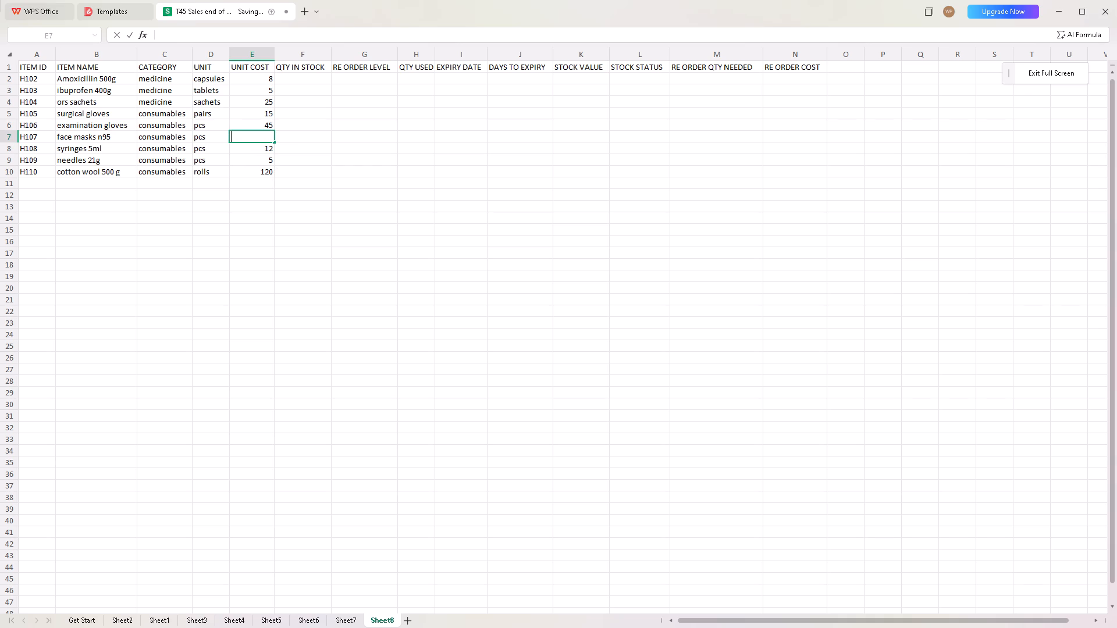
pyautogui.click(271, 121)
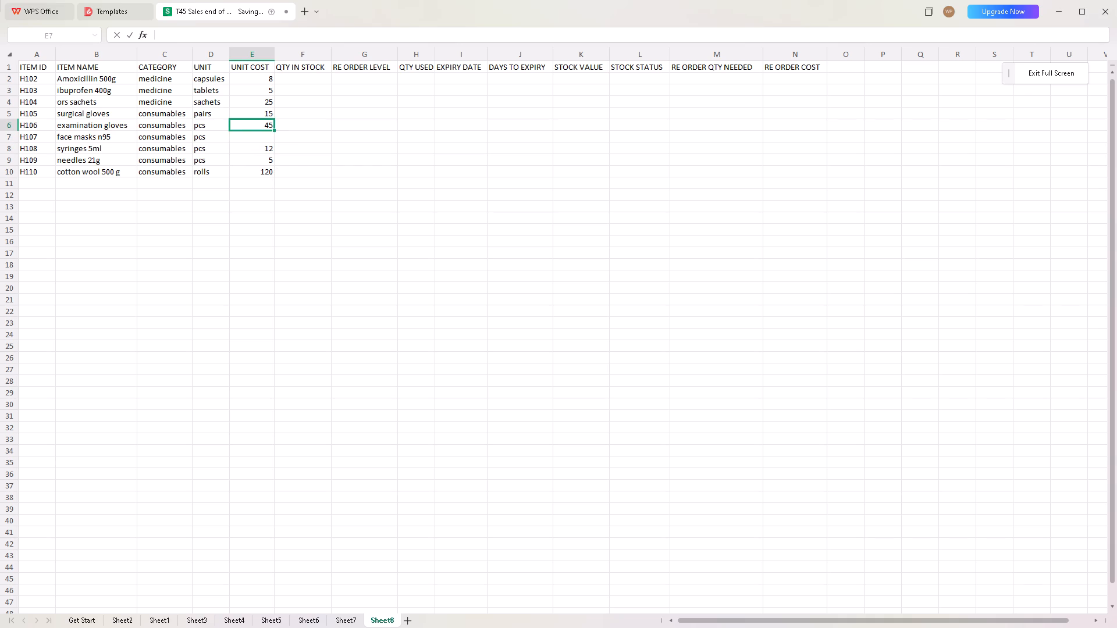
pyautogui.hotkey('ctrl', 'c')
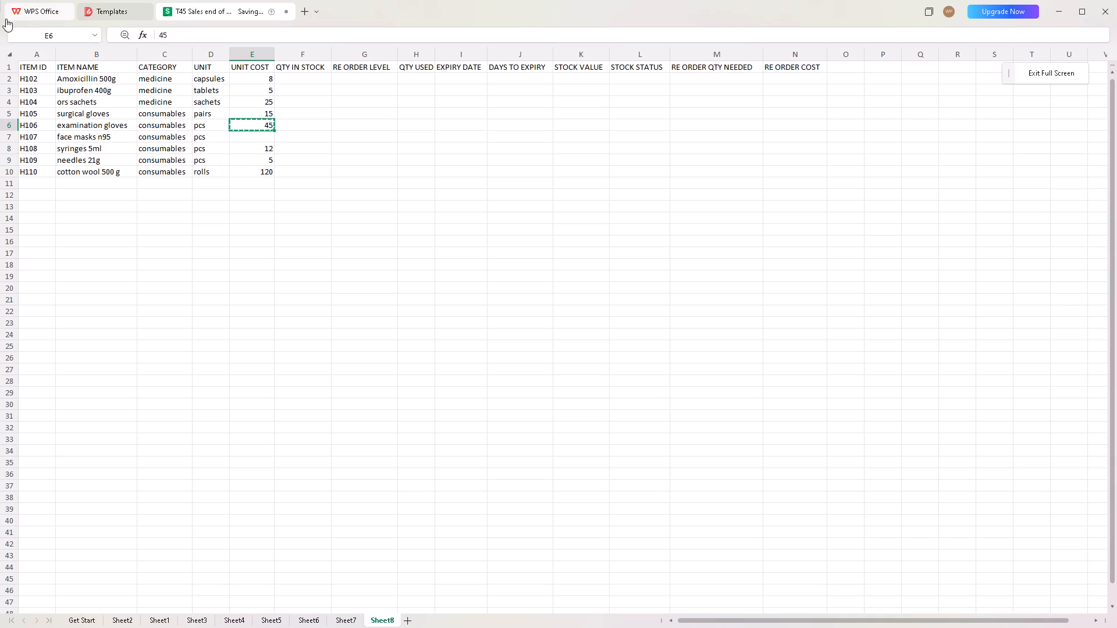
pyautogui.click(241, 139)
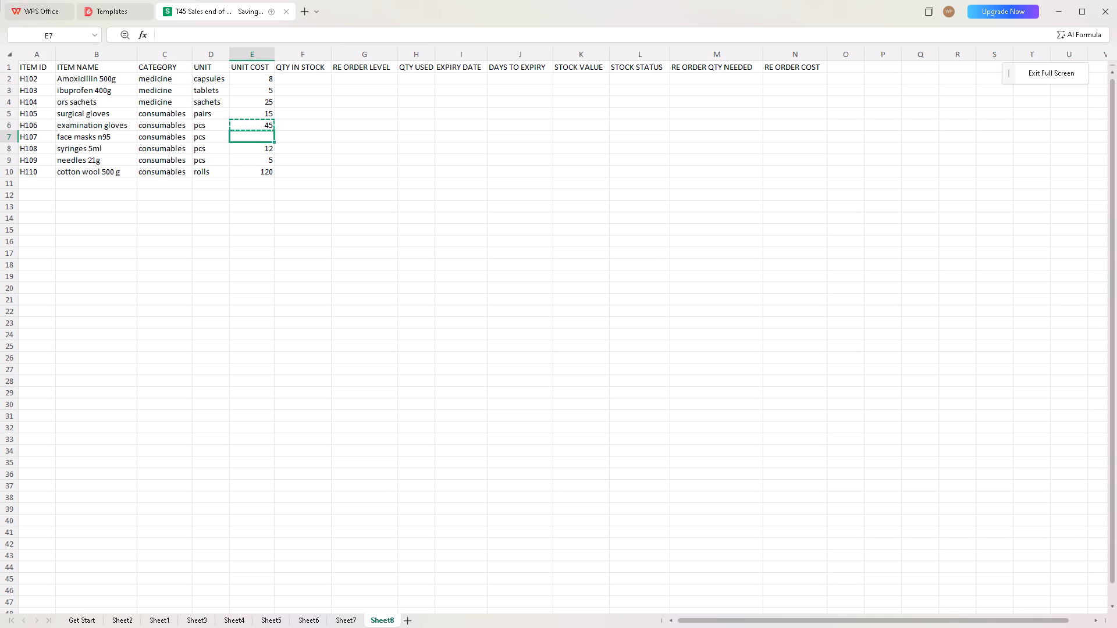
pyautogui.hotkey('ctrl', 'v')
# Change the UNIT of item H106 to pairs and its UNIT COST to 8.
pyautogui.click(255, 124)
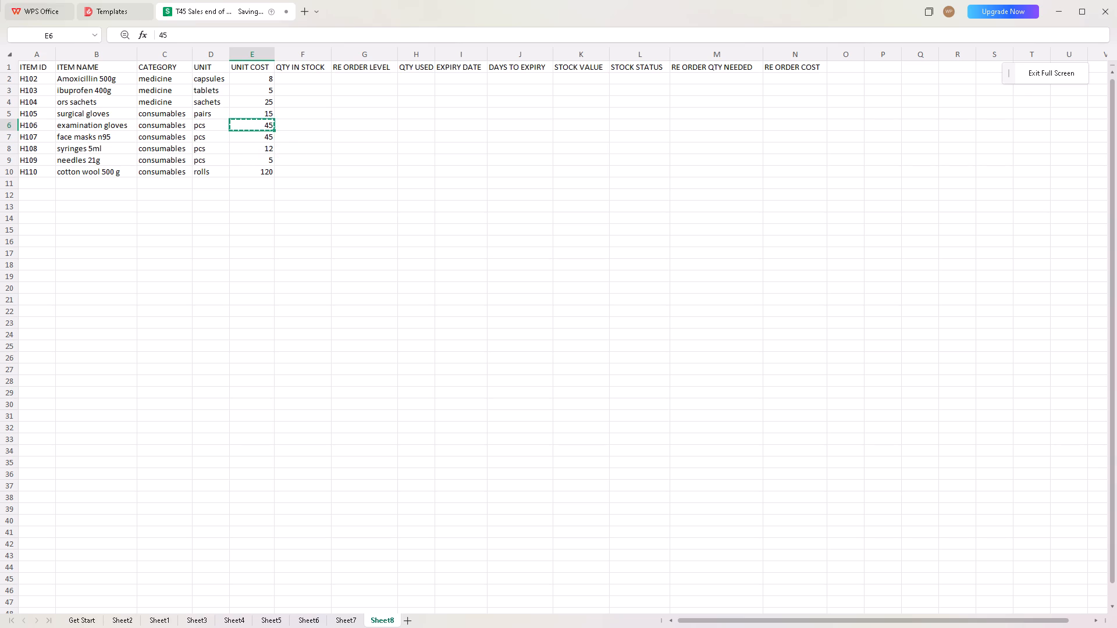
pyautogui.press('BackSpace')
pyautogui.press('Left')
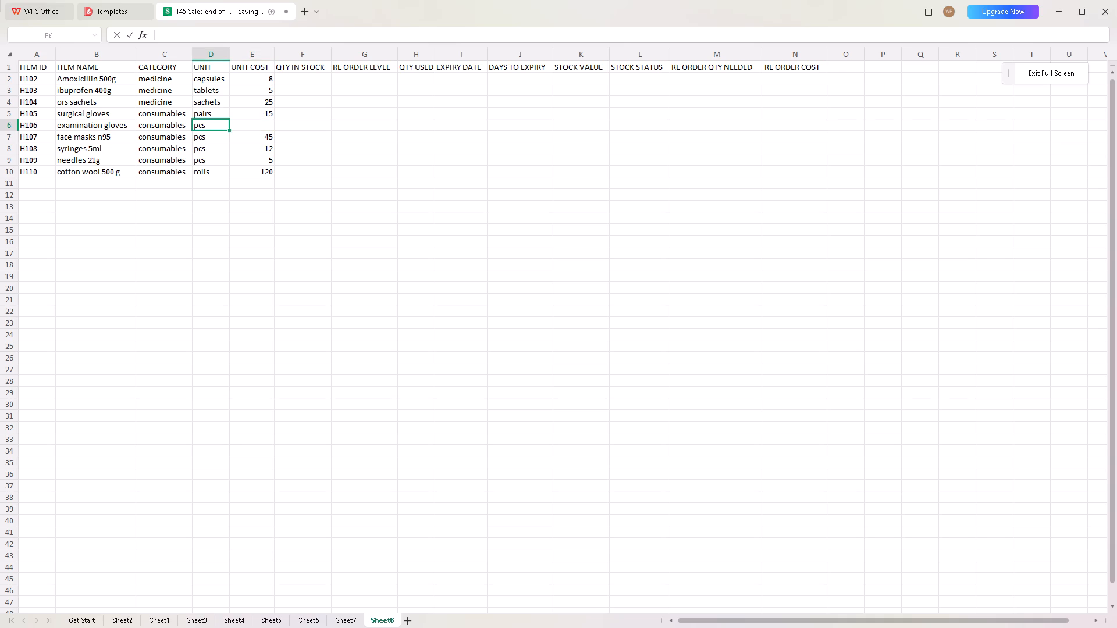
pyautogui.press('BackSpace')
pyautogui.write('pai')
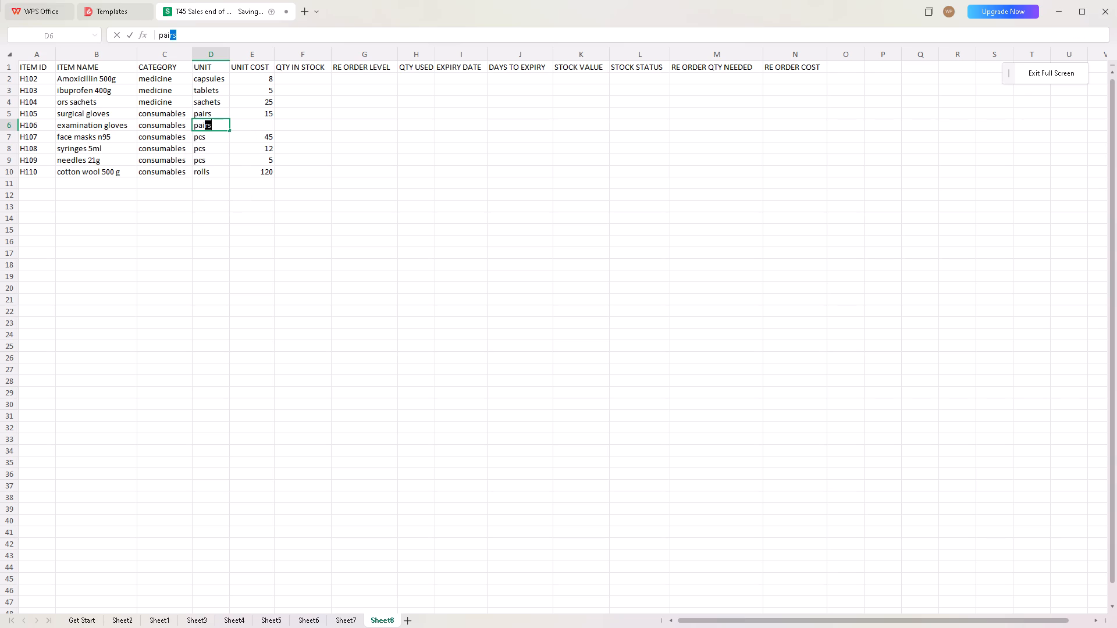
pyautogui.press('Right')
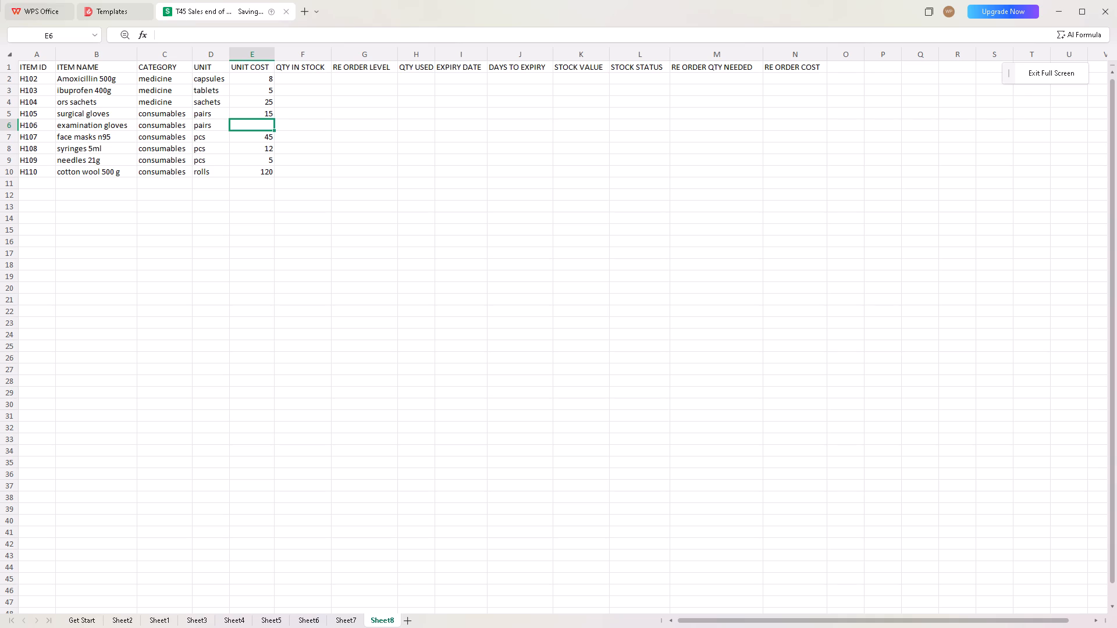
pyautogui.press('8')
pyautogui.press('Right')
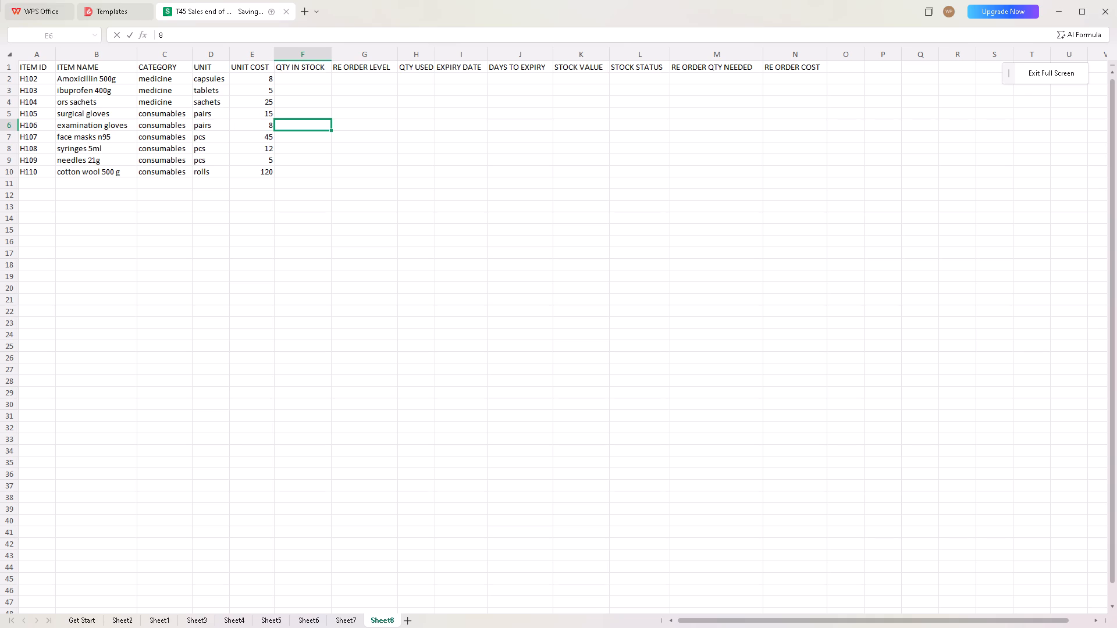
# Enter the QTY IN STOCK for items H102 to H105 as 3000, 2500, 1500 and 2000.
pyautogui.press('Up')
pyautogui.press('Up')
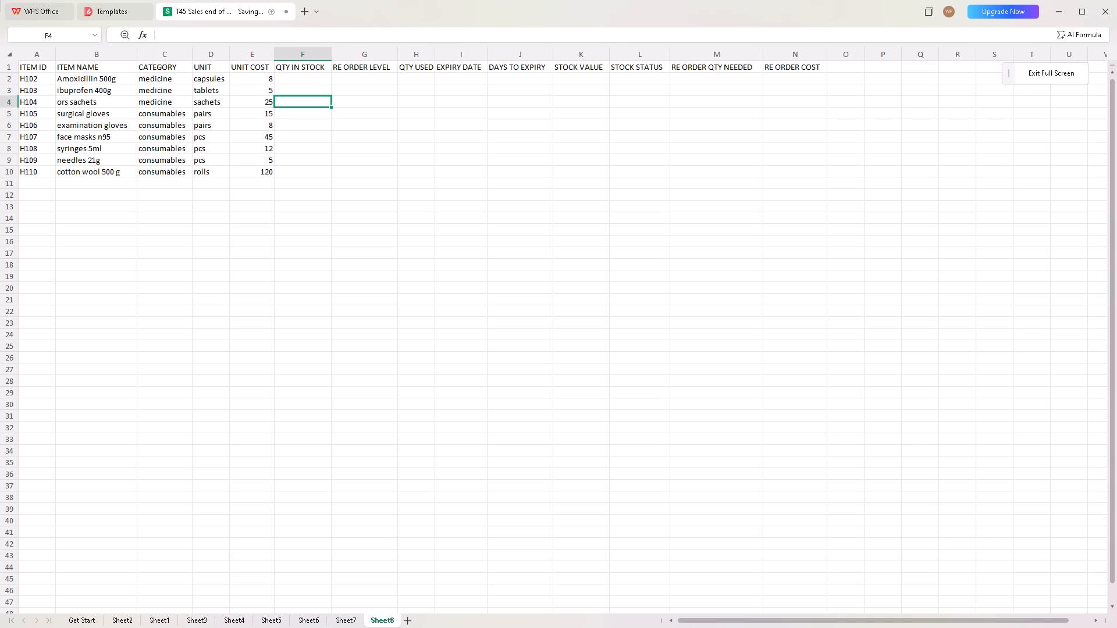
pyautogui.press('Up')
pyautogui.press('Up')
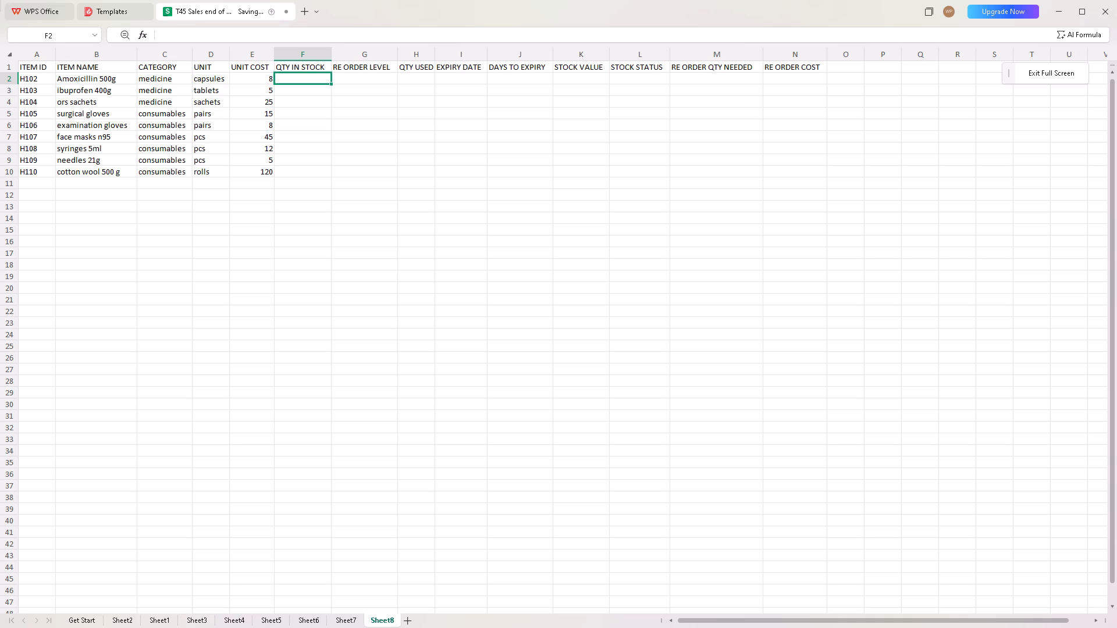
pyautogui.press('3')
pyautogui.write('00')
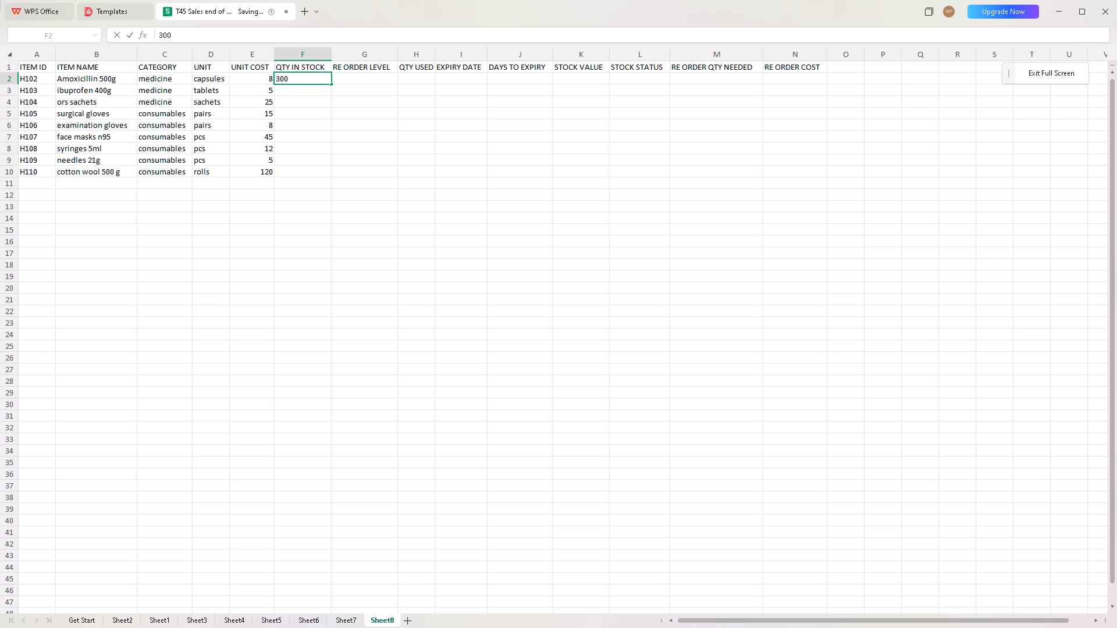
pyautogui.press('0')
pyautogui.press('Down')
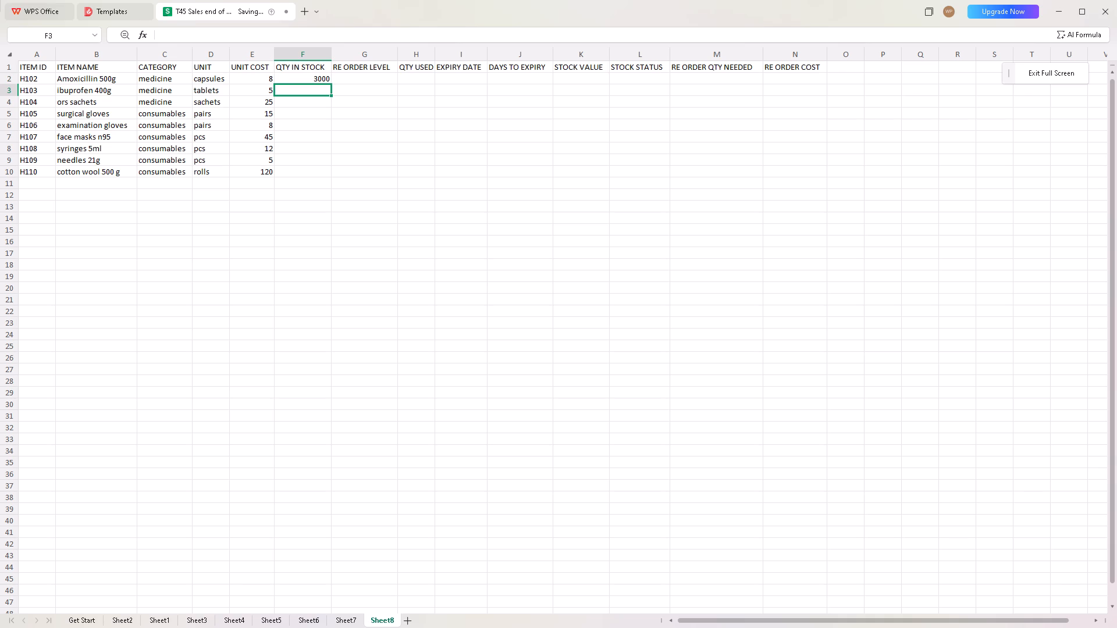
pyautogui.write('2500')
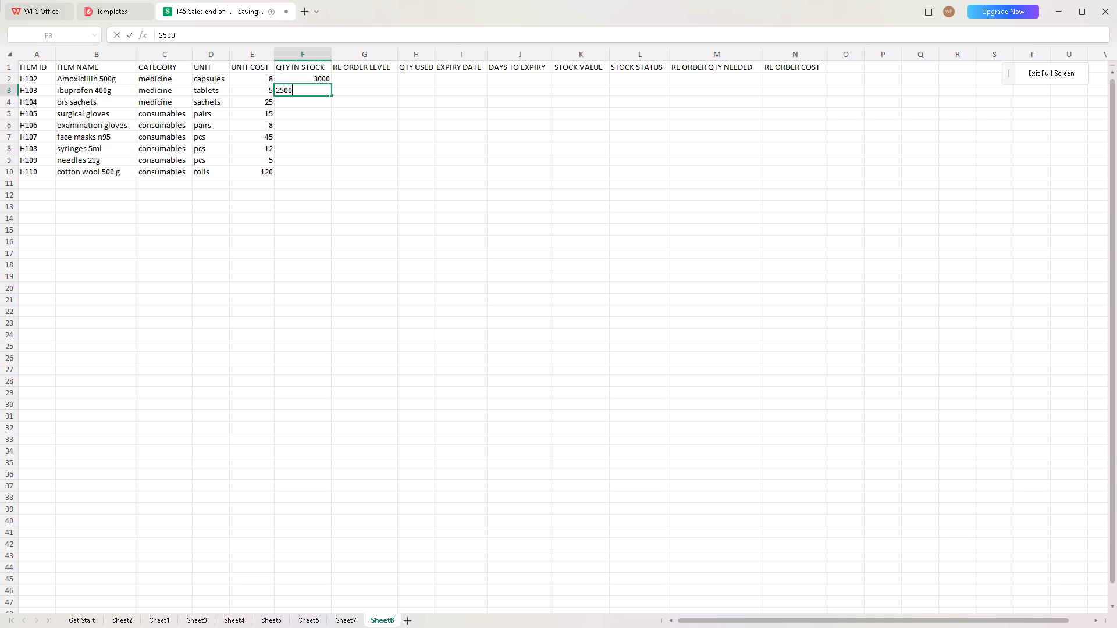
pyautogui.press('Down')
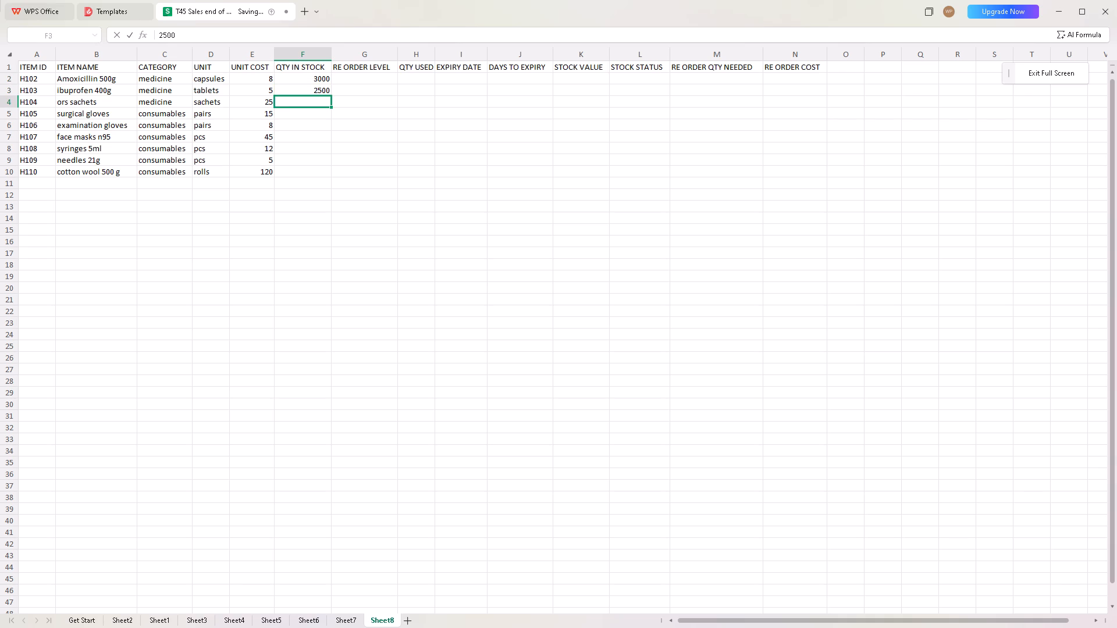
pyautogui.write('1500')
pyautogui.press('Down')
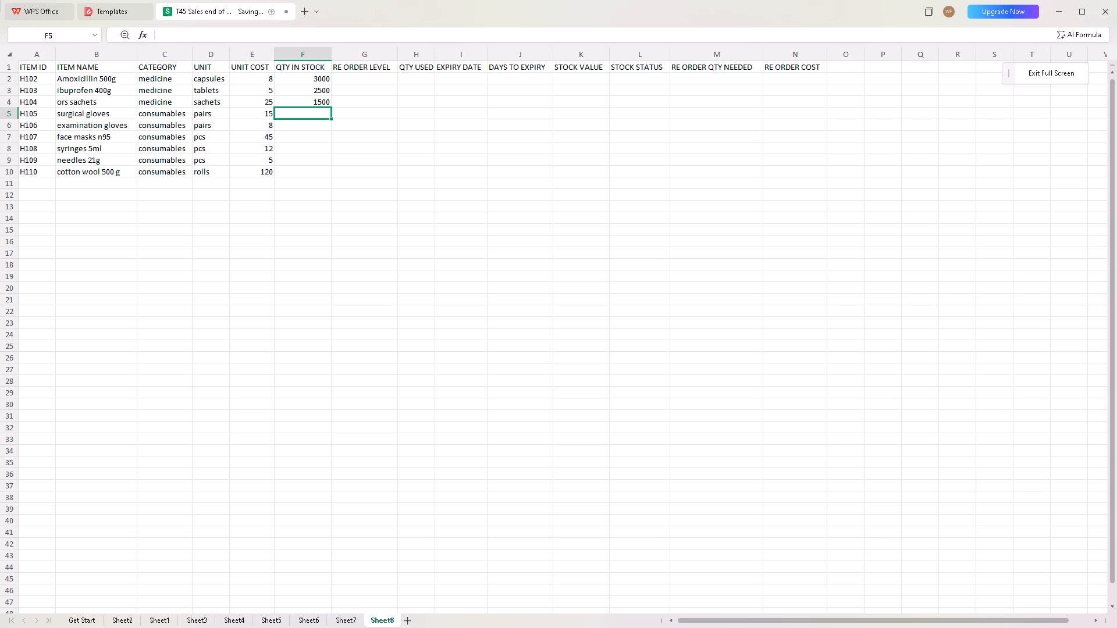
pyautogui.write('200')
pyautogui.press('0')
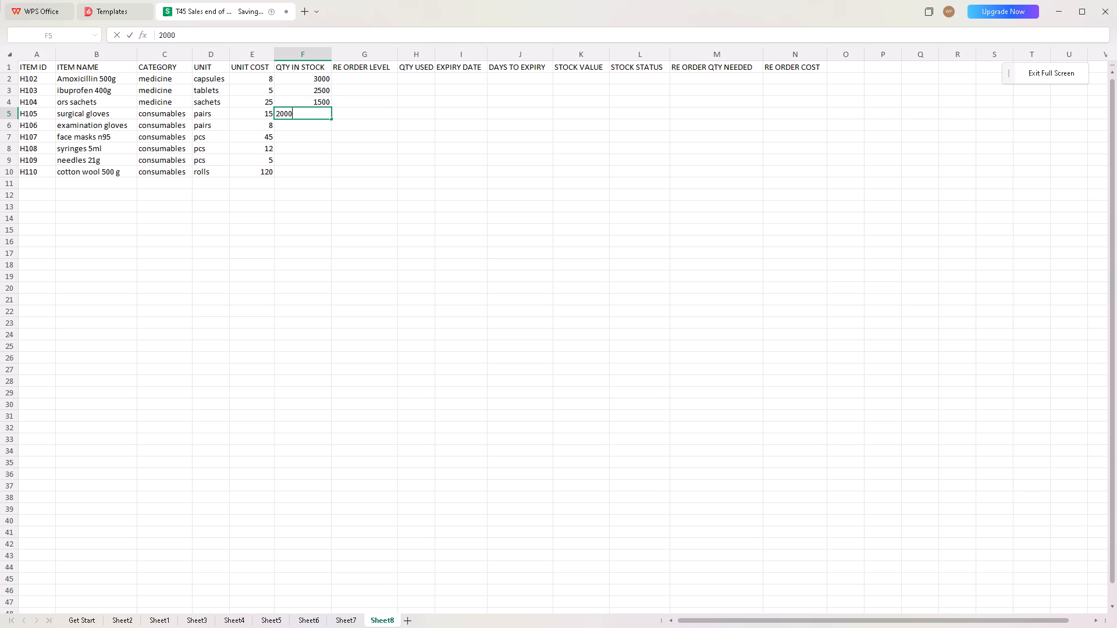
pyautogui.press('Down')
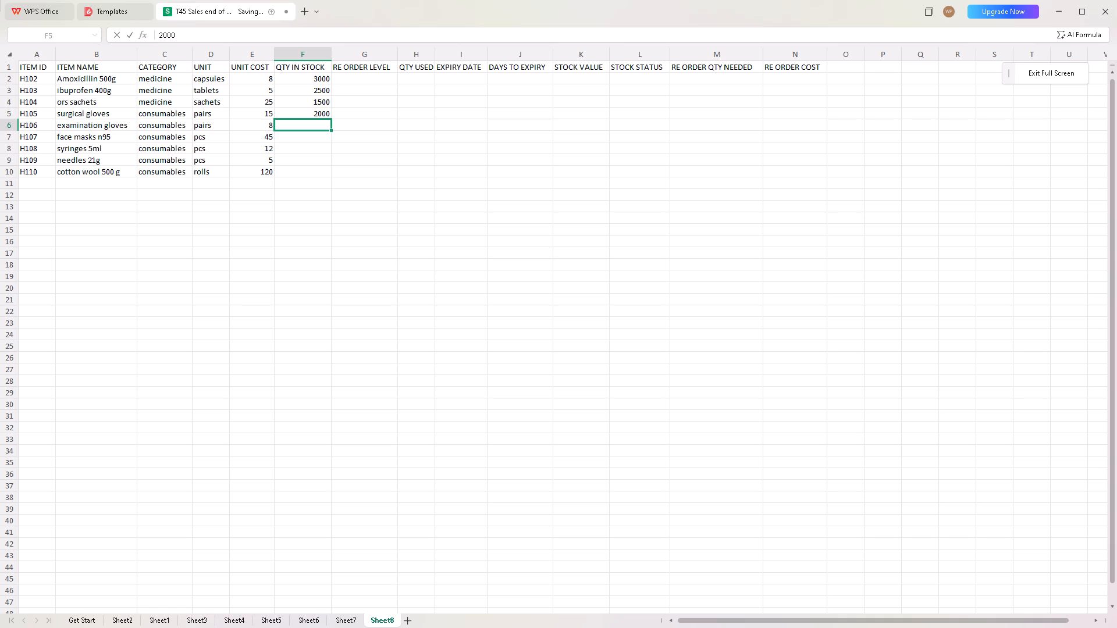
# Enter the QTY IN STOCK for items H106 to H110 as 4000, 1200, 3500, 5000 and 400.
pyautogui.write('400')
pyautogui.press('0')
pyautogui.press('Down')
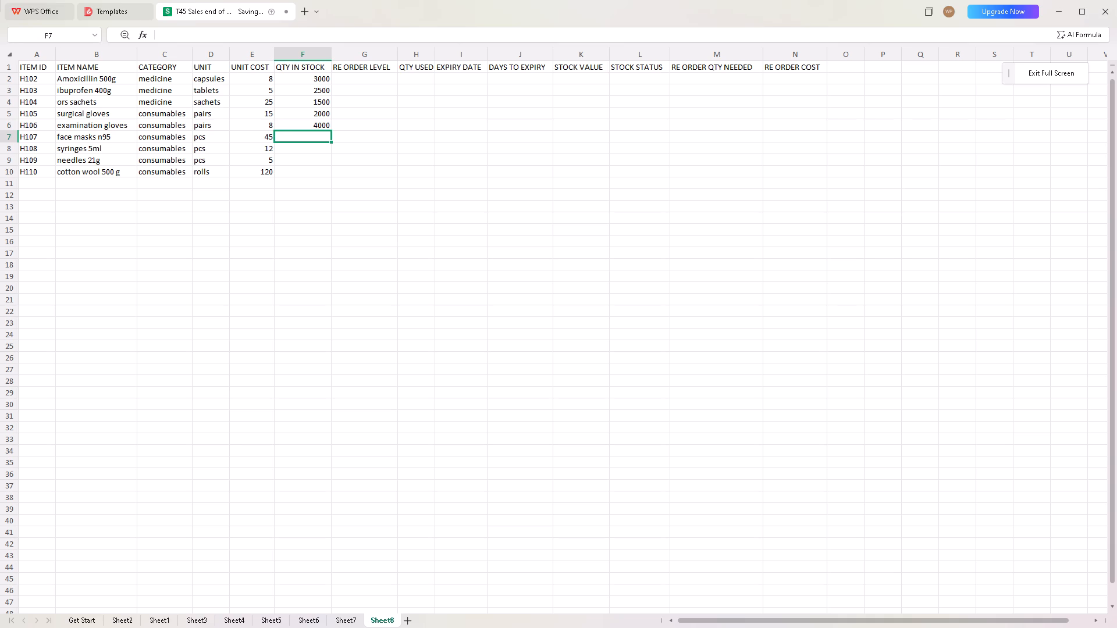
pyautogui.write('1200')
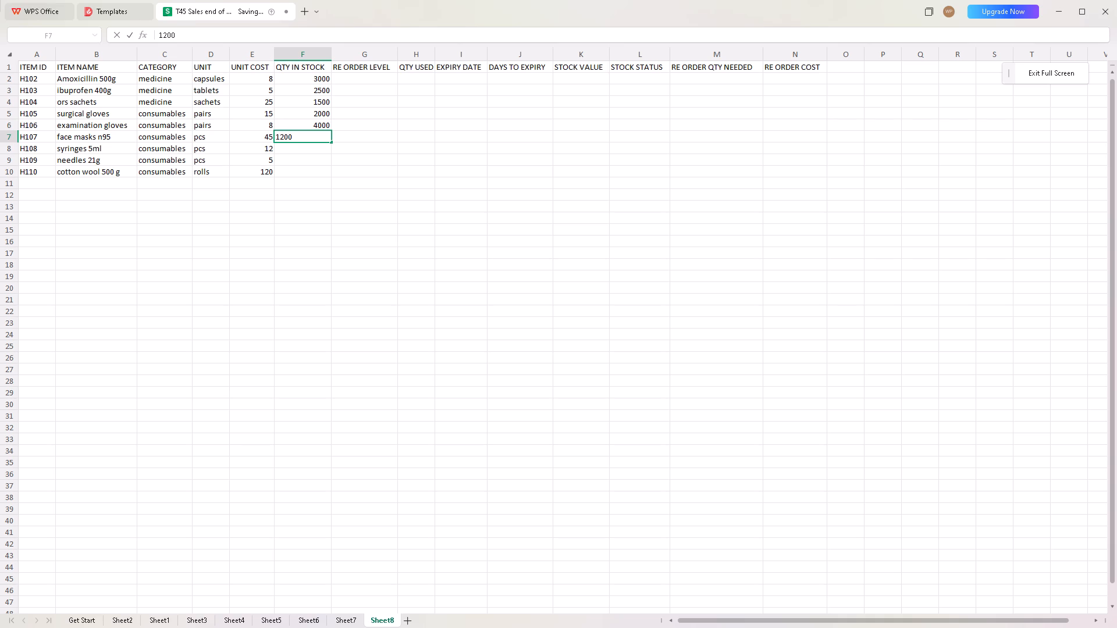
pyautogui.press('Down')
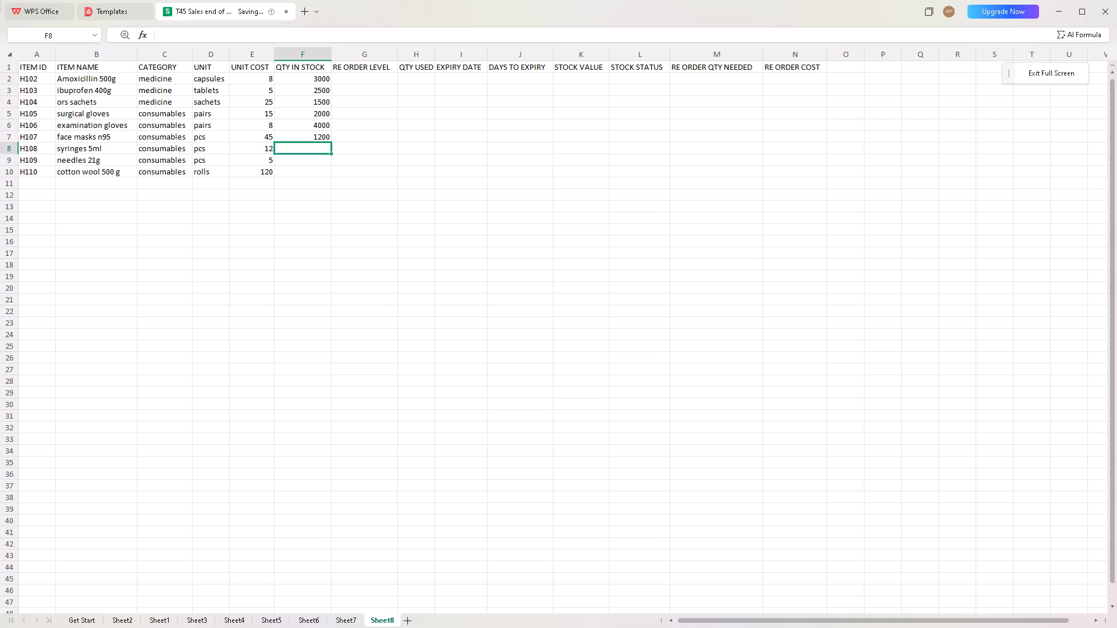
pyautogui.write('3500')
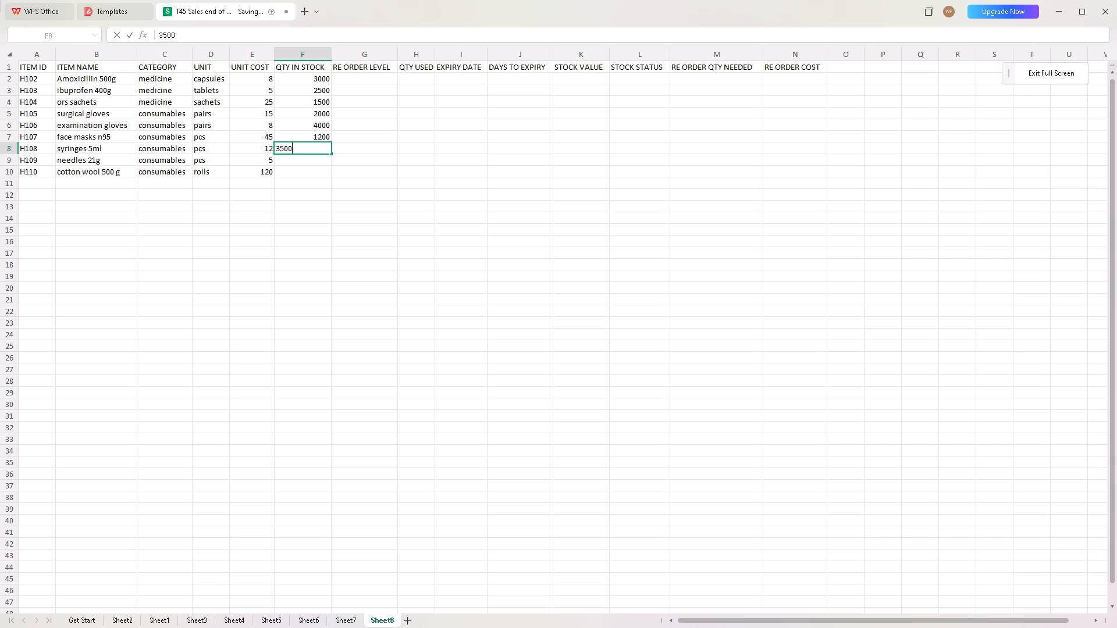
pyautogui.press('Down')
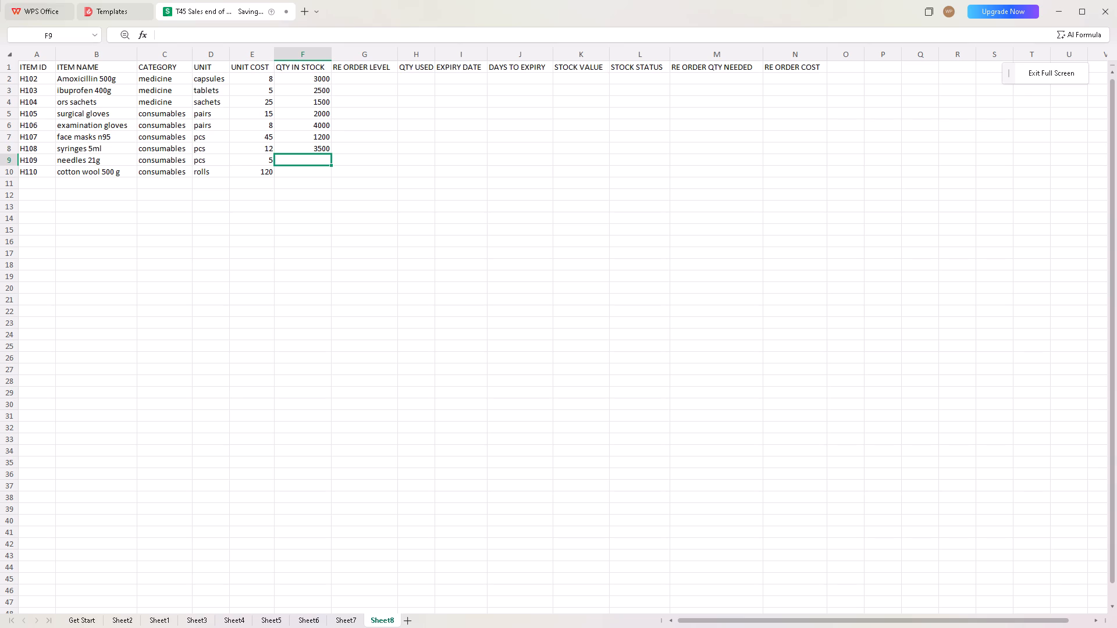
pyautogui.write('5000')
pyautogui.press('Down')
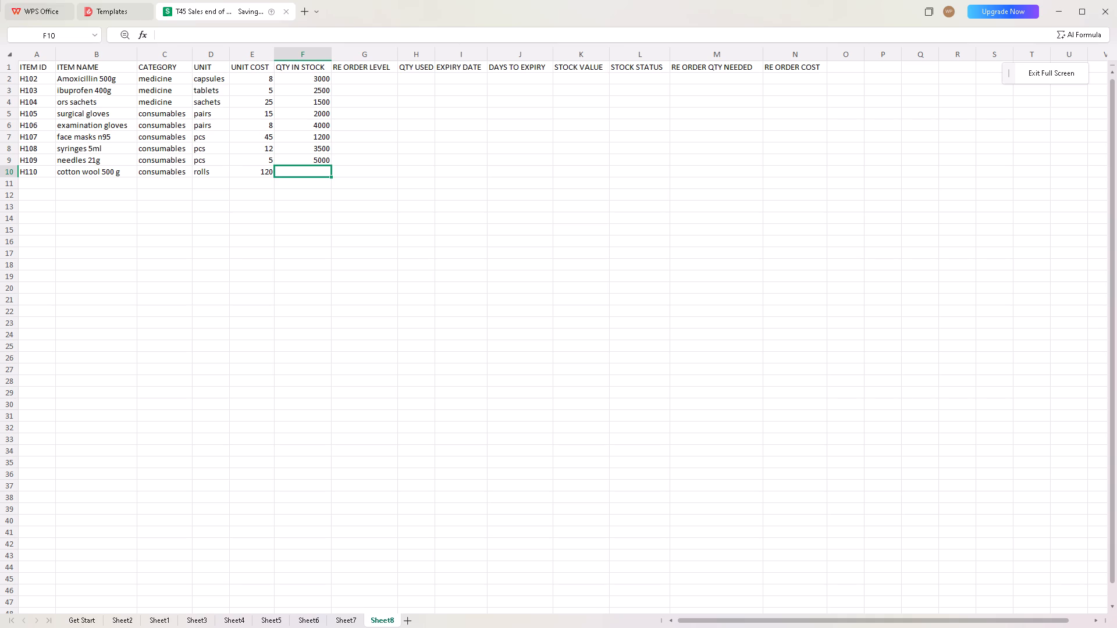
pyautogui.write('400')
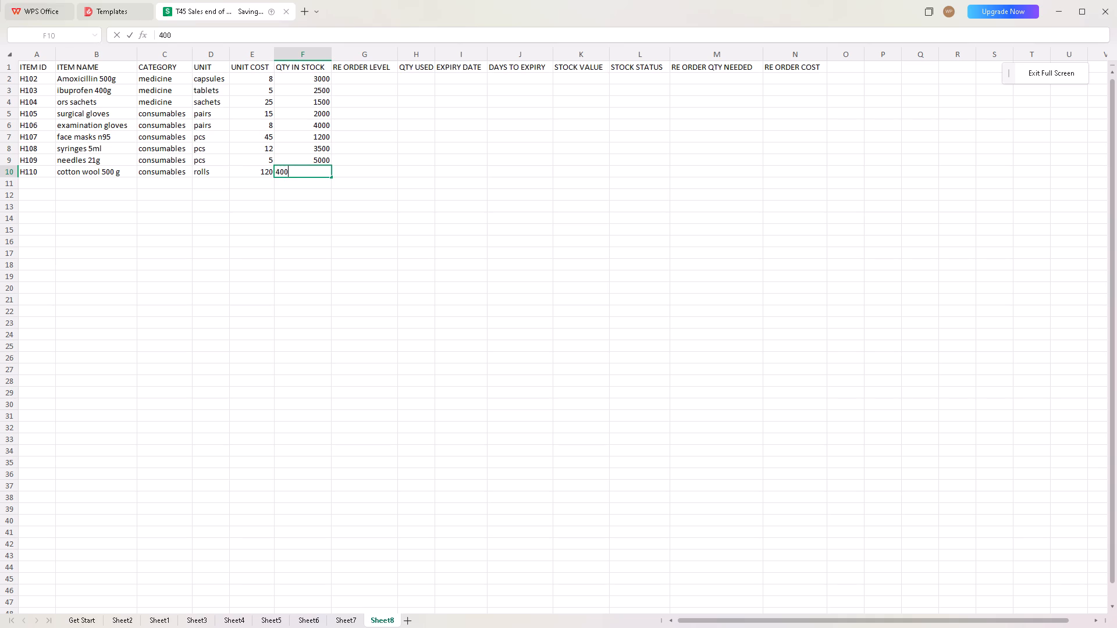
pyautogui.press('Right')
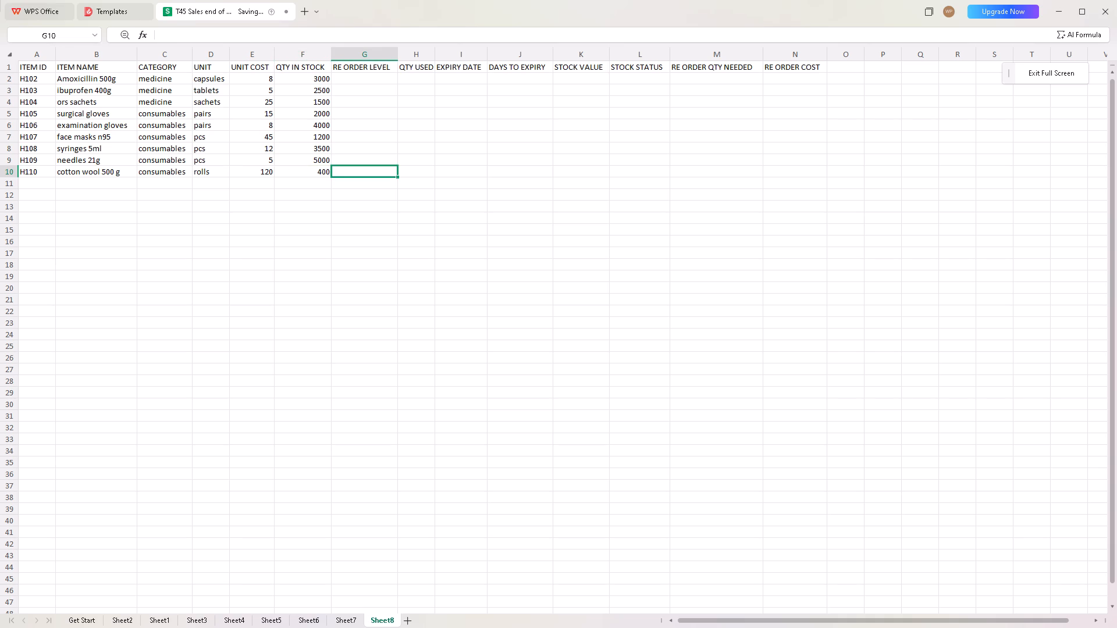
# Enter the RE ORDER LEVEL for items H102 to H106 as 800, 600, 400, 500 and 1000.
pyautogui.press('Up')
pyautogui.press('Up')
pyautogui.press('Up')
pyautogui.press('Up')
pyautogui.press('Up')
pyautogui.press('Up')
pyautogui.press('Up')
pyautogui.press('Up')
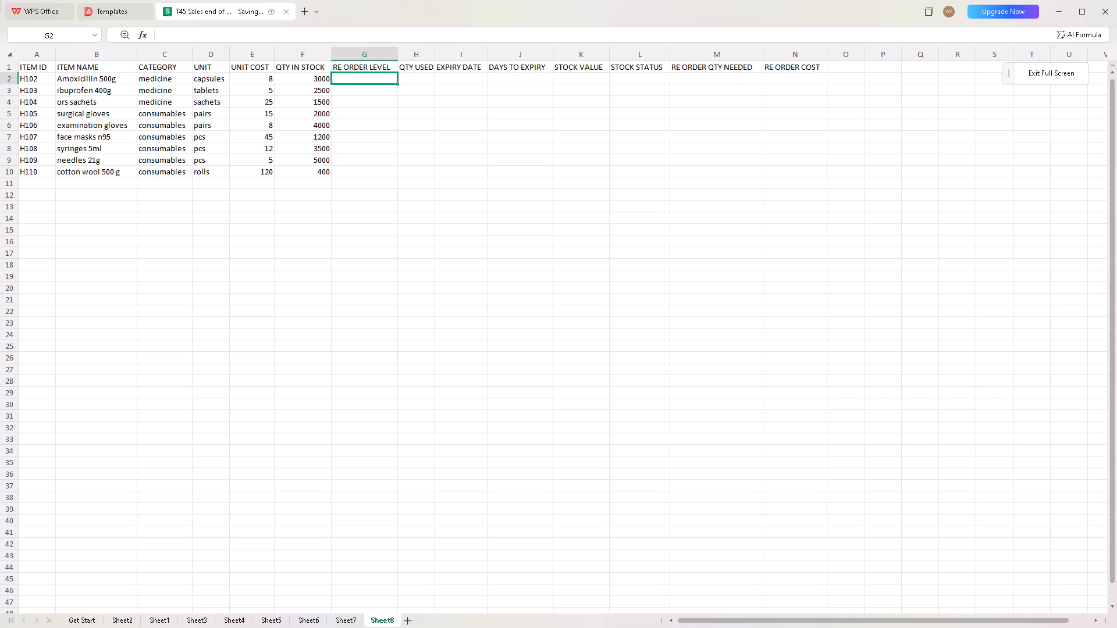
pyautogui.write('800')
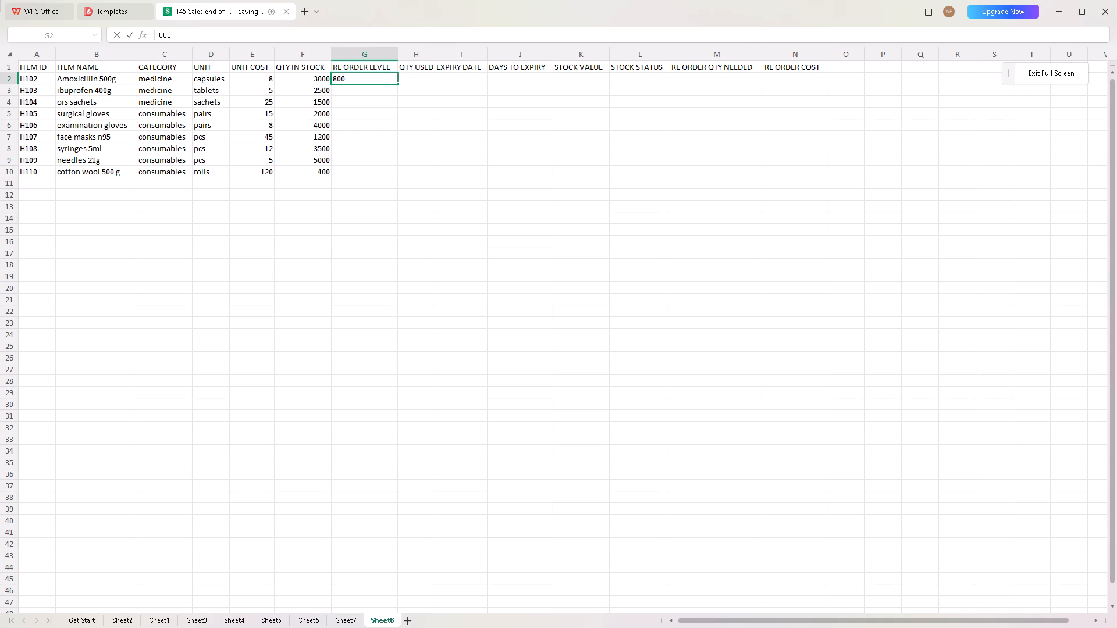
pyautogui.press('Down')
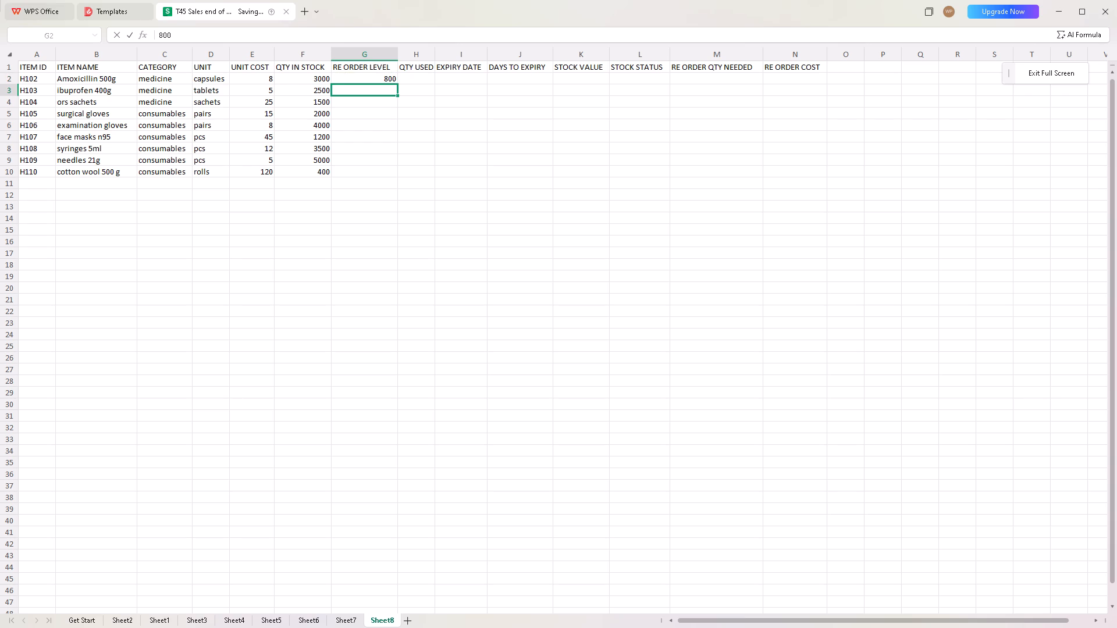
pyautogui.write('600')
pyautogui.press('Down')
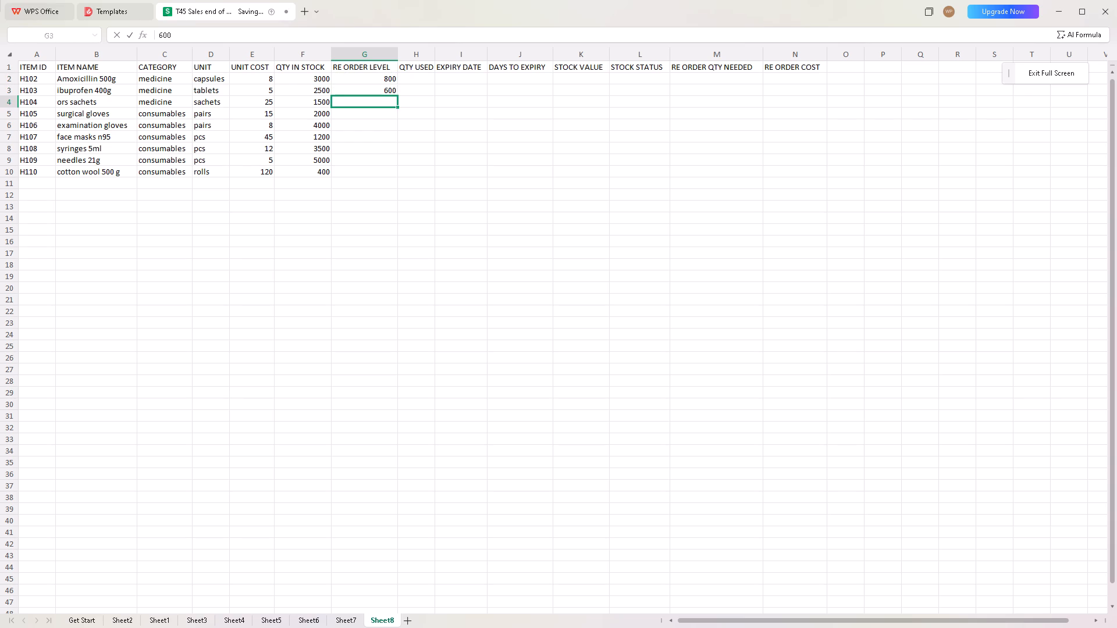
pyautogui.write('400')
pyautogui.press('Down')
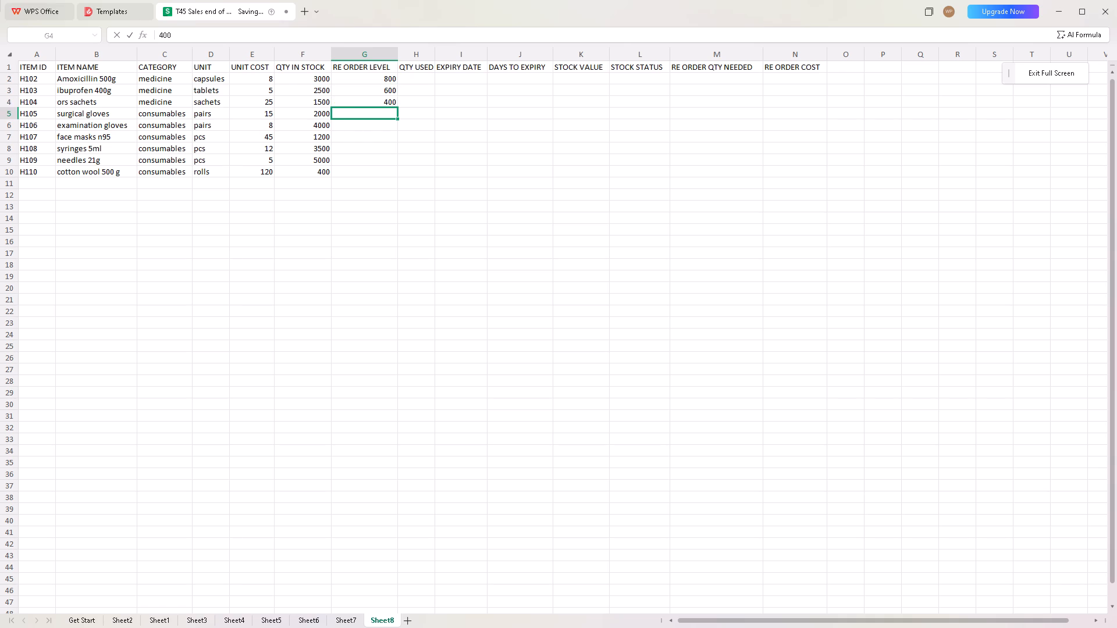
pyautogui.write('500')
pyautogui.press('Down')
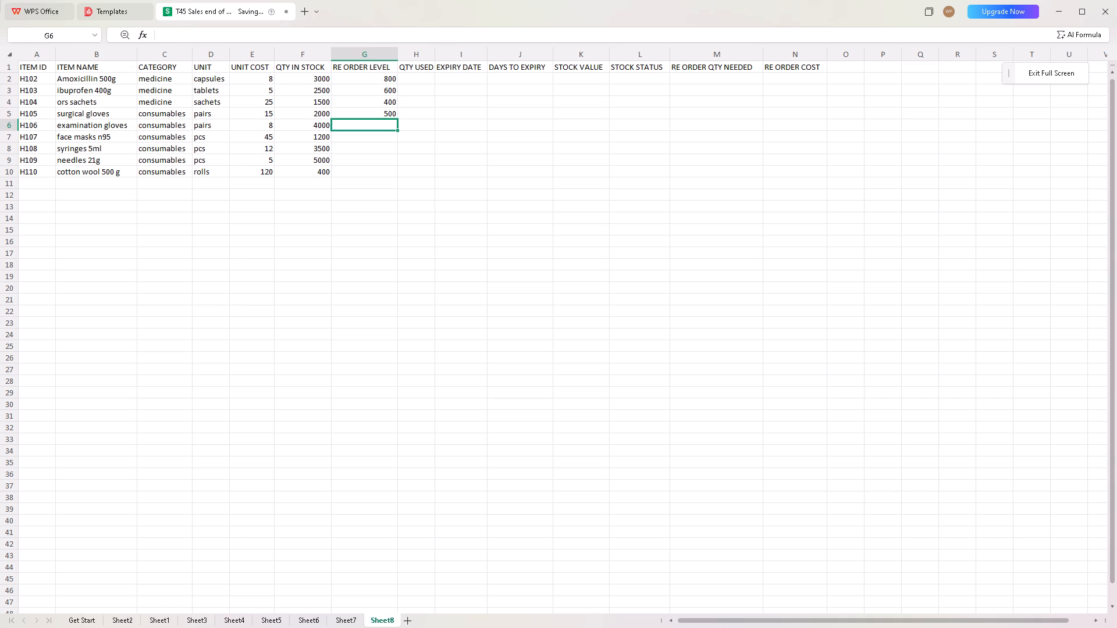
pyautogui.write('1000')
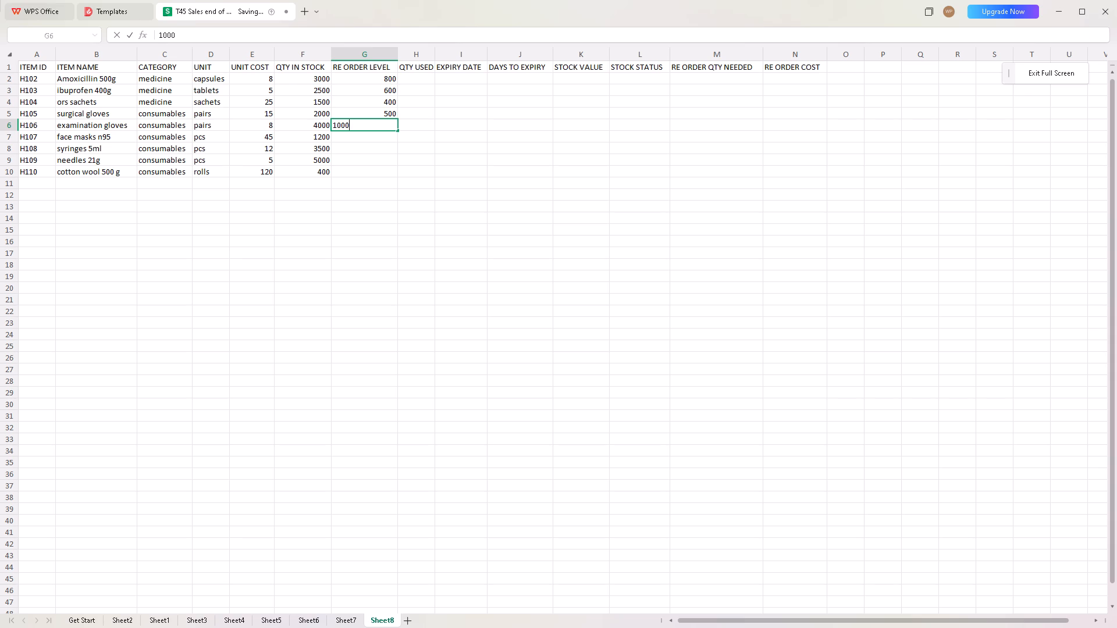
pyautogui.press('Down')
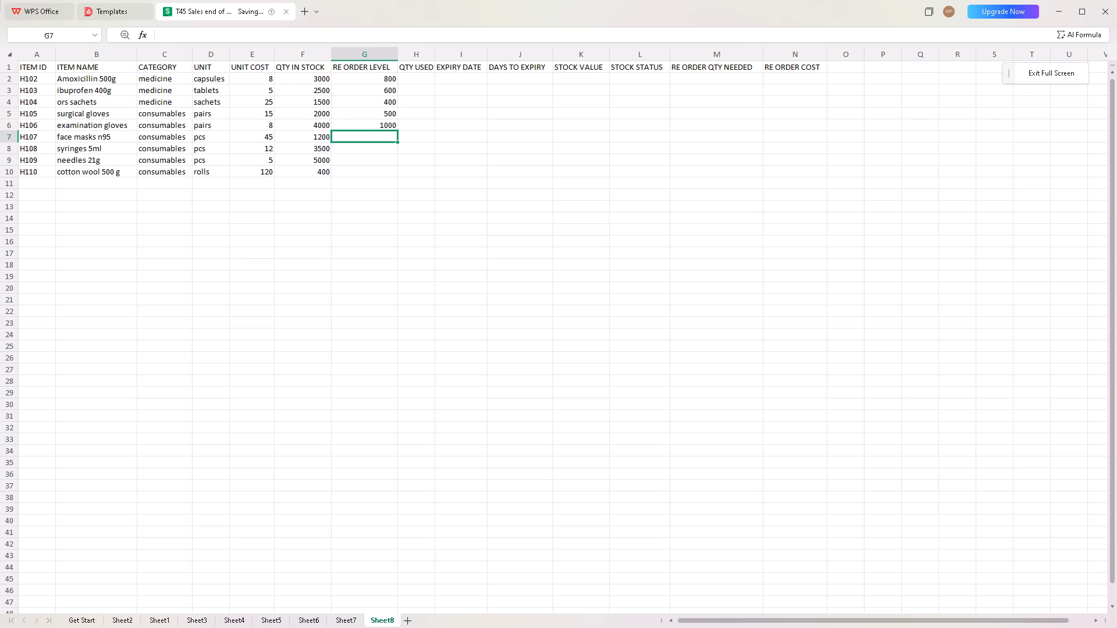
# Enter the RE ORDER LEVEL for items H107 to H110 as 300, 800, 1000 and 100.
pyautogui.write('300')
pyautogui.press('Down')
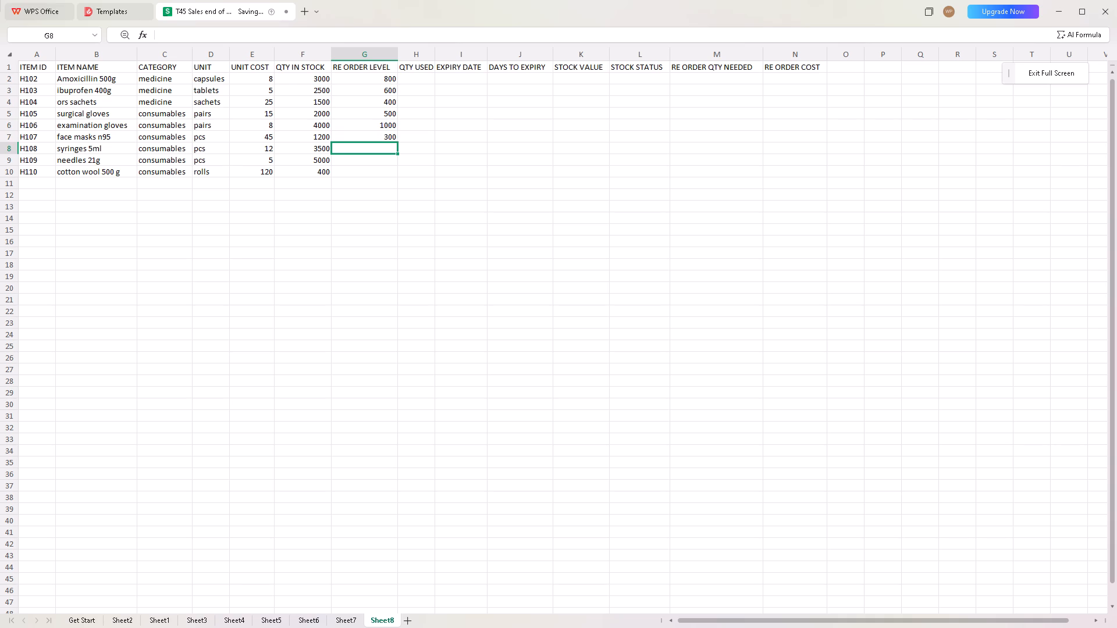
pyautogui.write('800')
pyautogui.press('Down')
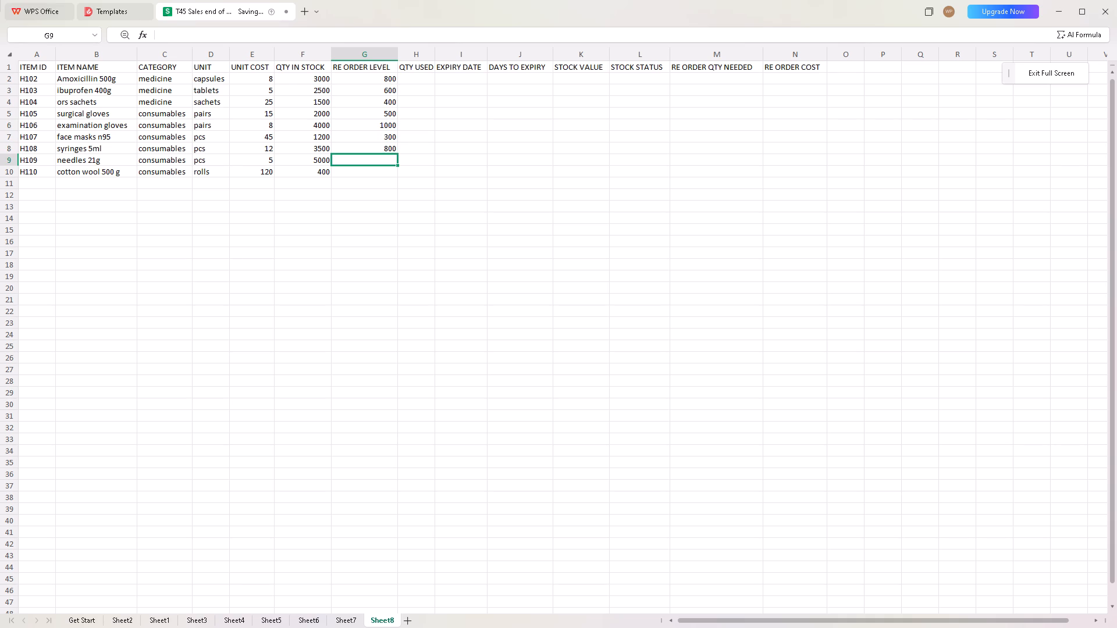
pyautogui.write('1000')
pyautogui.press('Down')
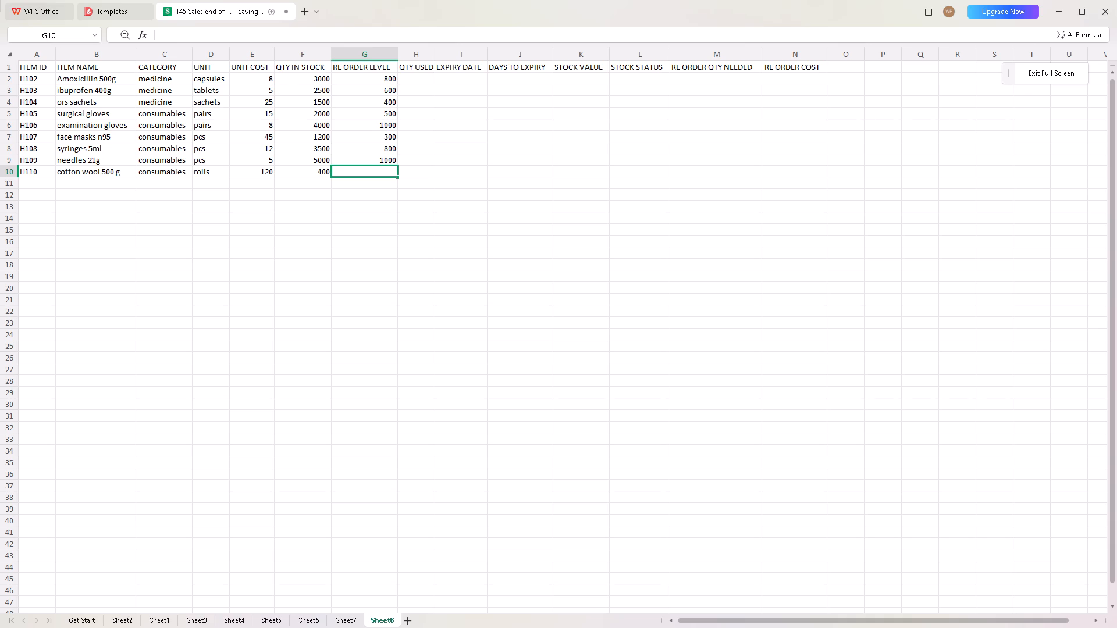
pyautogui.press('1')
pyautogui.write('00')
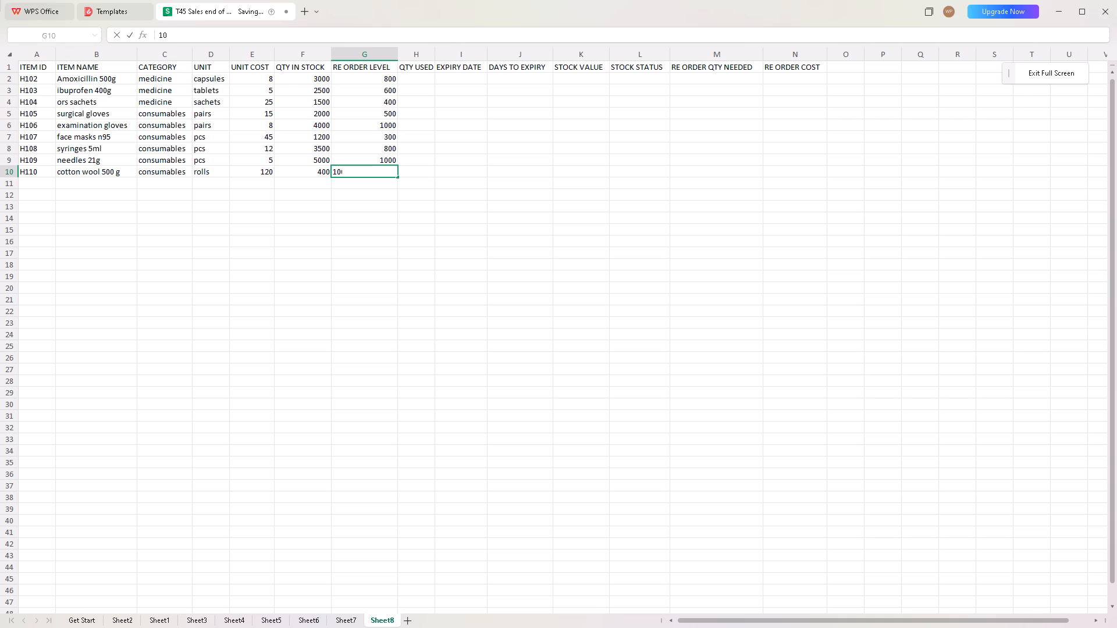
pyautogui.press('Right')
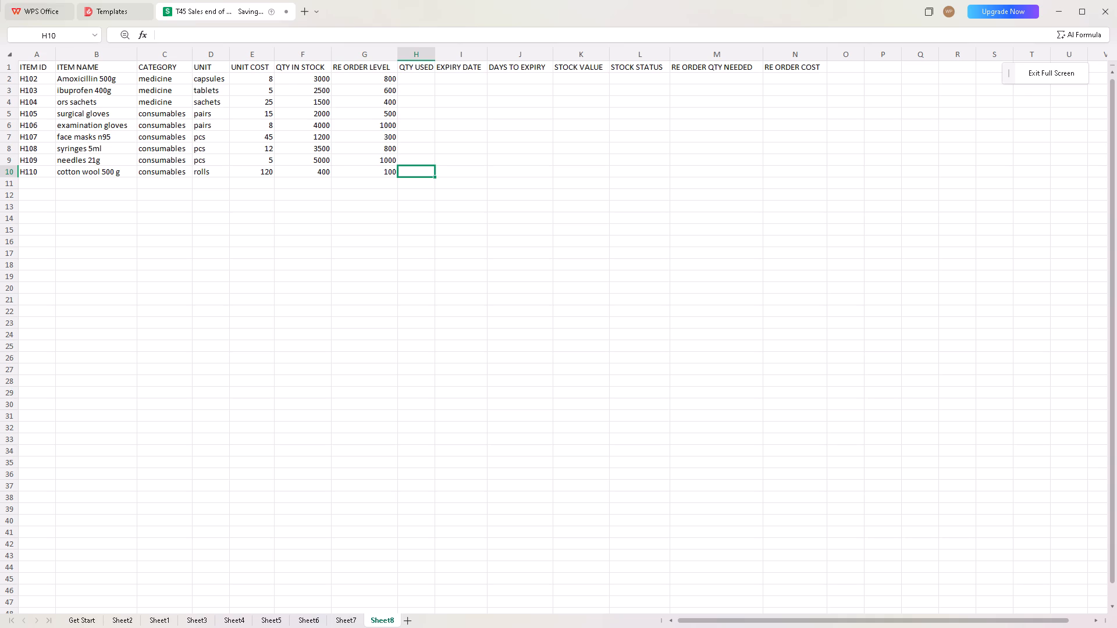
# Enter the QTY USED from item H110 up to H108 as 150, 1800 and 1100.
pyautogui.write('145')
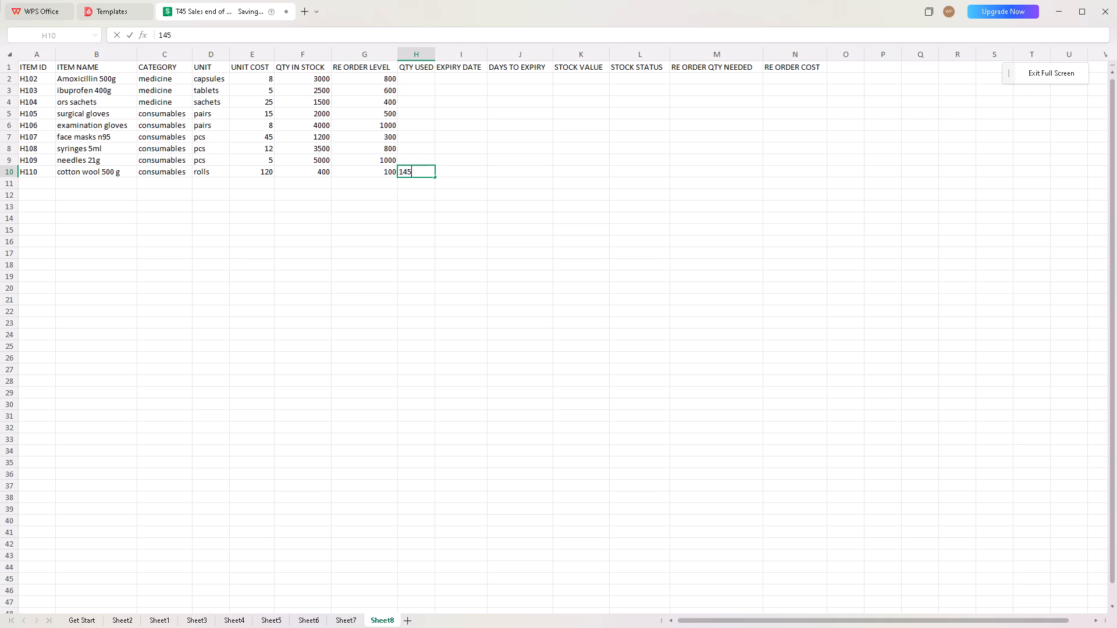
pyautogui.press('BackSpace')
pyautogui.press('BackSpace')
pyautogui.write('50')
pyautogui.press('Up')
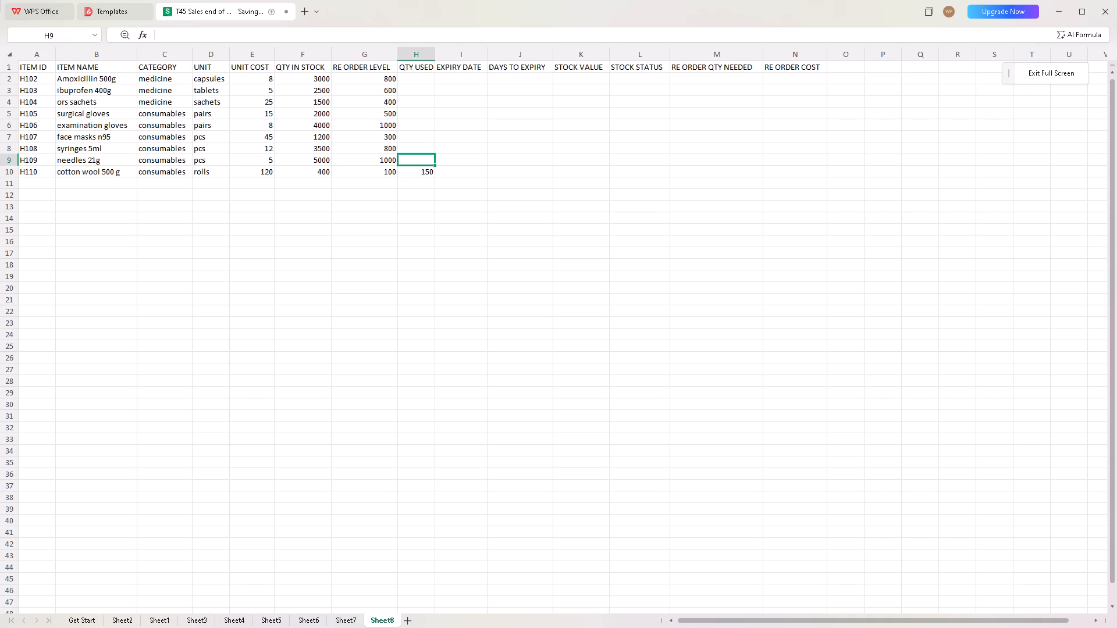
pyautogui.write('1800')
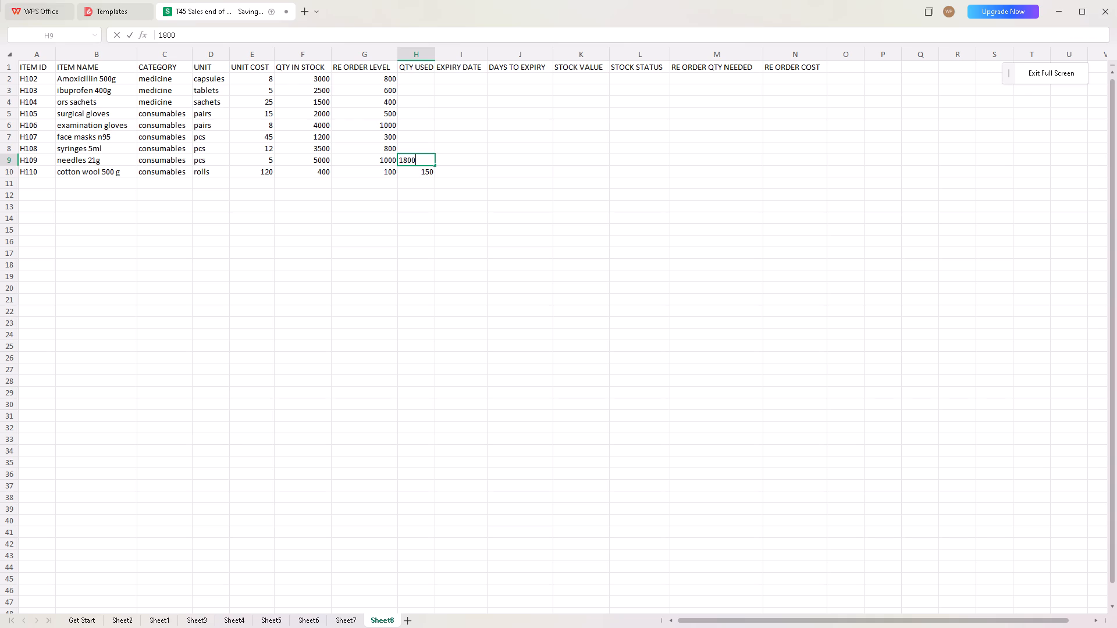
pyautogui.press('Up')
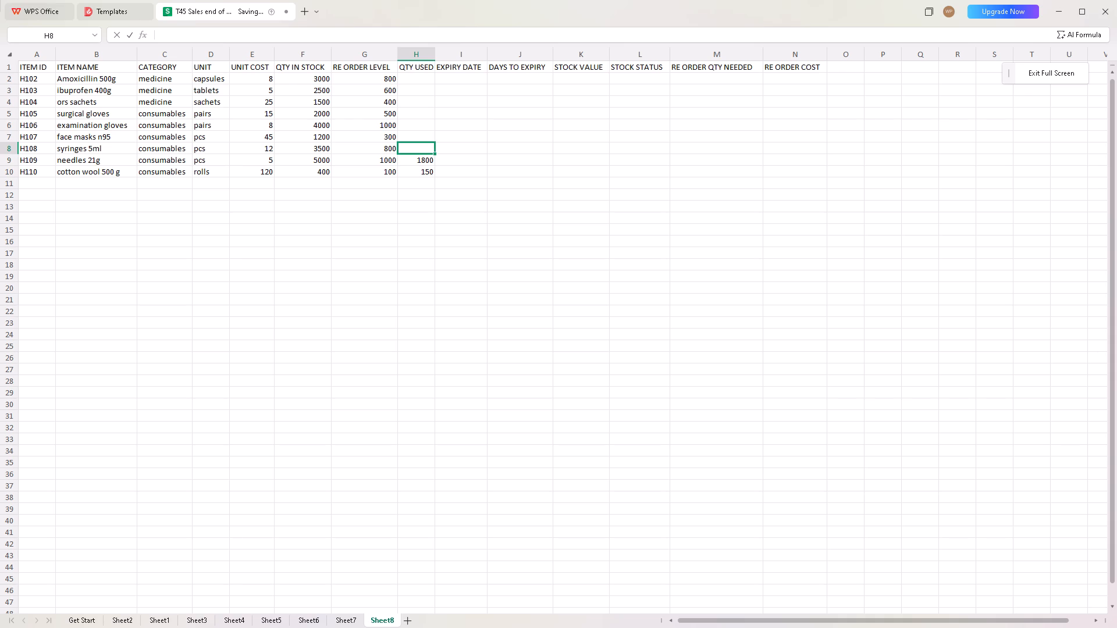
pyautogui.write('11')
pyautogui.write('00')
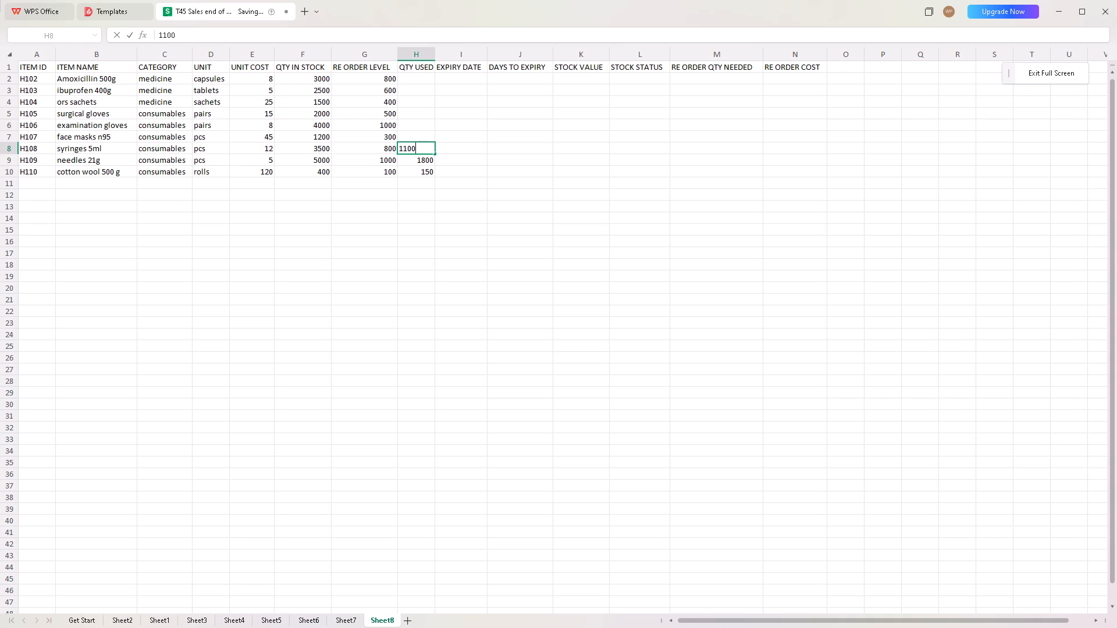
pyautogui.press('Up')
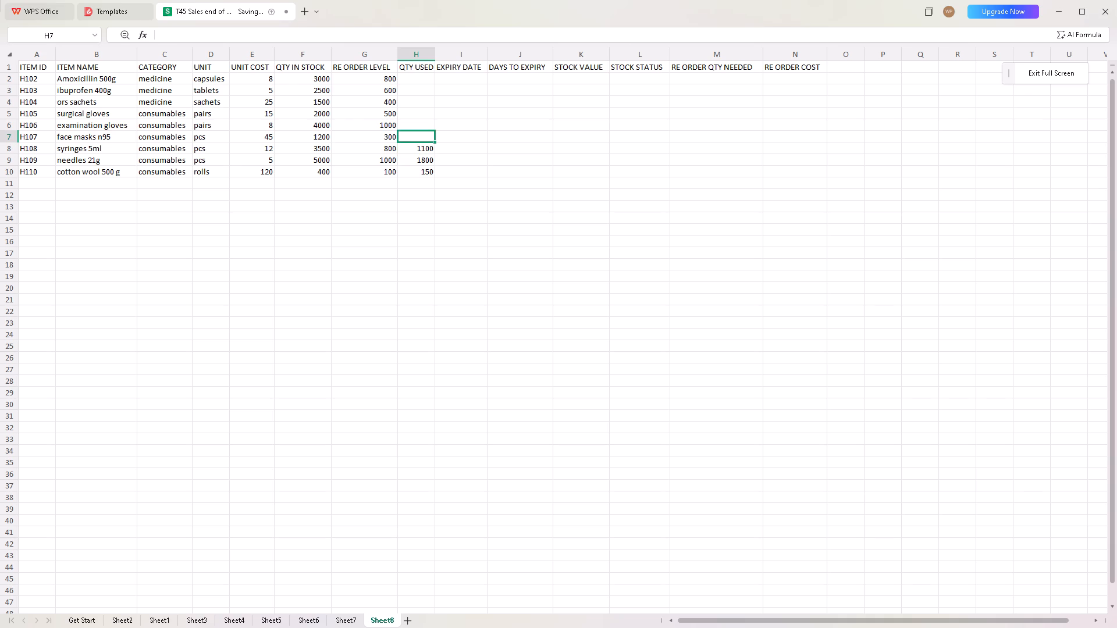
# Enter the QTY USED from item H107 up to H105 as 500, 1500 and 800.
pyautogui.write('500')
pyautogui.press('Up')
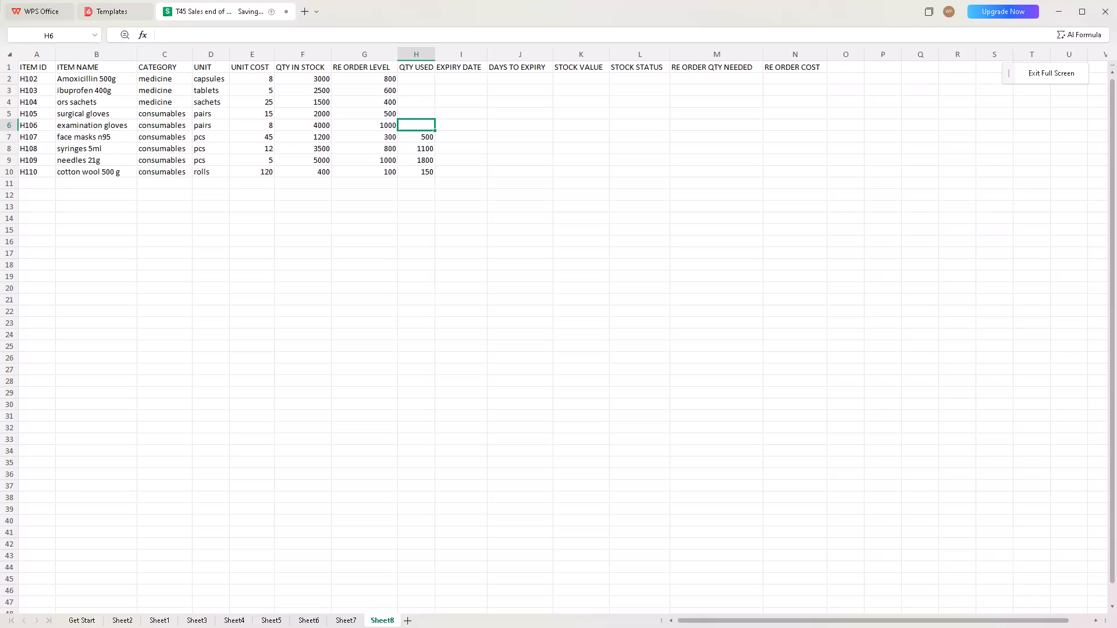
pyautogui.write('1500')
pyautogui.press('Up')
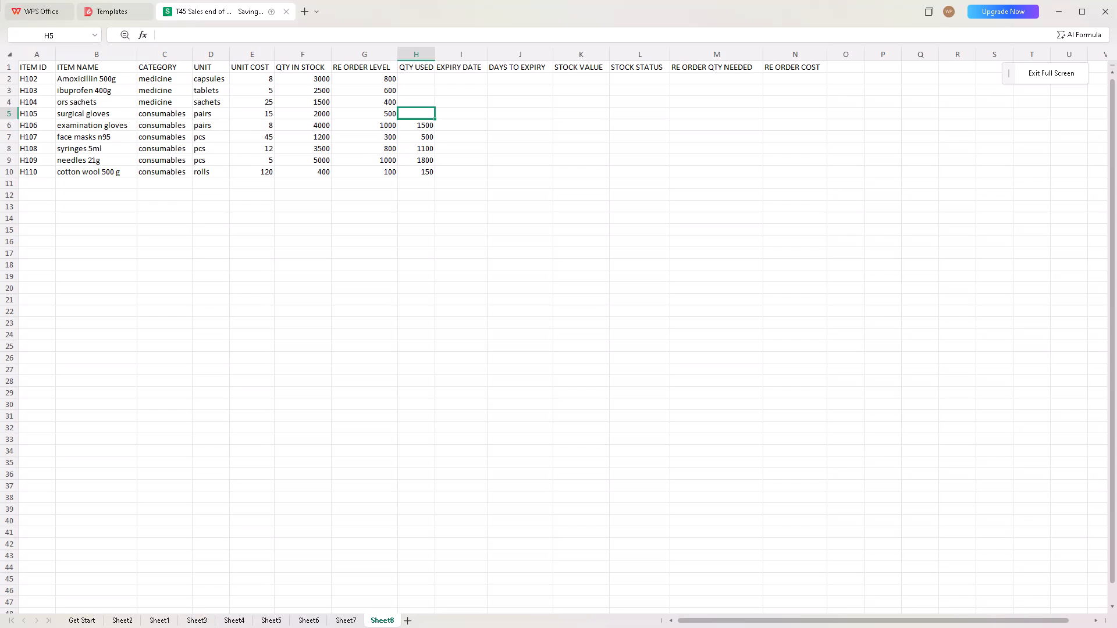
pyautogui.write('800')
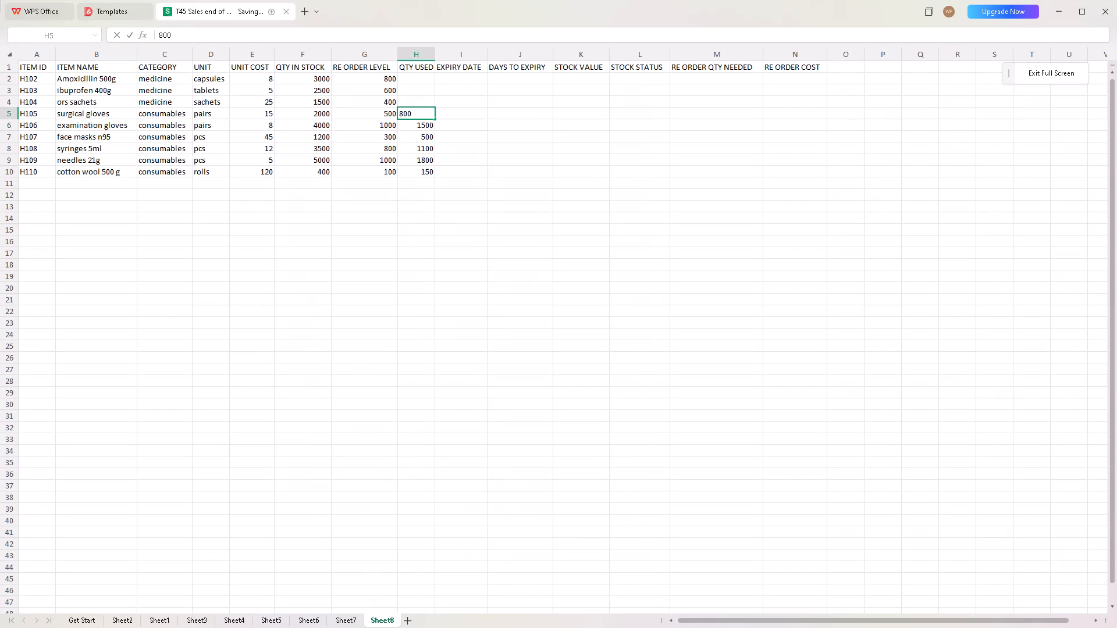
pyautogui.press('Up')
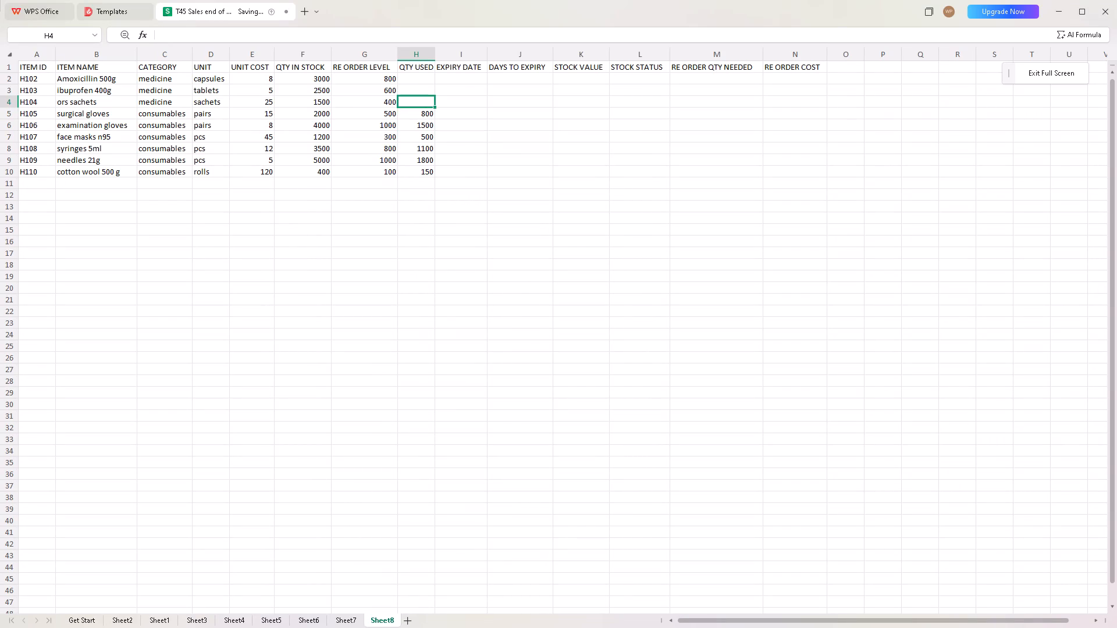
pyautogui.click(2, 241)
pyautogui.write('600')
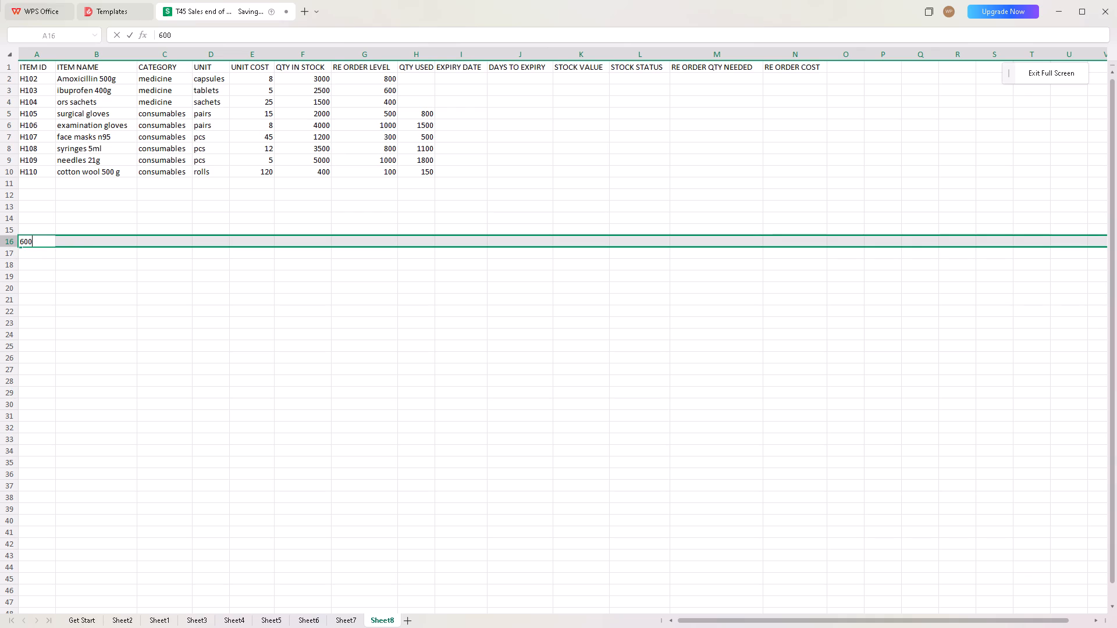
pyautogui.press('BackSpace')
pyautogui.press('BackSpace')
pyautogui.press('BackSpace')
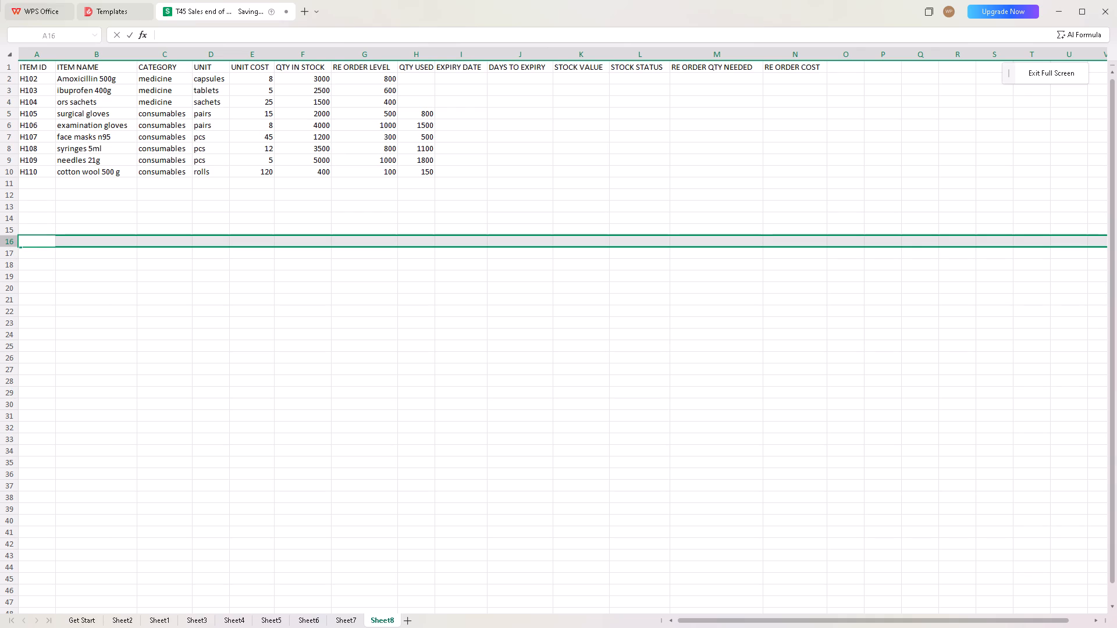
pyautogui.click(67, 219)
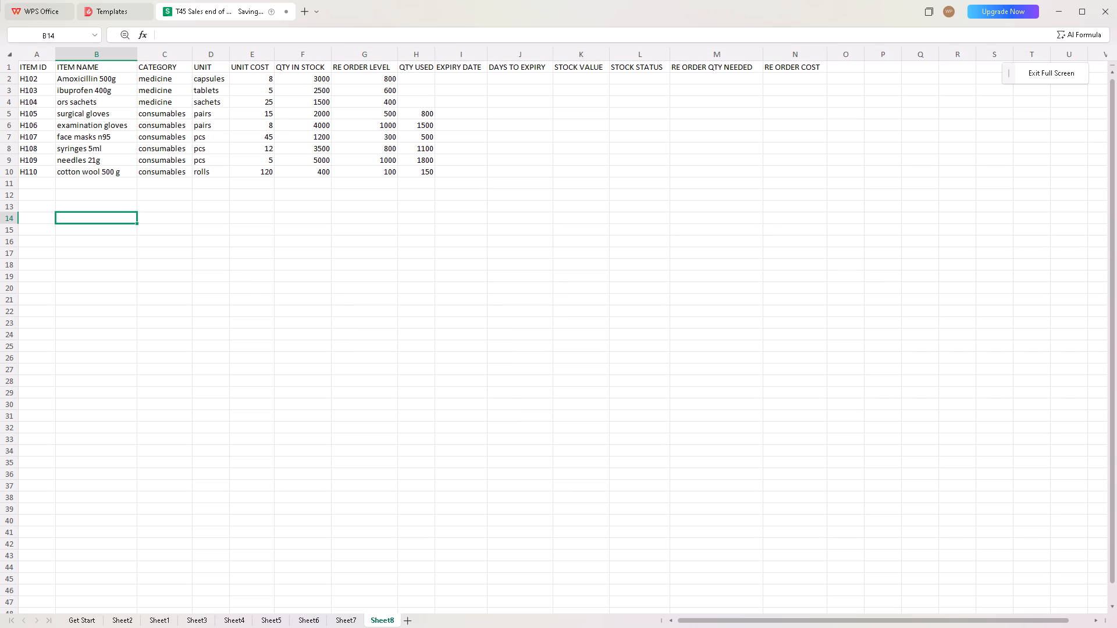
# Enter the QTY USED from item H104 up to H102 as 600, 700 and 900.
pyautogui.click(424, 100)
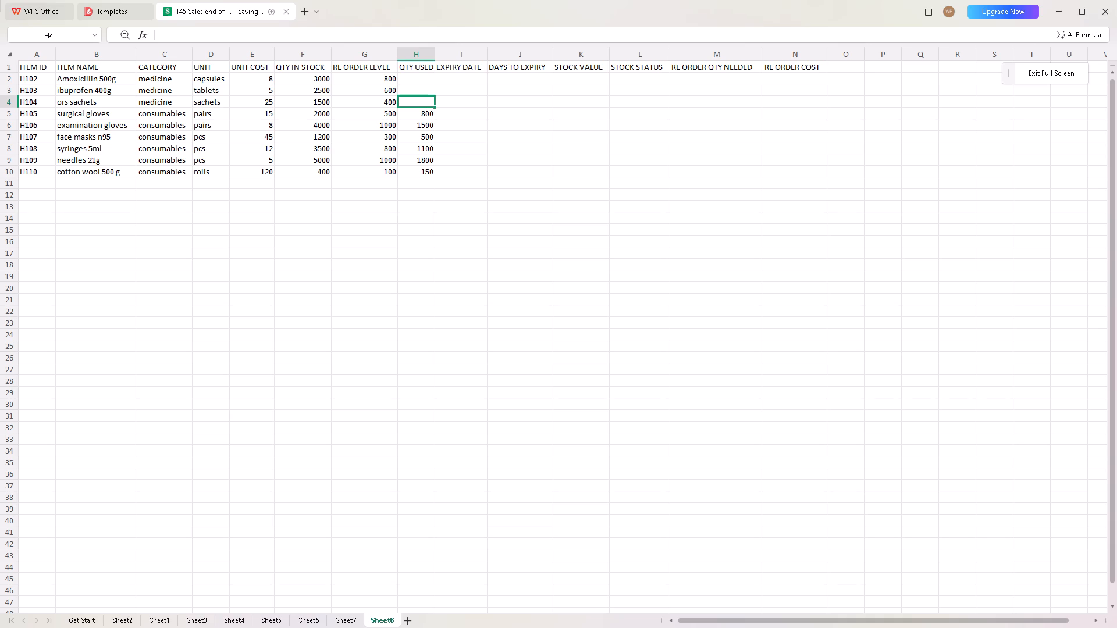
pyautogui.write('600')
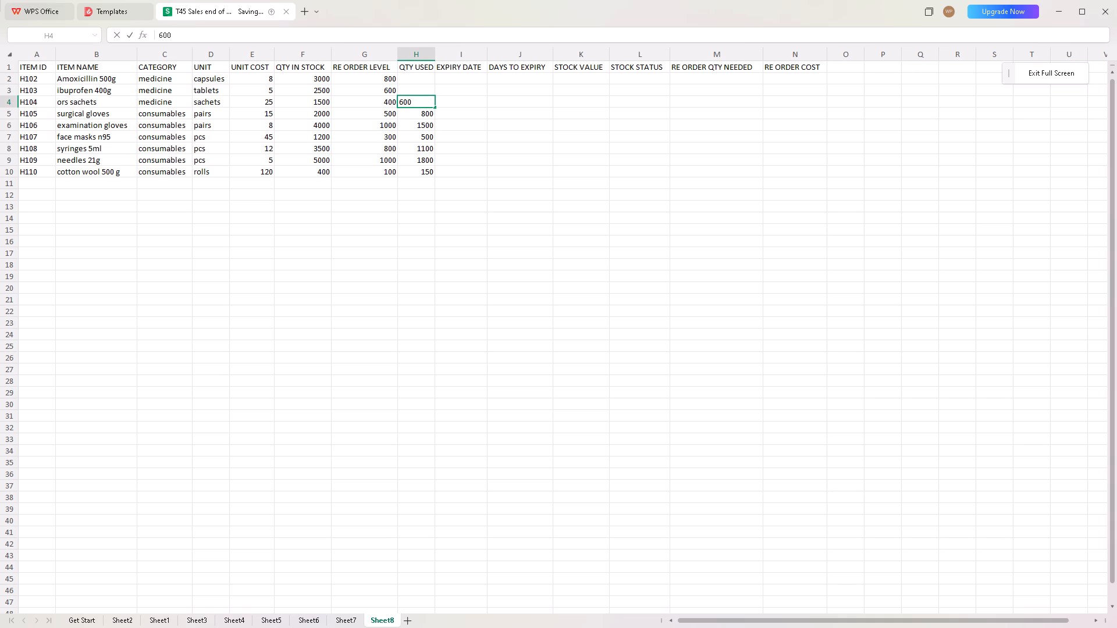
pyautogui.press('Up')
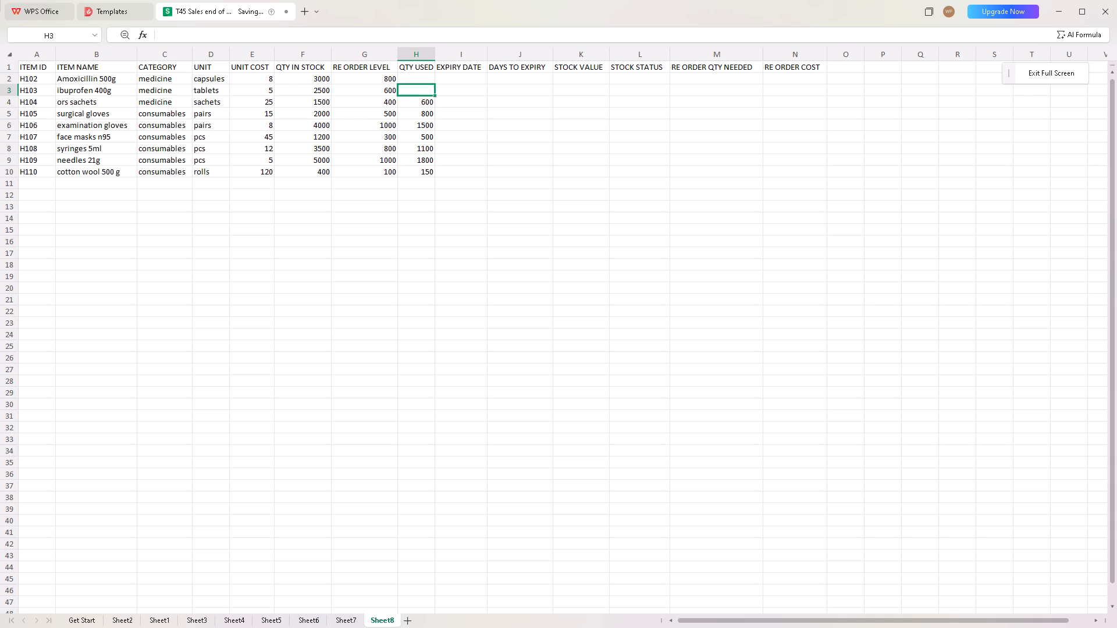
pyautogui.write('700')
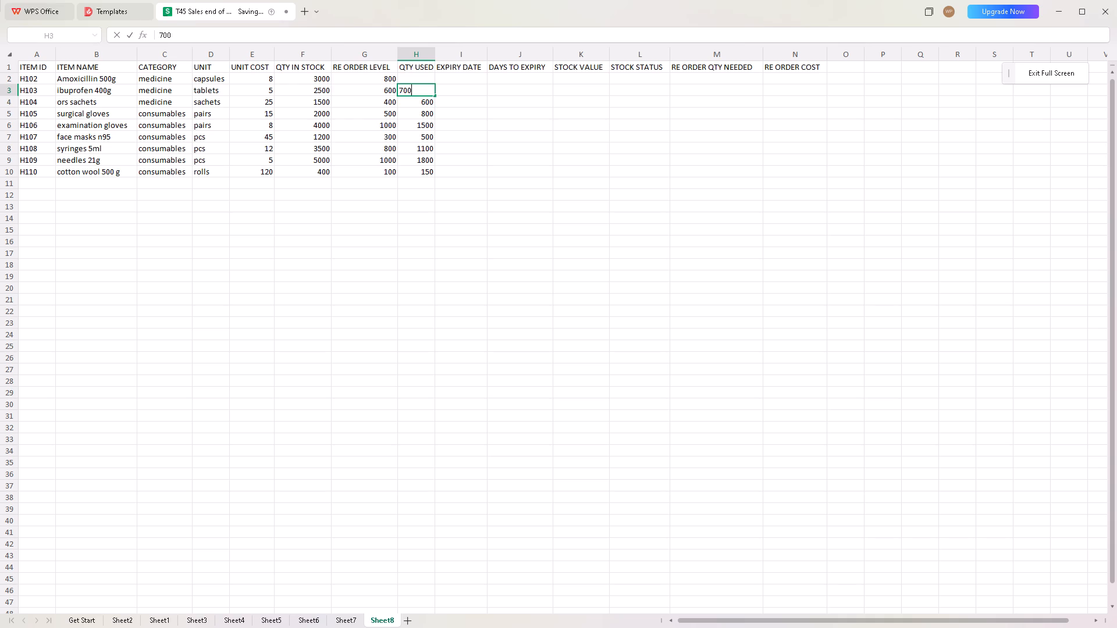
pyautogui.press('Up')
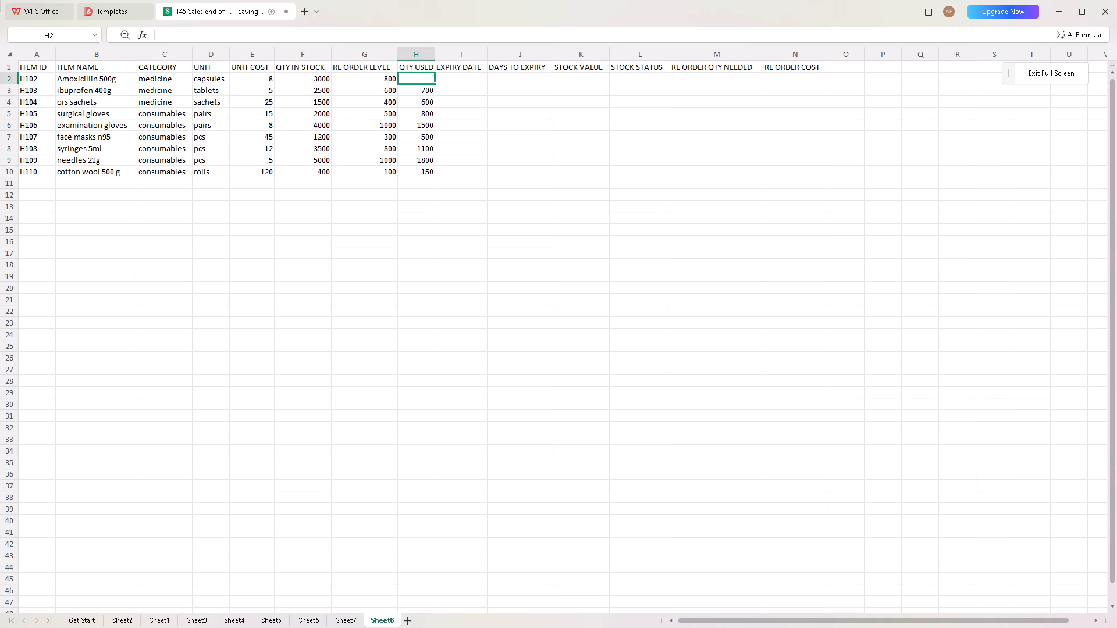
pyautogui.write('900')
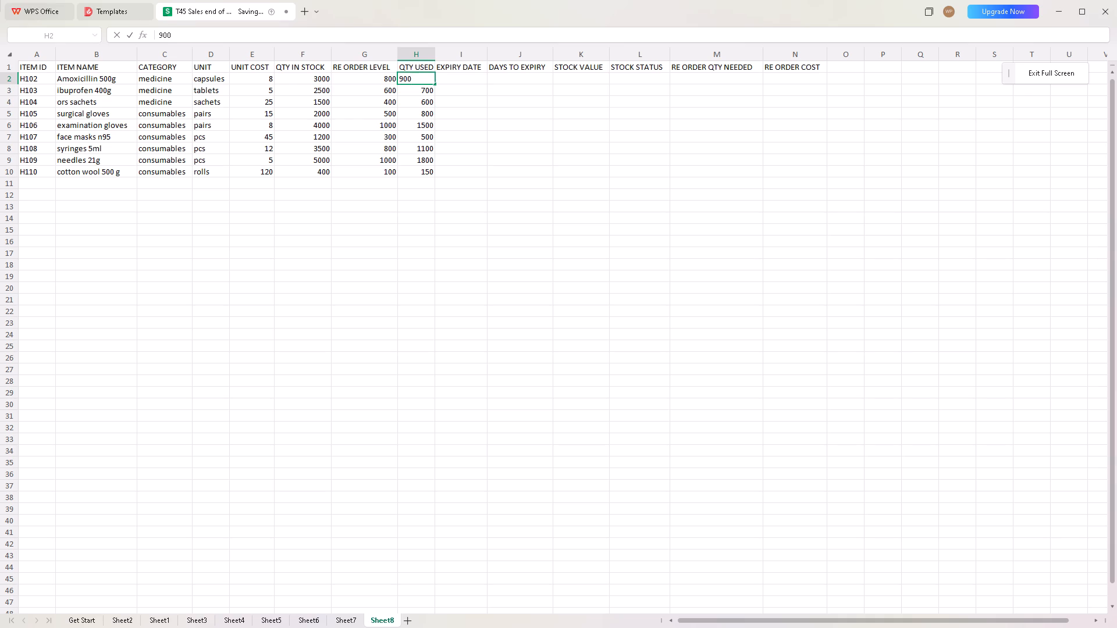
pyautogui.press('Right')
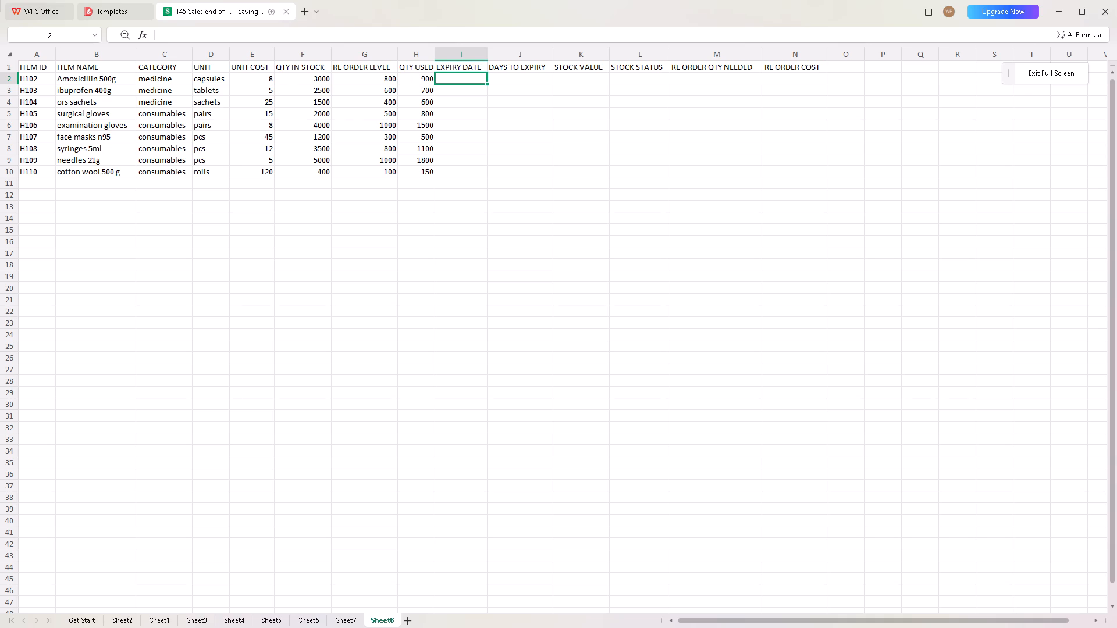
# Enter the EXPIRY DATE for item H102 as 2026-12-15.
pyautogui.write('20')
pyautogui.write('26')
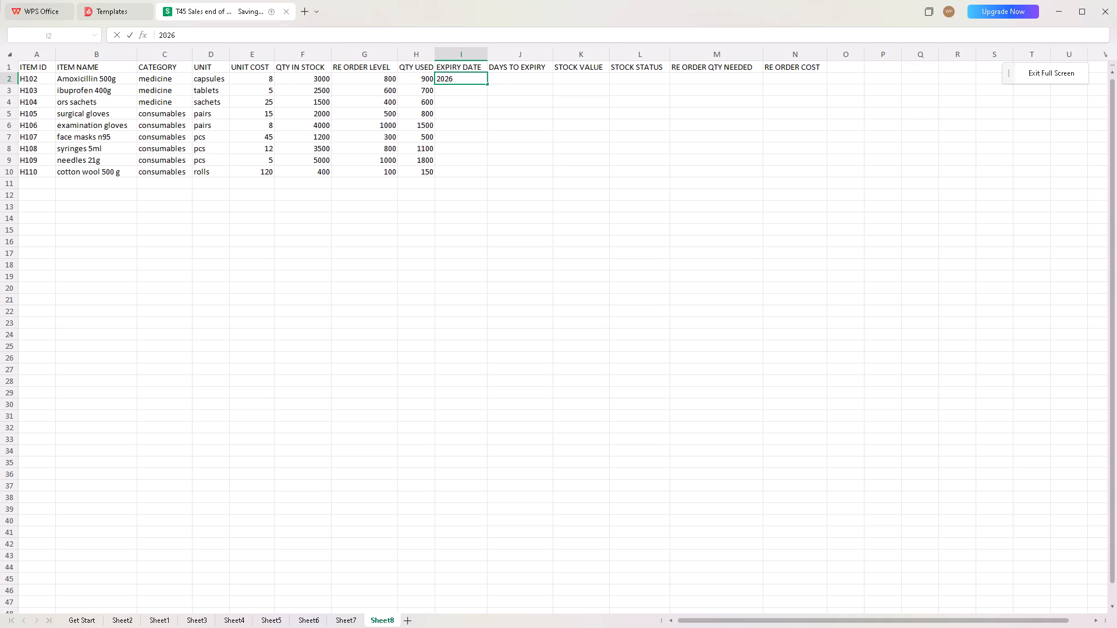
pyautogui.press('-')
pyautogui.write('12')
pyautogui.press('-')
pyautogui.write('15')
pyautogui.press('Down')
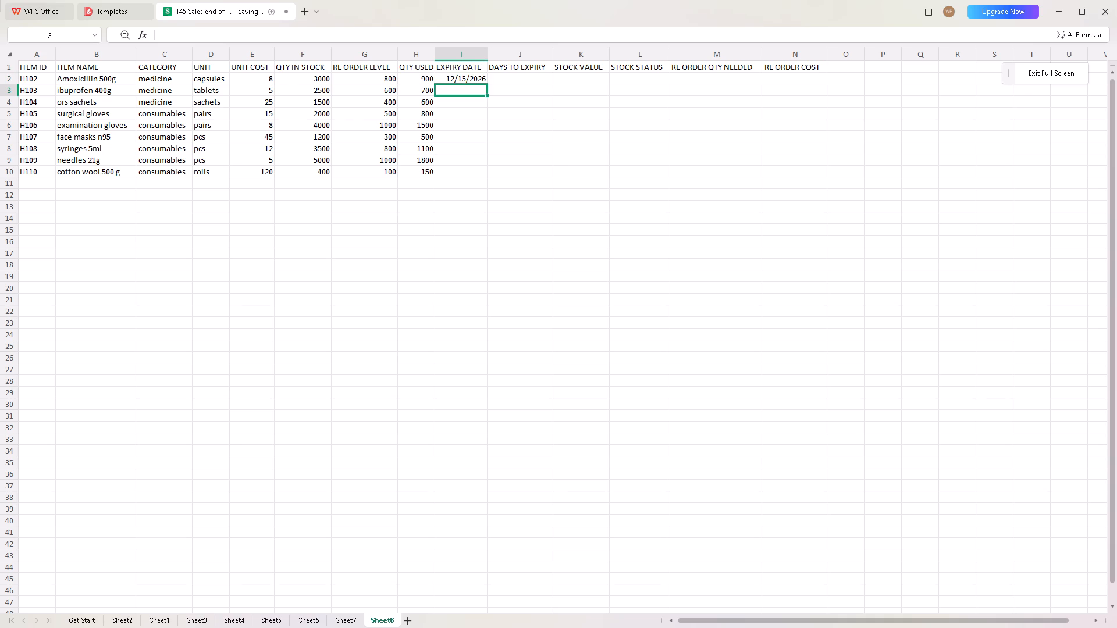
# Enter the EXPIRY DATE for items H103 and H104 as 2027-03-20 and 2026-11-30.
pyautogui.write('20')
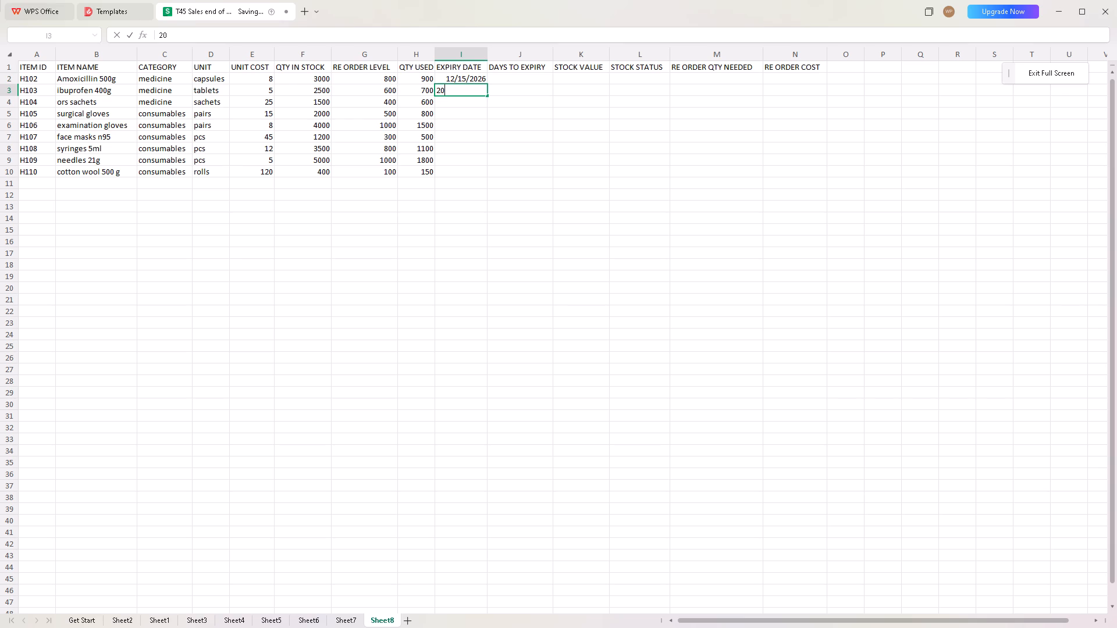
pyautogui.write('27')
pyautogui.press('-')
pyautogui.write('03')
pyautogui.press('-')
pyautogui.write('20')
pyautogui.press('Down')
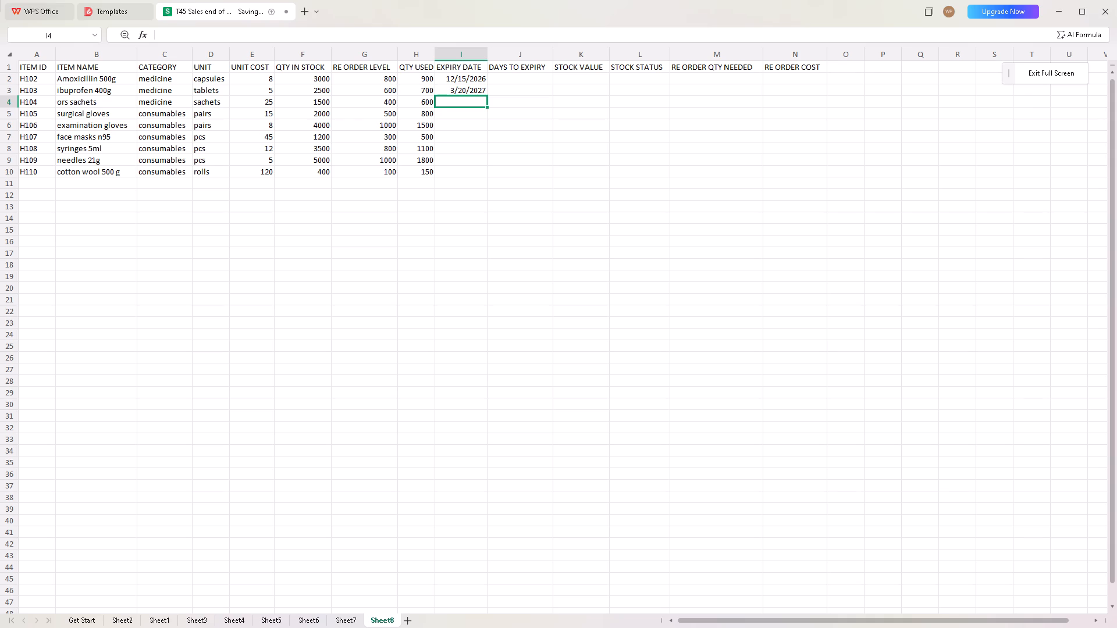
pyautogui.write('2026')
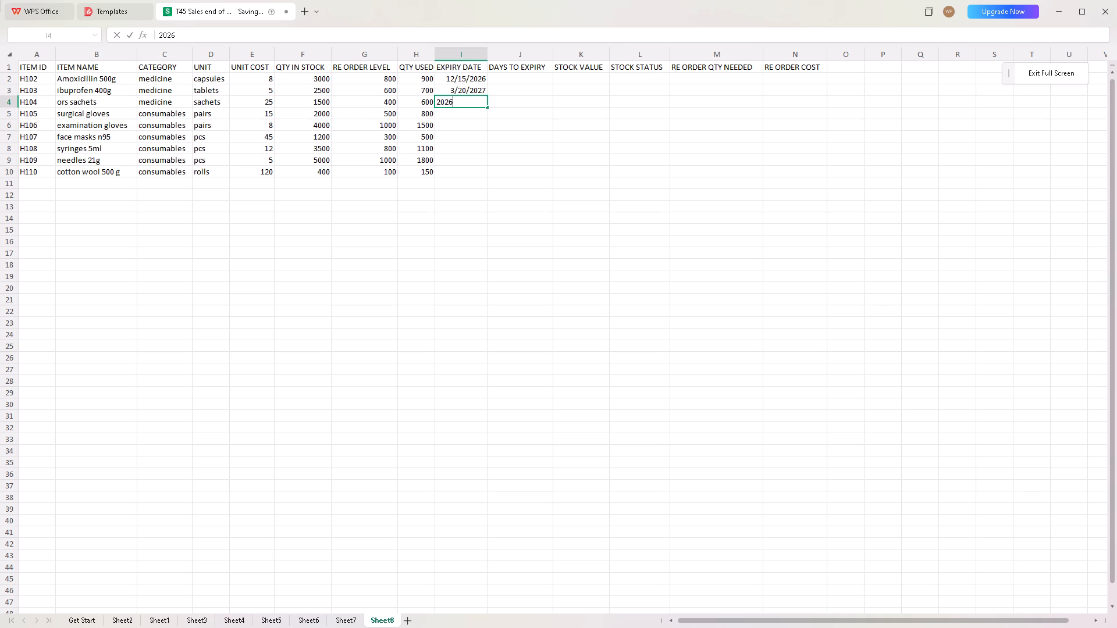
pyautogui.write('-11-')
pyautogui.write('30')
pyautogui.press('Down')
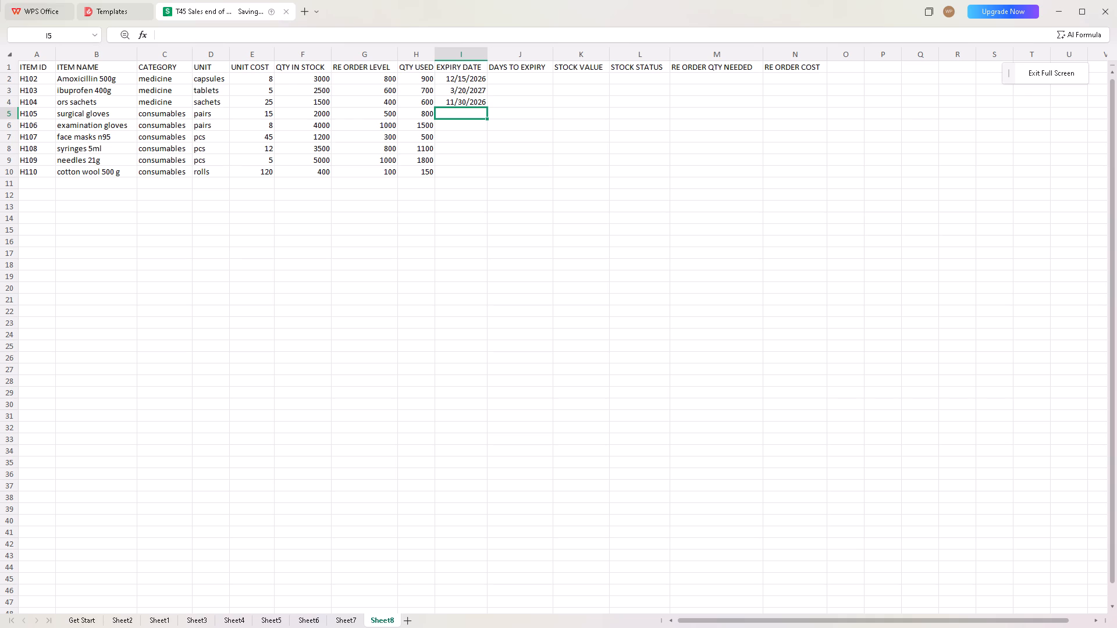
# Enter the EXPIRY DATE for item H105, surgical gloves, as 2027-05-15.
pyautogui.write('202')
pyautogui.press('7')
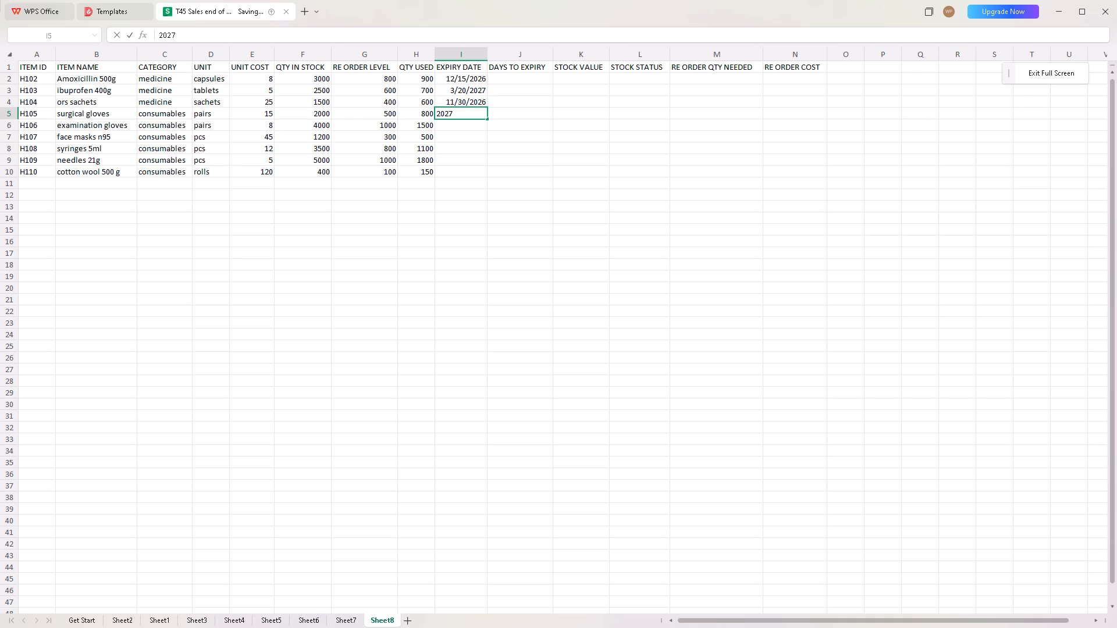
pyautogui.press('-')
pyautogui.write('05')
pyautogui.press('-')
pyautogui.write('16')
pyautogui.press('-')
pyautogui.press('5')
pyautogui.press('BackSpace')
pyautogui.press('BackSpace')
pyautogui.press('BackSpace')
pyautogui.press('5')
pyautogui.press('Down')
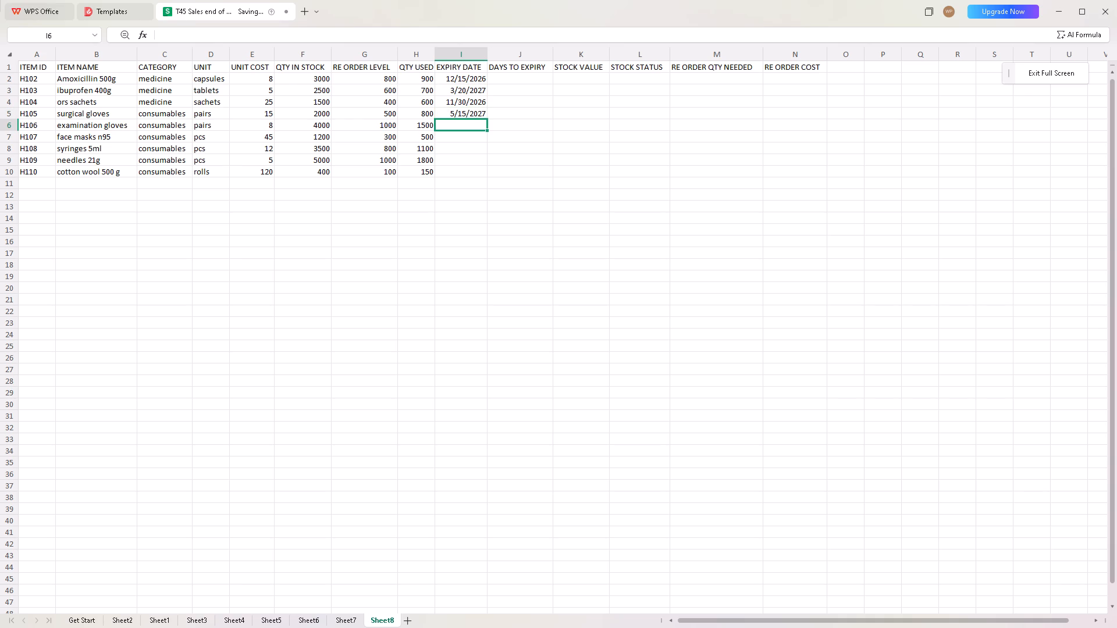
# Enter the EXPIRY DATE for items H106 and H107 as 2027-08-10 and 2027-01-31.
pyautogui.write('2027')
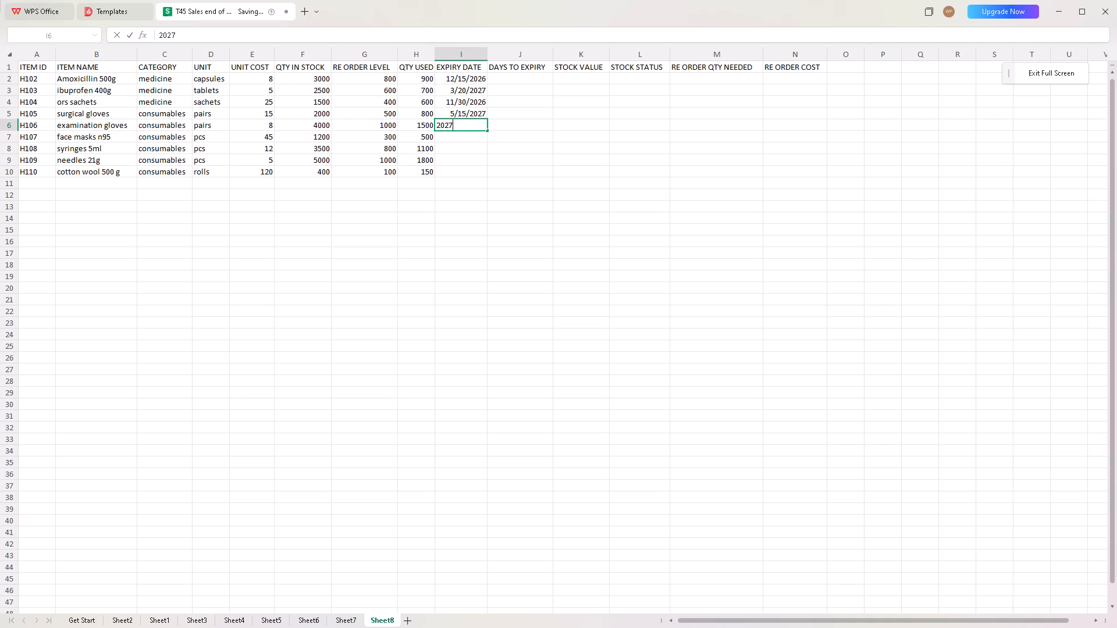
pyautogui.press('-')
pyautogui.press('0')
pyautogui.press('8')
pyautogui.press('-')
pyautogui.write('10')
pyautogui.press('Down')
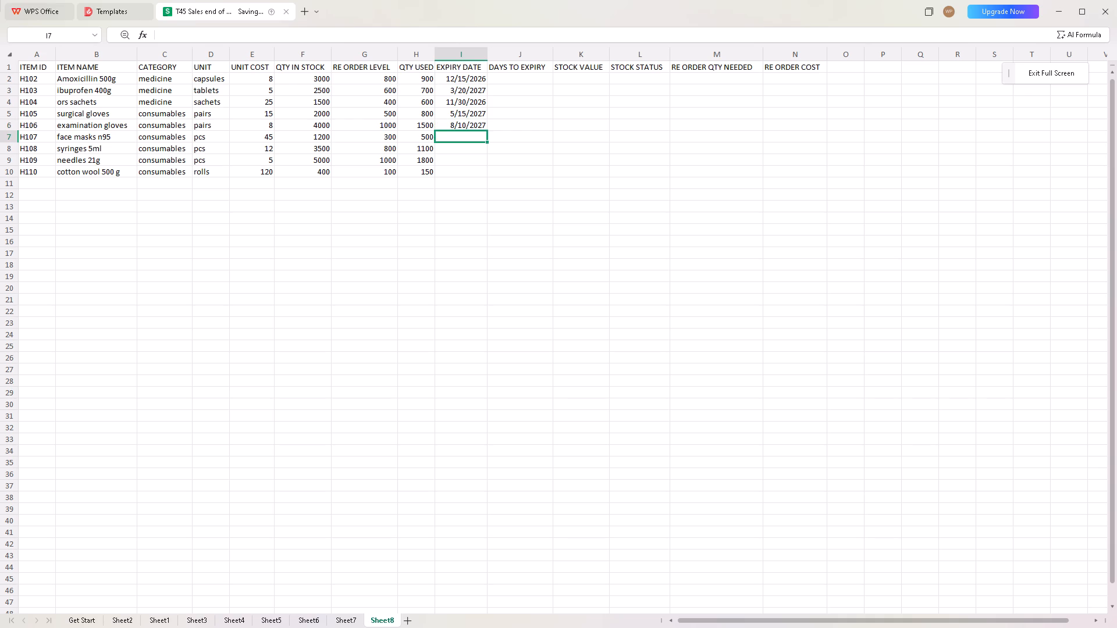
pyautogui.write('20')
pyautogui.write('27')
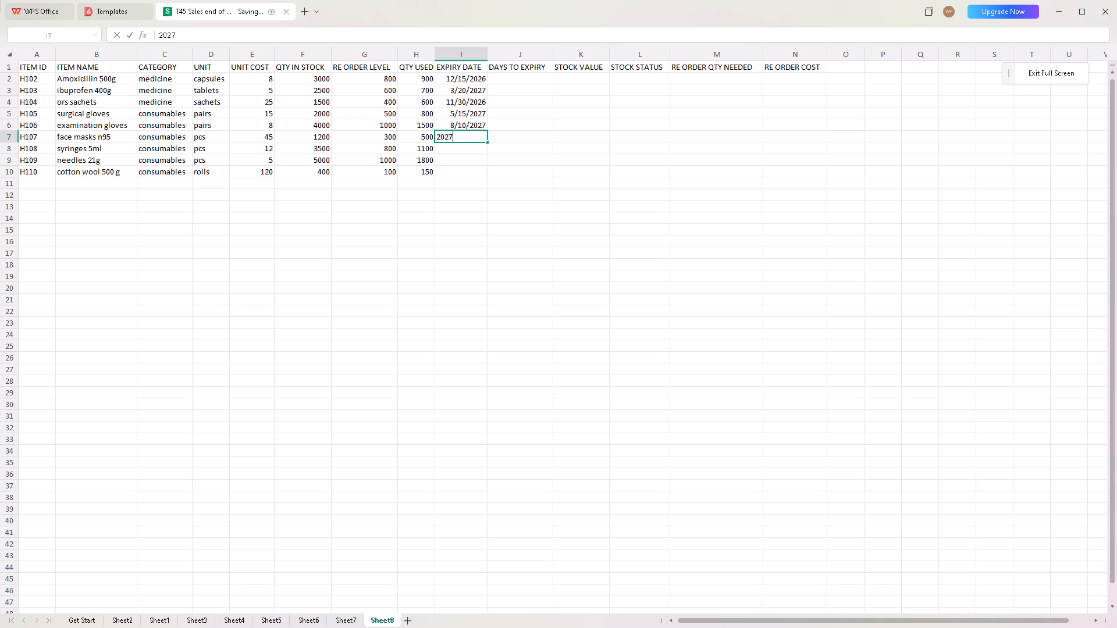
pyautogui.press('-')
pyautogui.write('01')
pyautogui.press('-')
pyautogui.write('31')
pyautogui.press('Down')
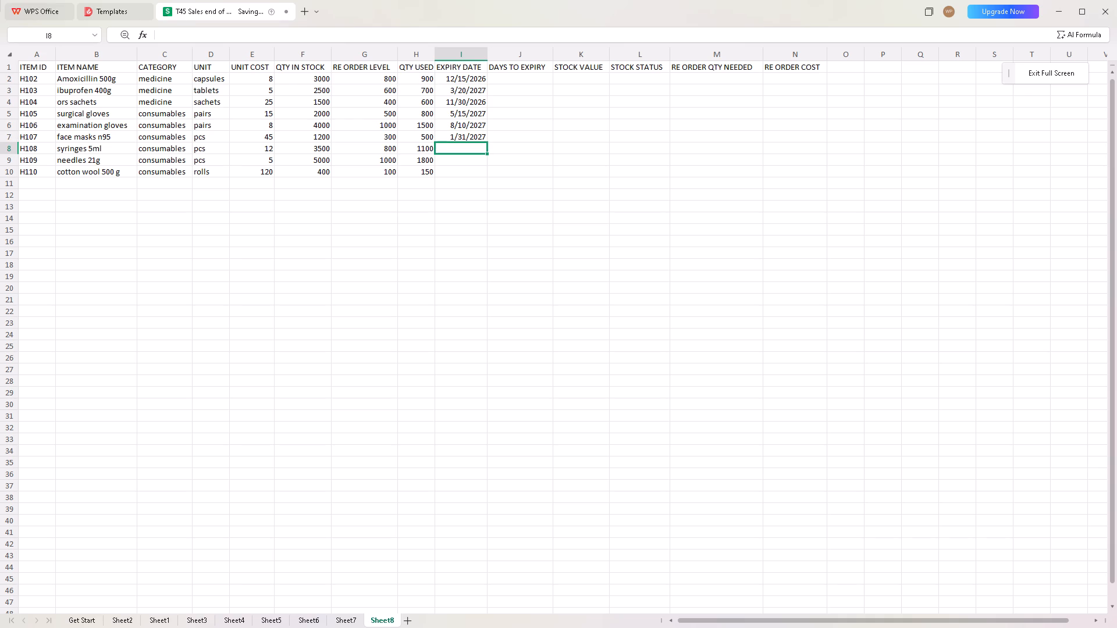
# Enter the EXPIRY DATE for item H108, syringes 5ml, as 2028-02-28.
pyautogui.write('202')
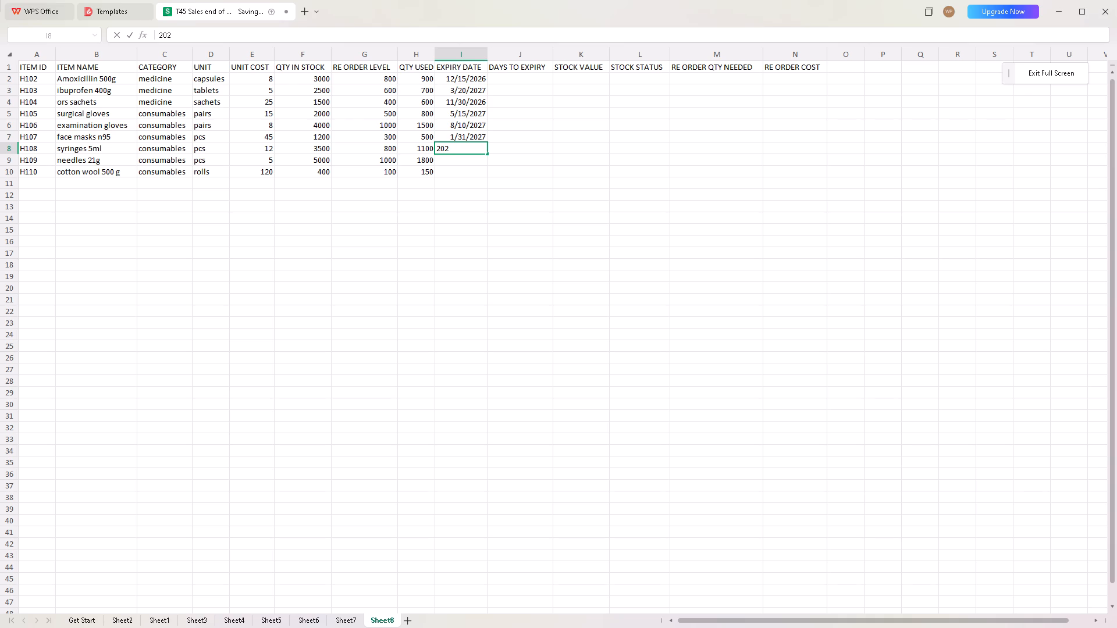
pyautogui.press('8')
pyautogui.press('-')
pyautogui.write('02')
pyautogui.press('-')
pyautogui.write('28')
pyautogui.press('Down')
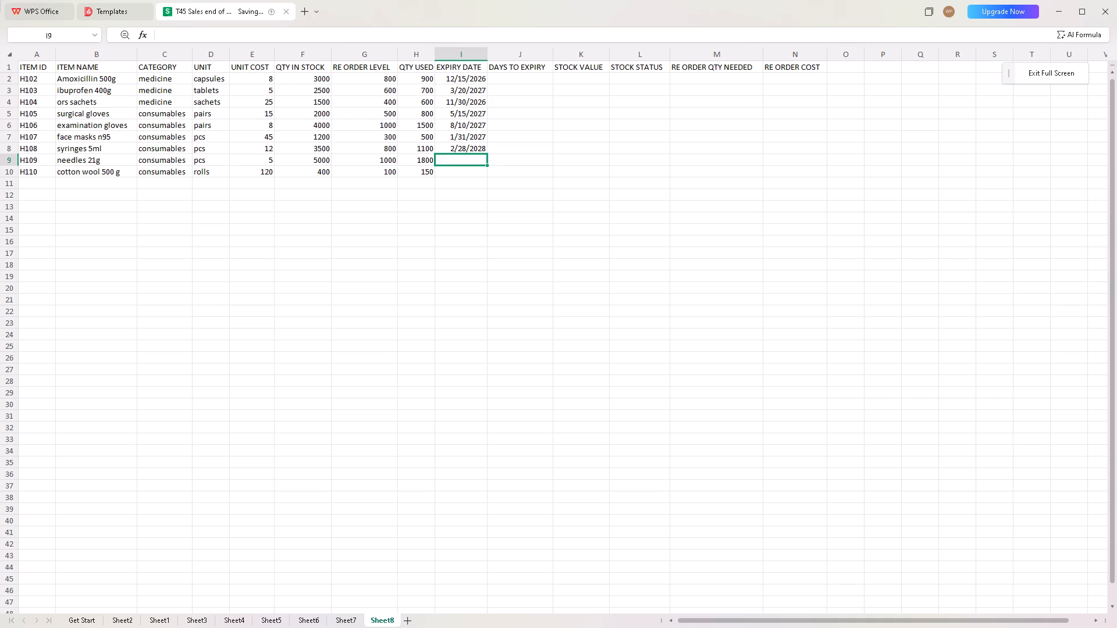
# Enter the EXPIRY DATE for item H109, needles 21g, as 2028-04-30.
pyautogui.write('2028')
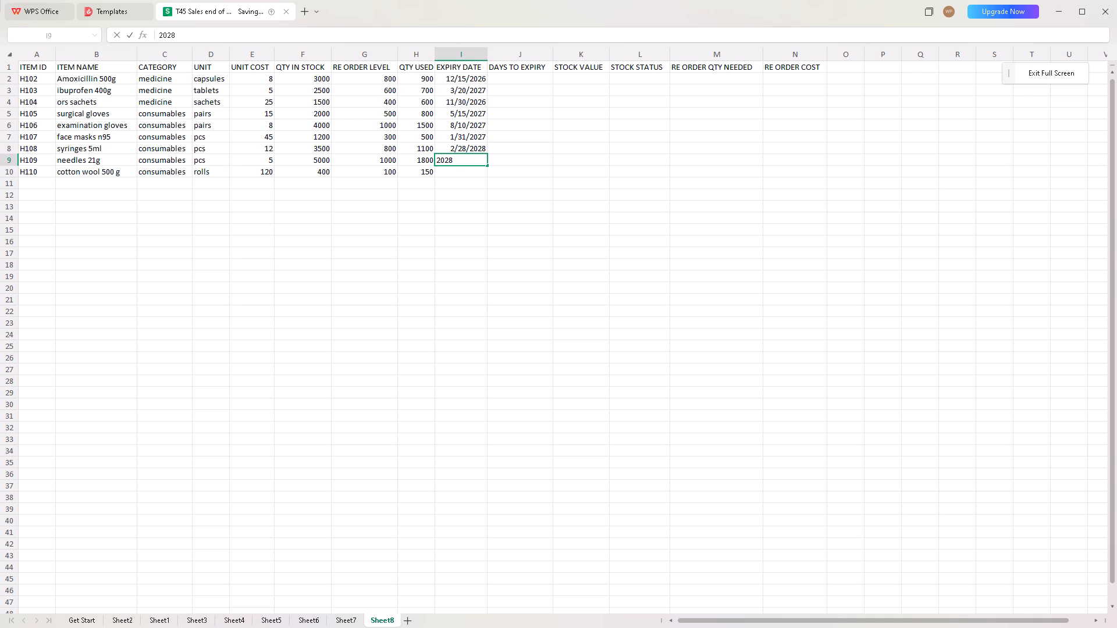
pyautogui.press('-')
pyautogui.write('04')
pyautogui.press('-')
pyautogui.write('30')
pyautogui.press('Down')
pyautogui.press('Up')
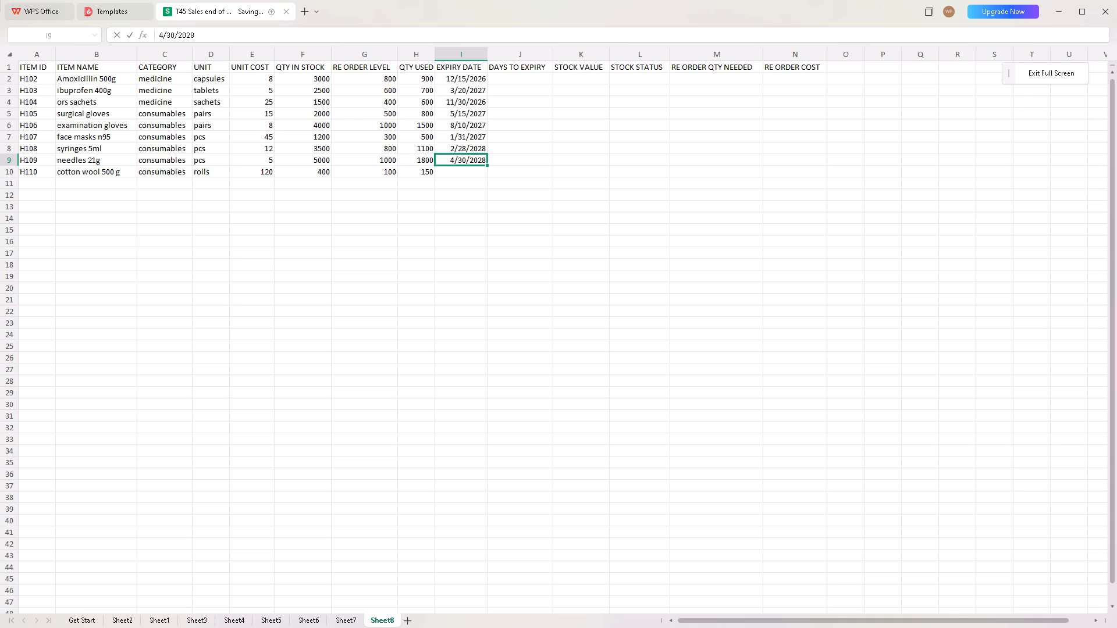
pyautogui.press('Down')
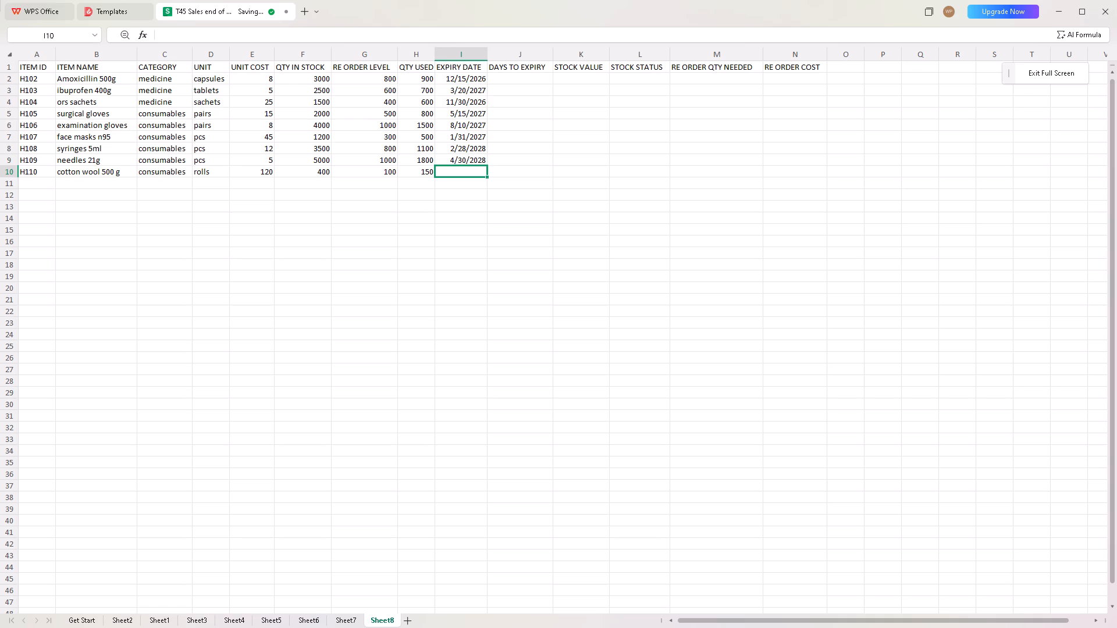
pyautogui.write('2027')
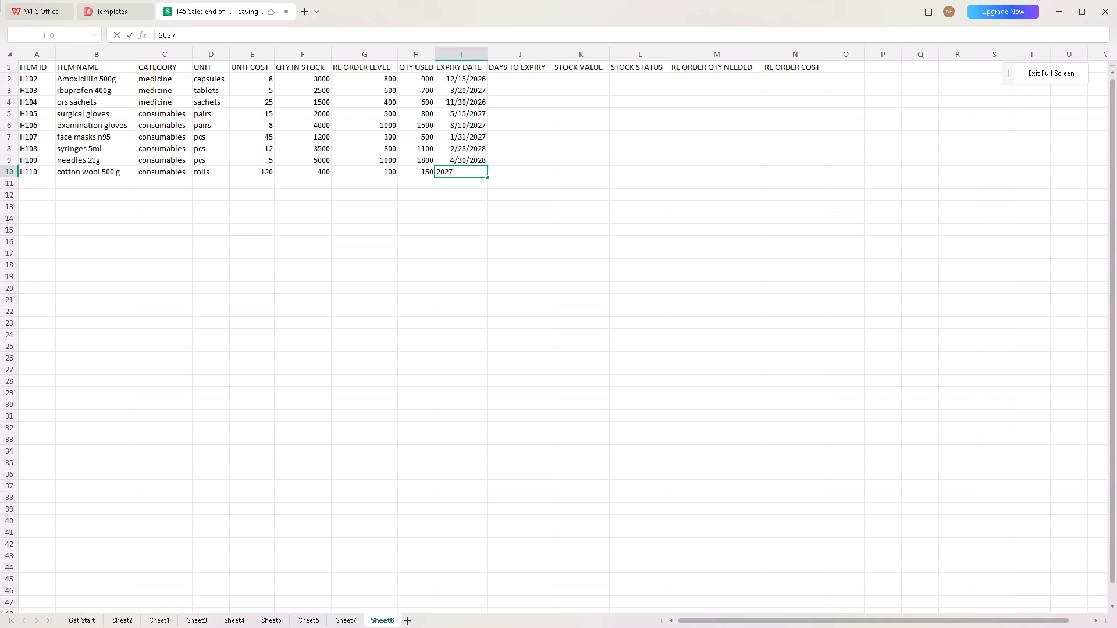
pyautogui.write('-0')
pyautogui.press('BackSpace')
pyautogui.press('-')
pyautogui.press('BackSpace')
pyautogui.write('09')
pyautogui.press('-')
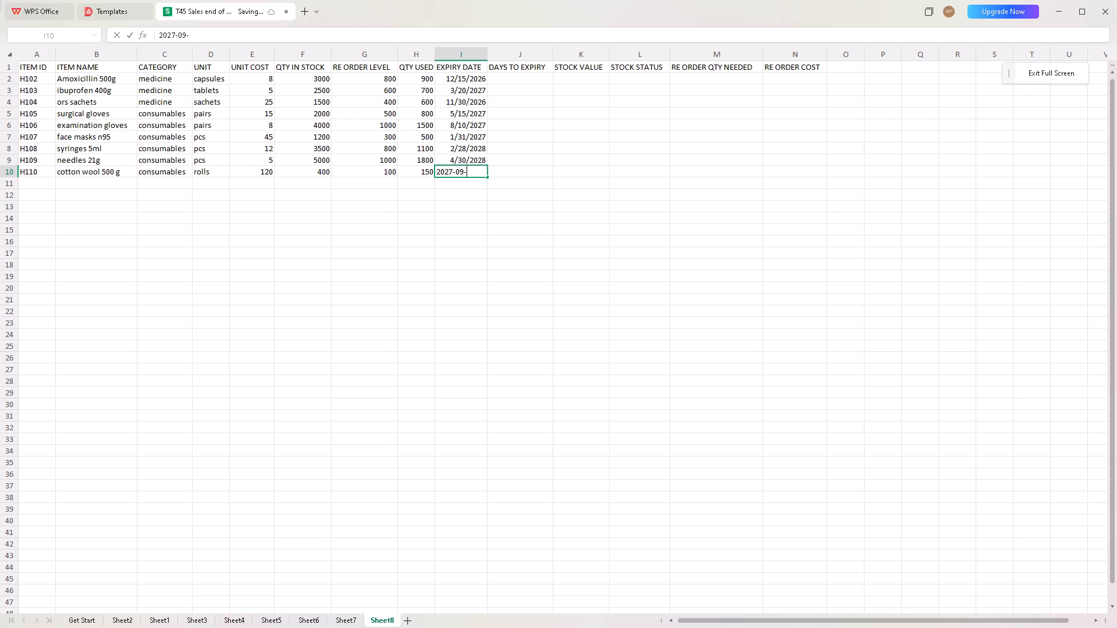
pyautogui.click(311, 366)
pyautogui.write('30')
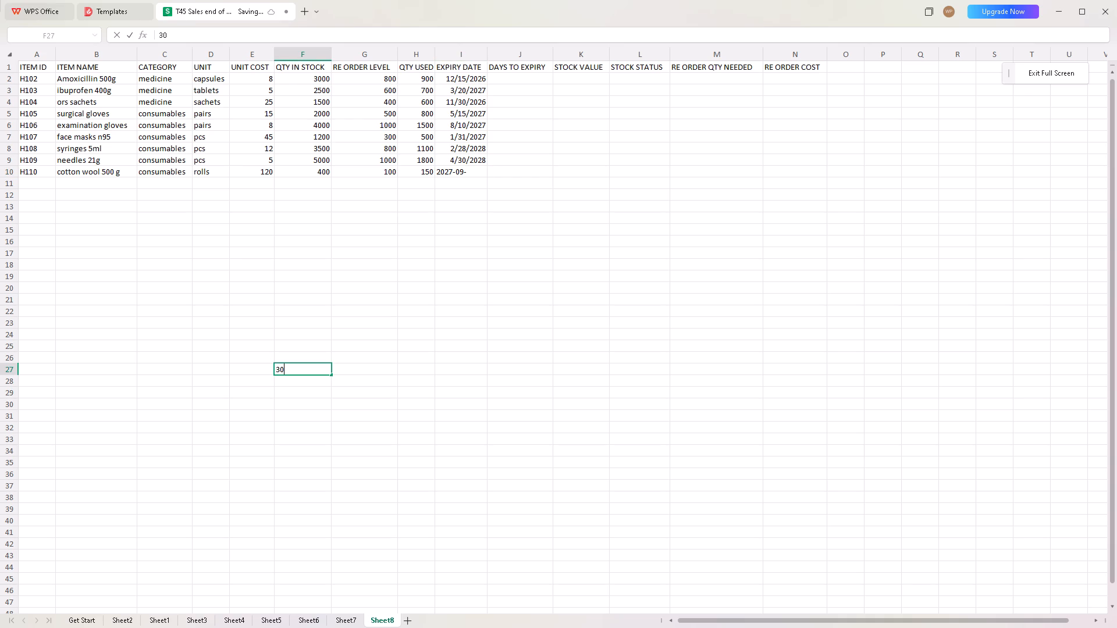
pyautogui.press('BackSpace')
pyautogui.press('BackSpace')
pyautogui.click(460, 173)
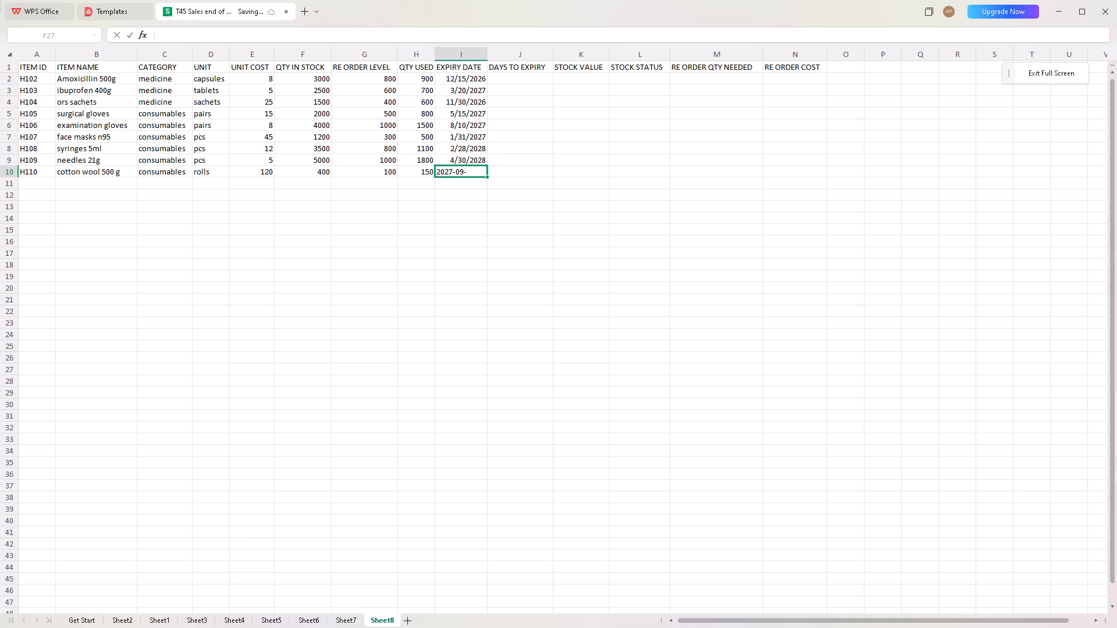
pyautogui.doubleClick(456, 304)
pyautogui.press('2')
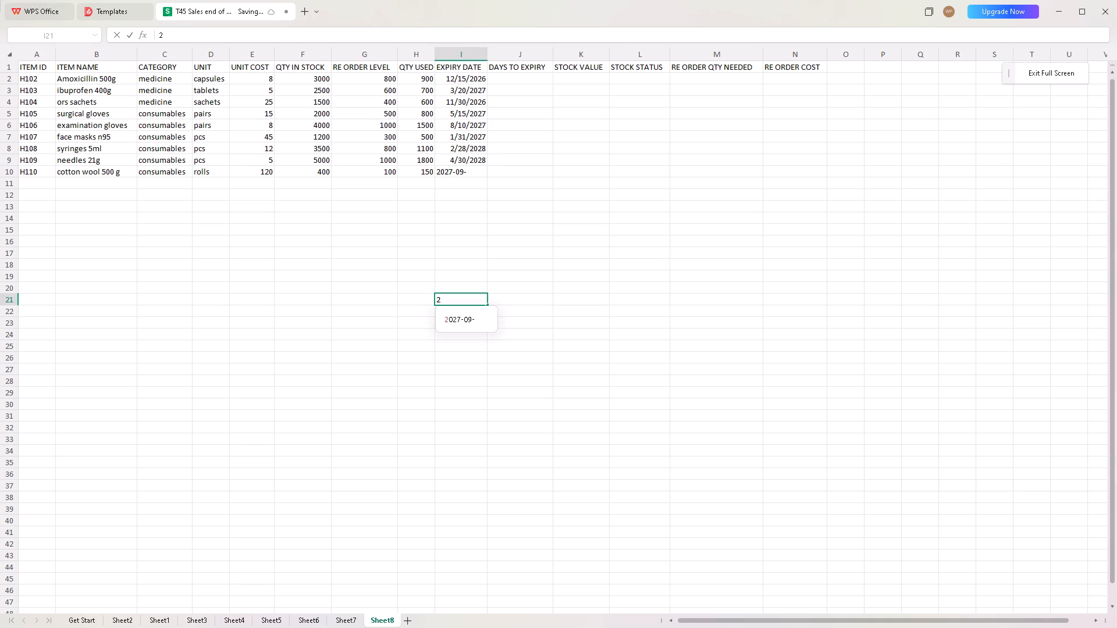
# Enter the EXPIRY DATE for item H110, cotton wool 500 g, as 2027-09-30.
pyautogui.click(460, 174)
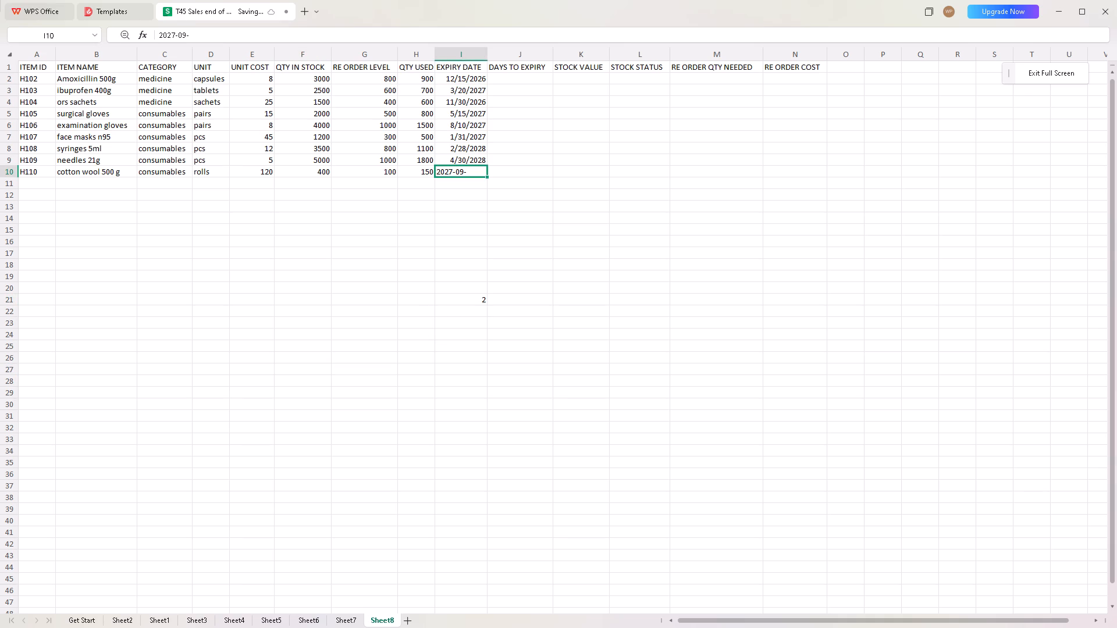
pyautogui.press('2')
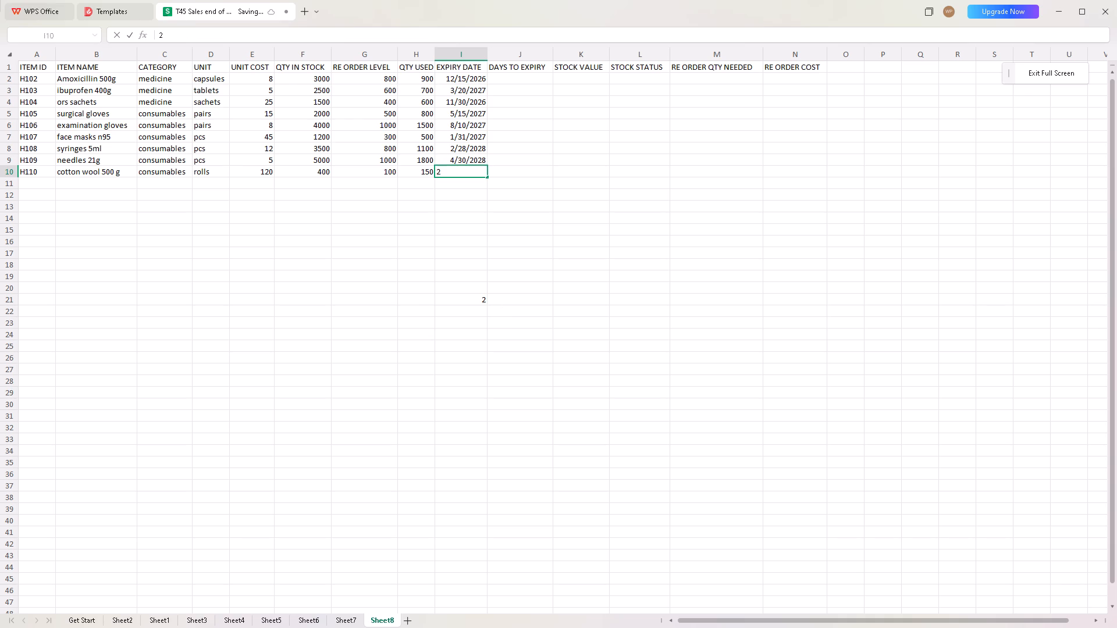
pyautogui.write('027')
pyautogui.write('-09')
pyautogui.write('-3')
pyautogui.press('0')
pyautogui.press('Down')
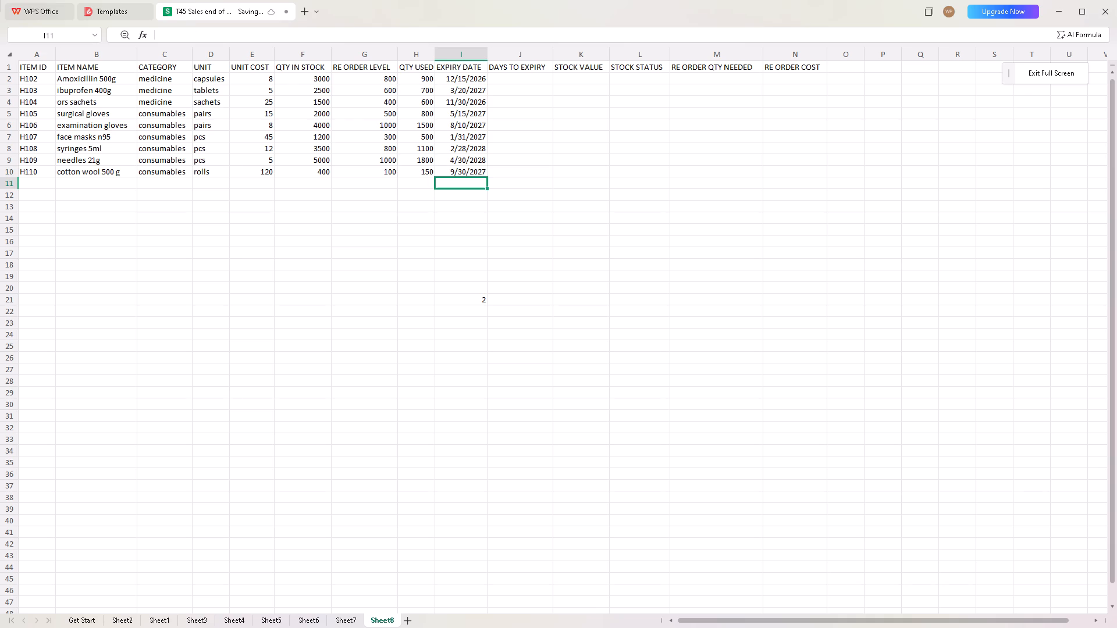
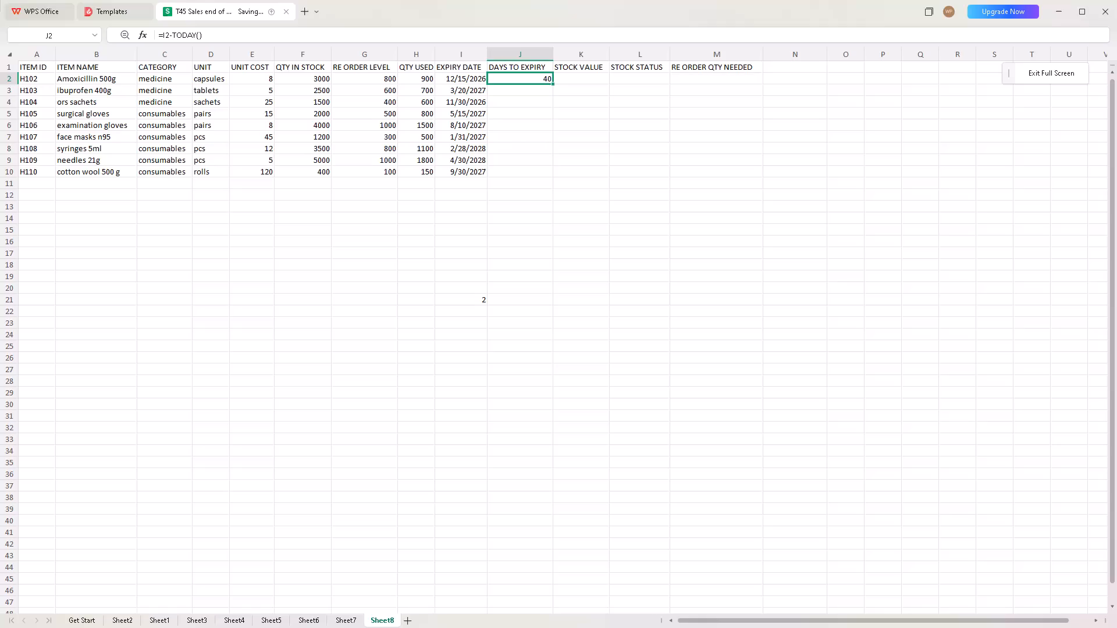
# Fill the DAYS TO EXPIRY formula =I2-TODAY() down from item H102 through item H110.
pyautogui.hotkey('shift', 'Down')
pyautogui.hotkey('shift', 'Down')
pyautogui.hotkey('shift', 'Down')
pyautogui.hotkey('shift', 'Down')
pyautogui.hotkey('shift', 'Down')
pyautogui.hotkey('shift', 'Down')
pyautogui.hotkey('shift', 'Down')
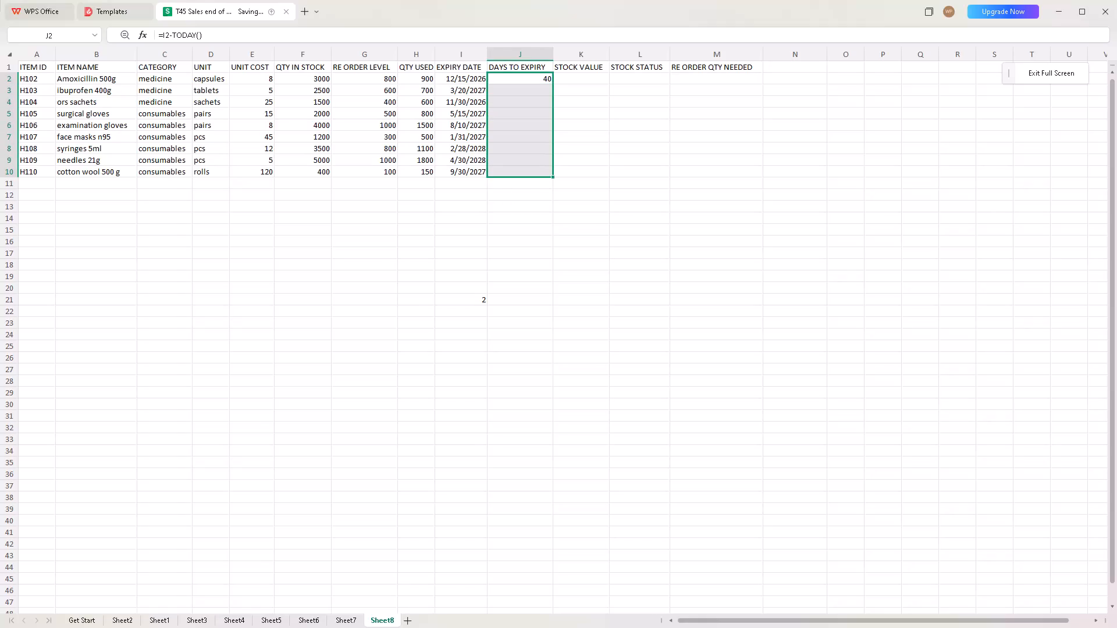
pyautogui.hotkey('ctrl', 'd')
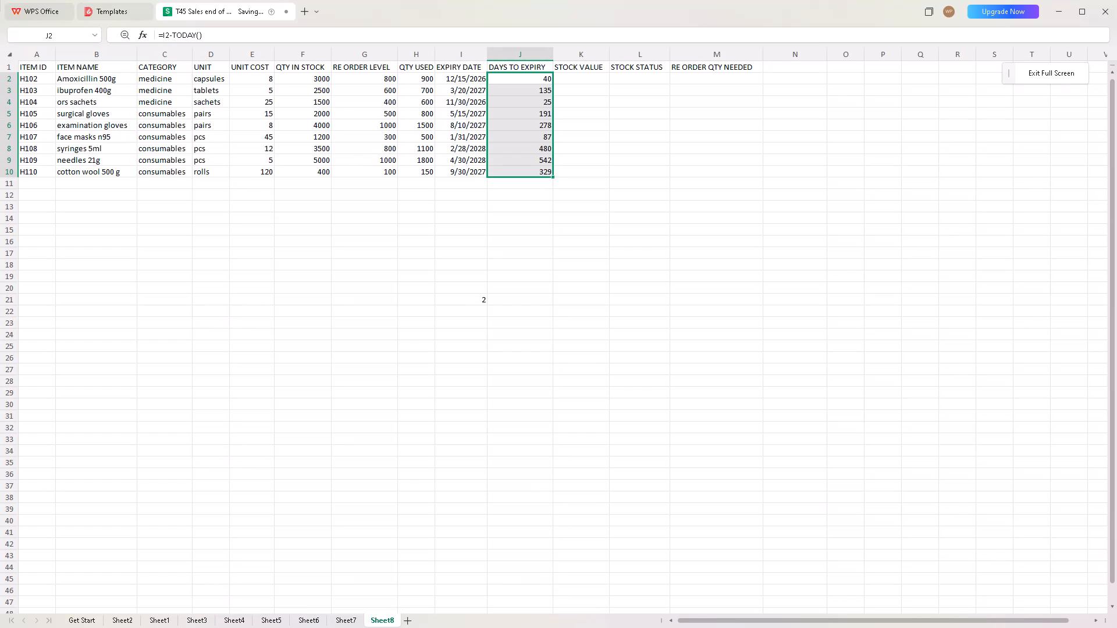
pyautogui.press('Right')
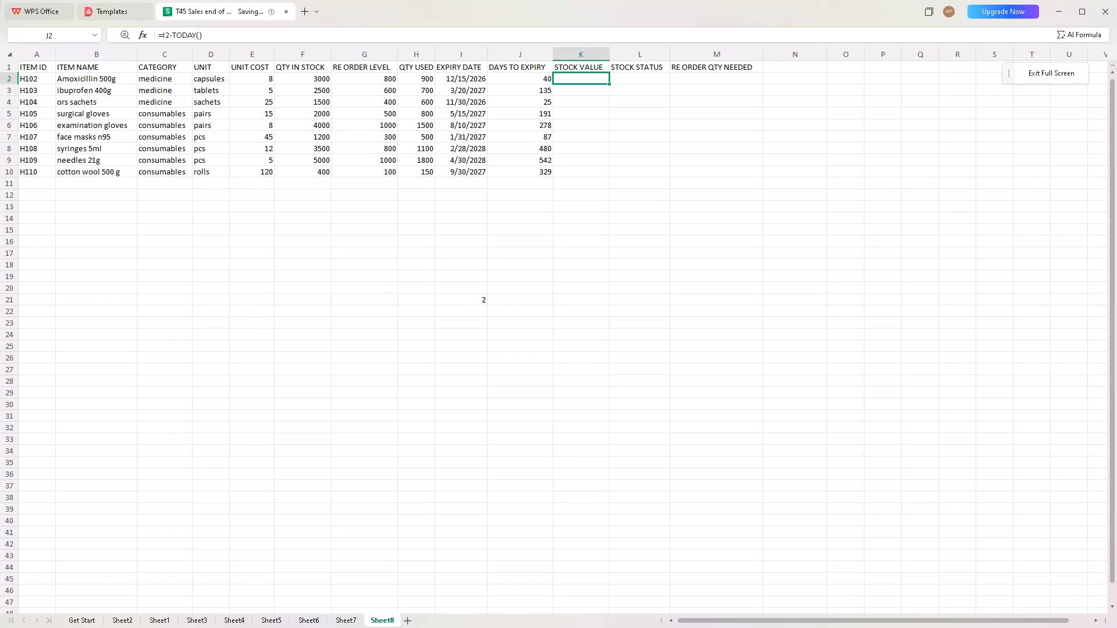
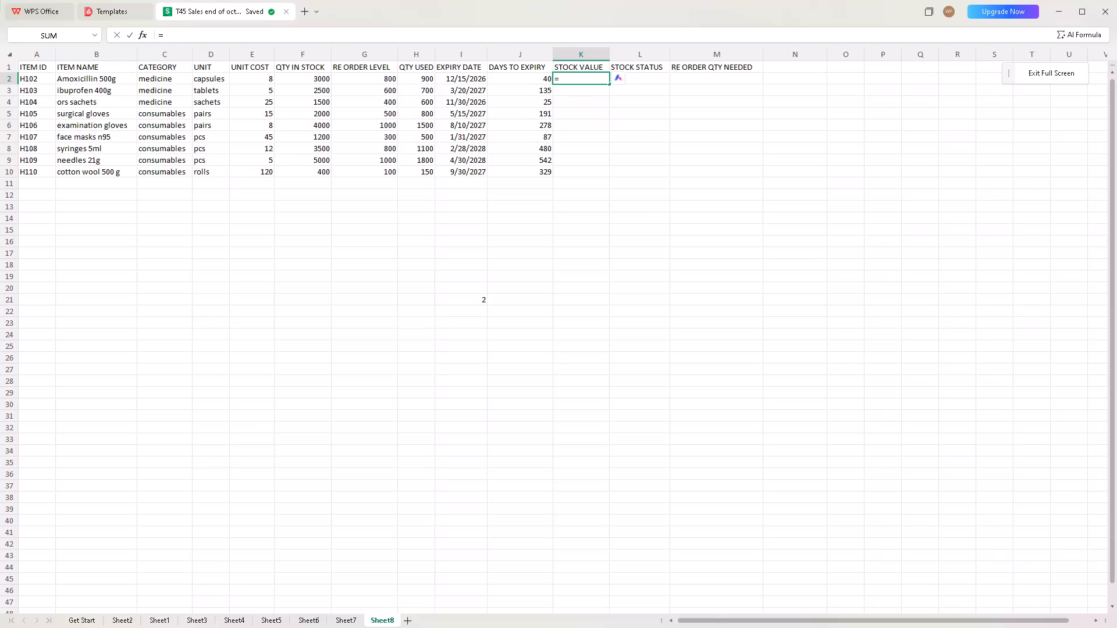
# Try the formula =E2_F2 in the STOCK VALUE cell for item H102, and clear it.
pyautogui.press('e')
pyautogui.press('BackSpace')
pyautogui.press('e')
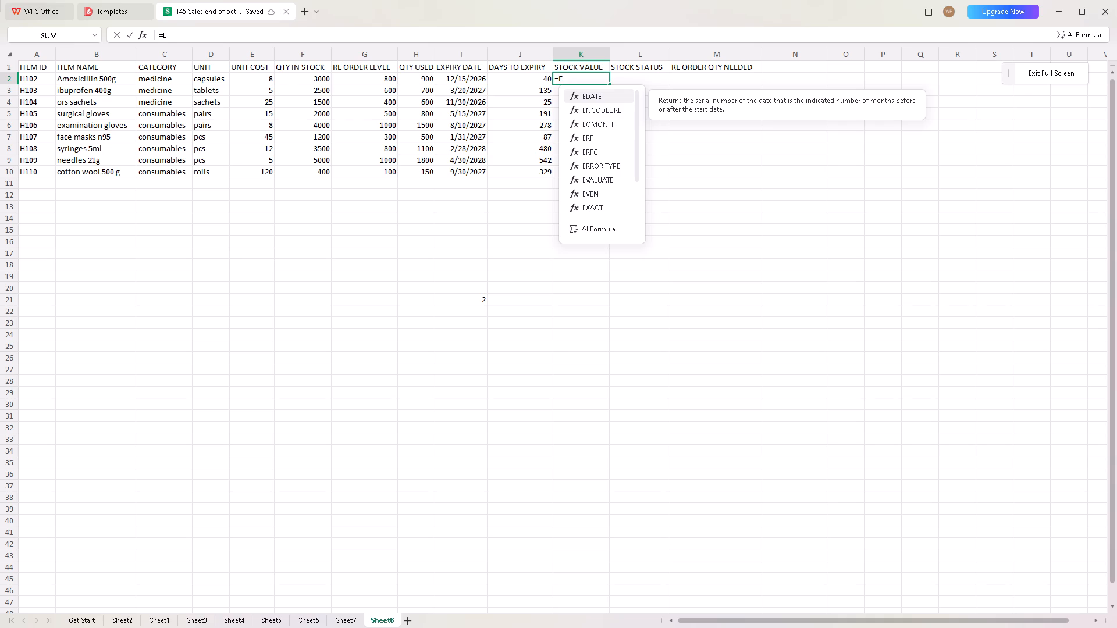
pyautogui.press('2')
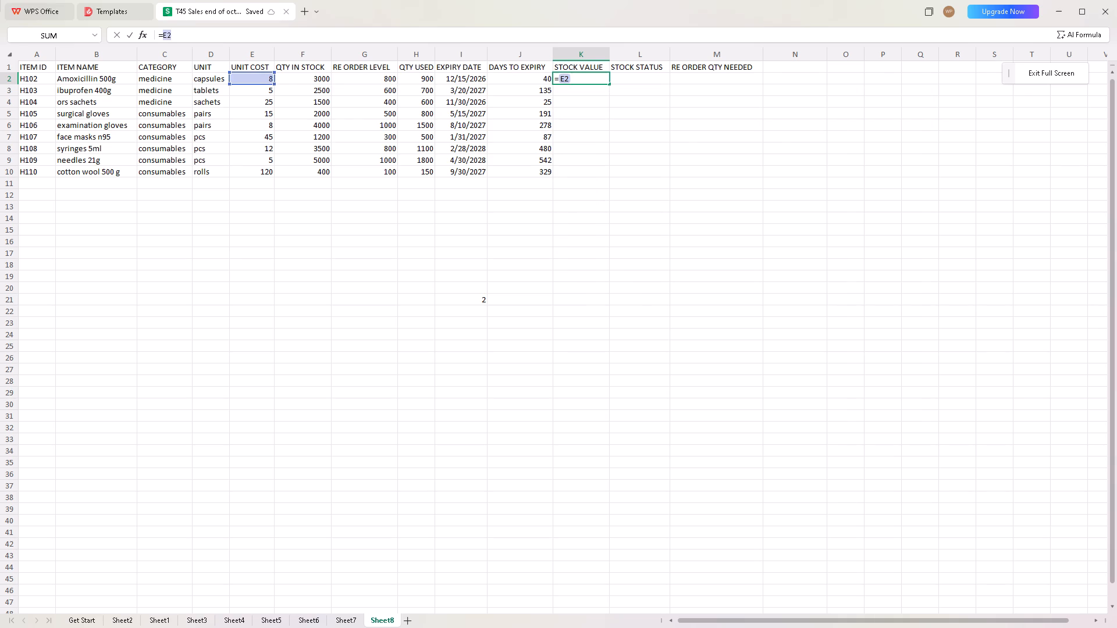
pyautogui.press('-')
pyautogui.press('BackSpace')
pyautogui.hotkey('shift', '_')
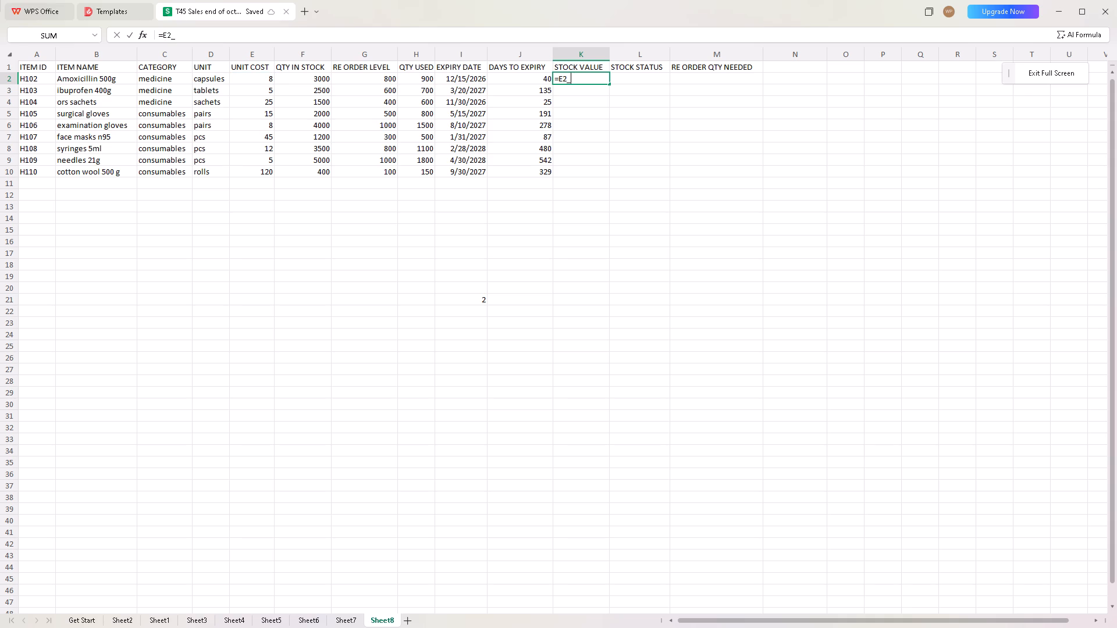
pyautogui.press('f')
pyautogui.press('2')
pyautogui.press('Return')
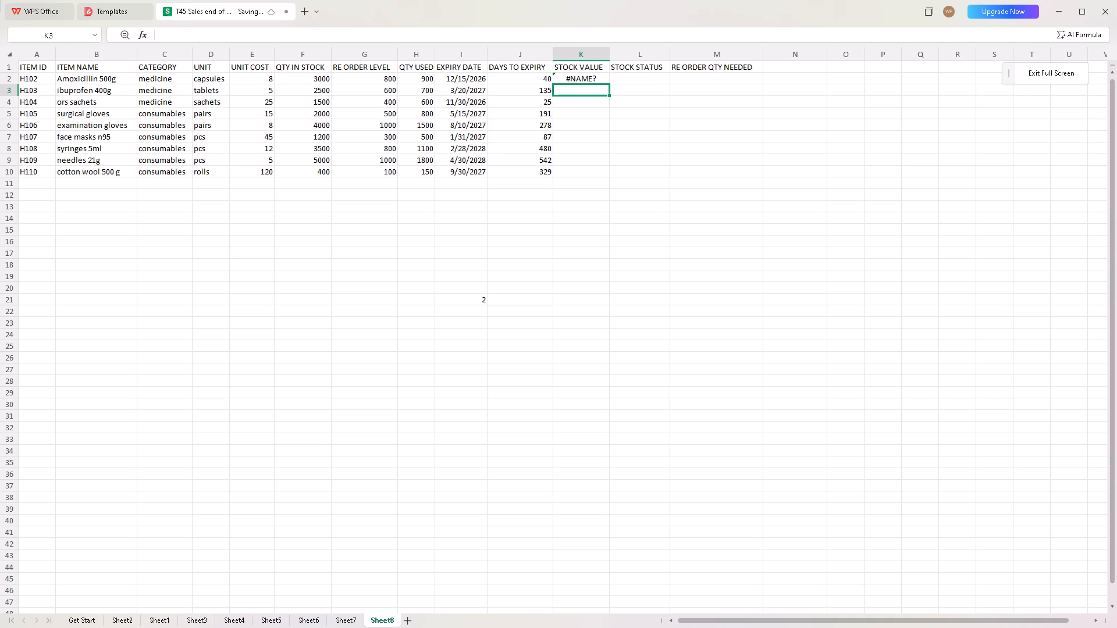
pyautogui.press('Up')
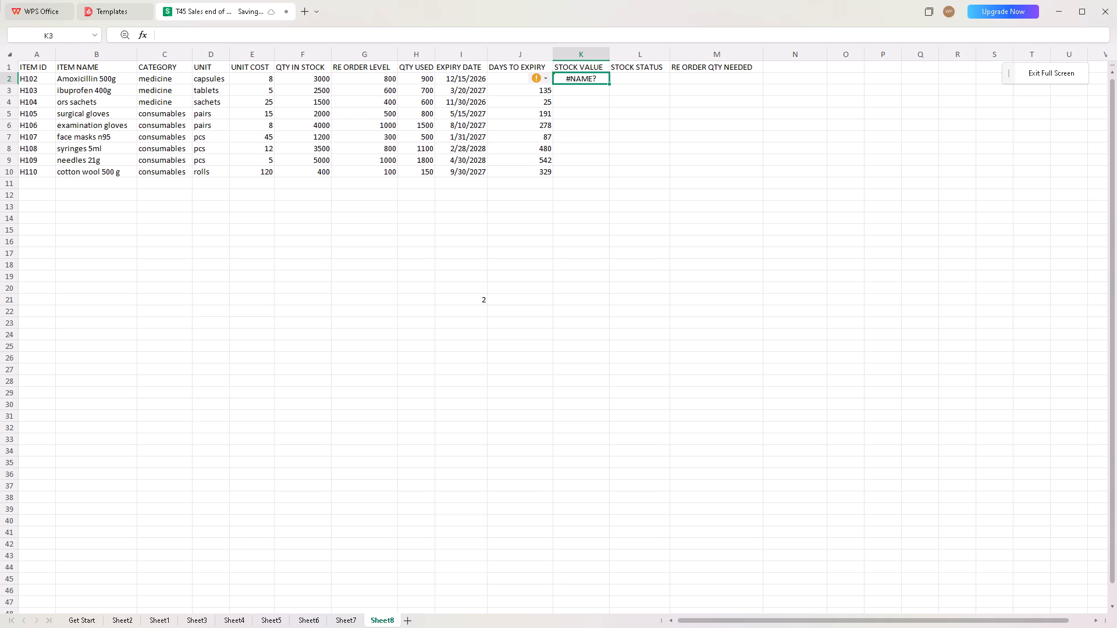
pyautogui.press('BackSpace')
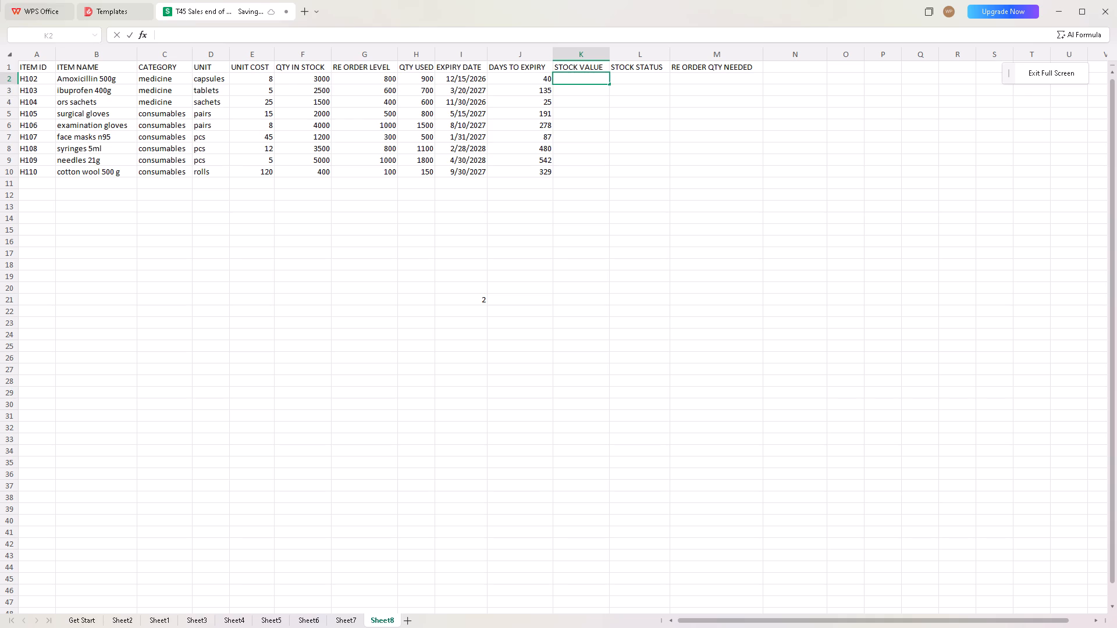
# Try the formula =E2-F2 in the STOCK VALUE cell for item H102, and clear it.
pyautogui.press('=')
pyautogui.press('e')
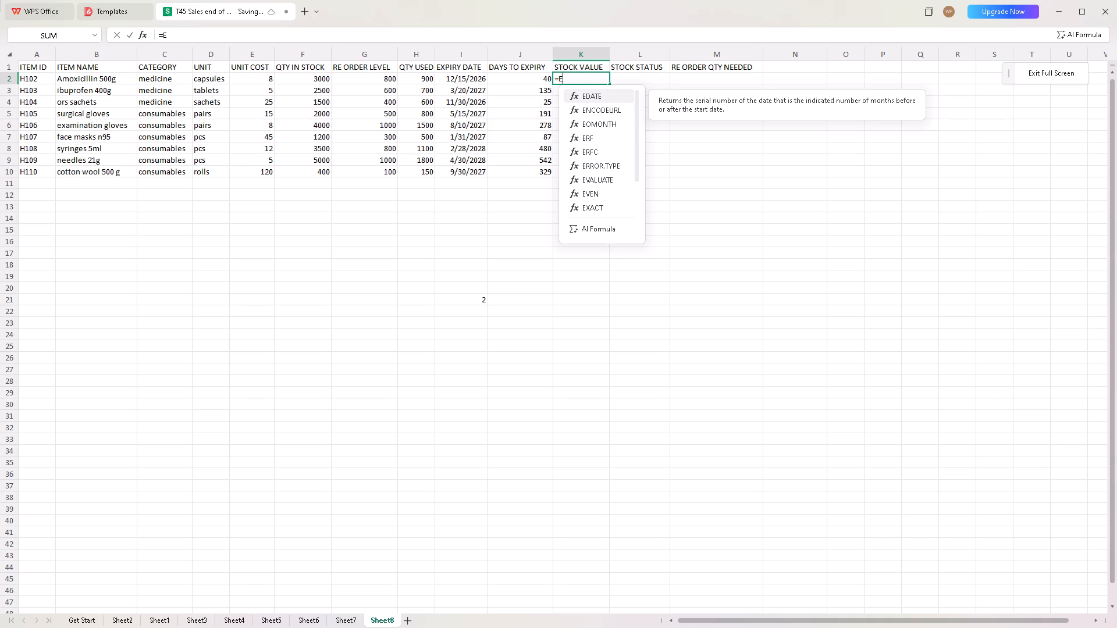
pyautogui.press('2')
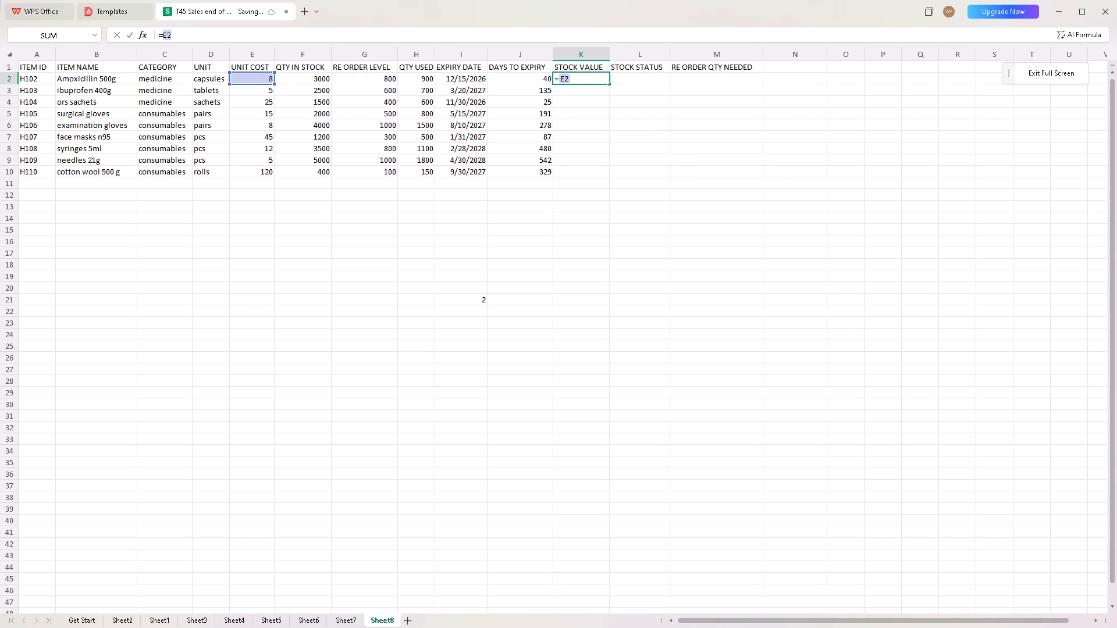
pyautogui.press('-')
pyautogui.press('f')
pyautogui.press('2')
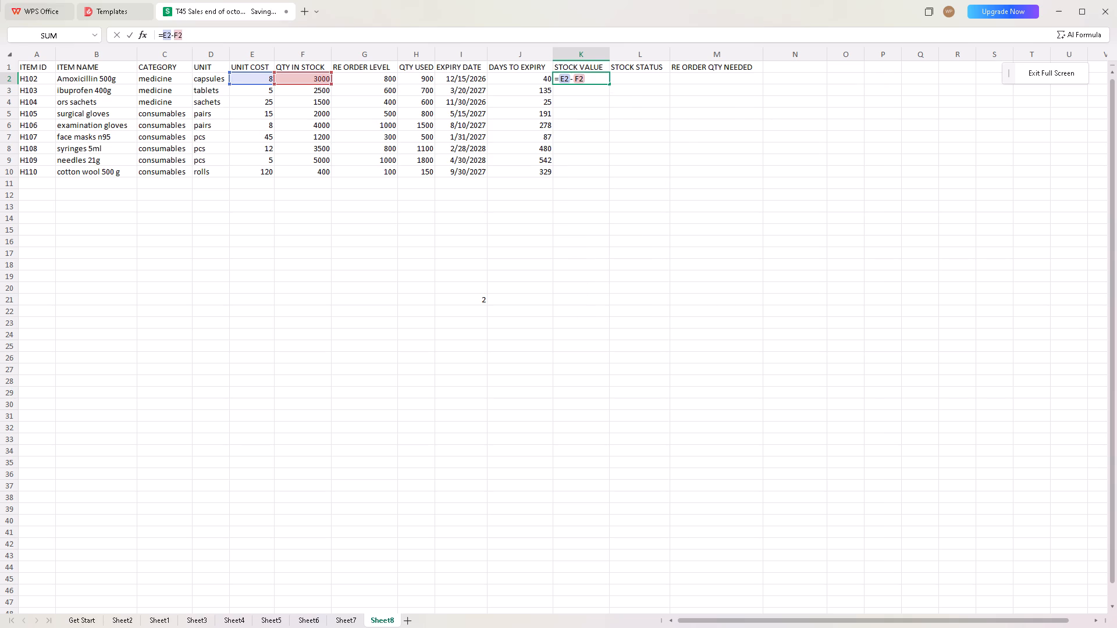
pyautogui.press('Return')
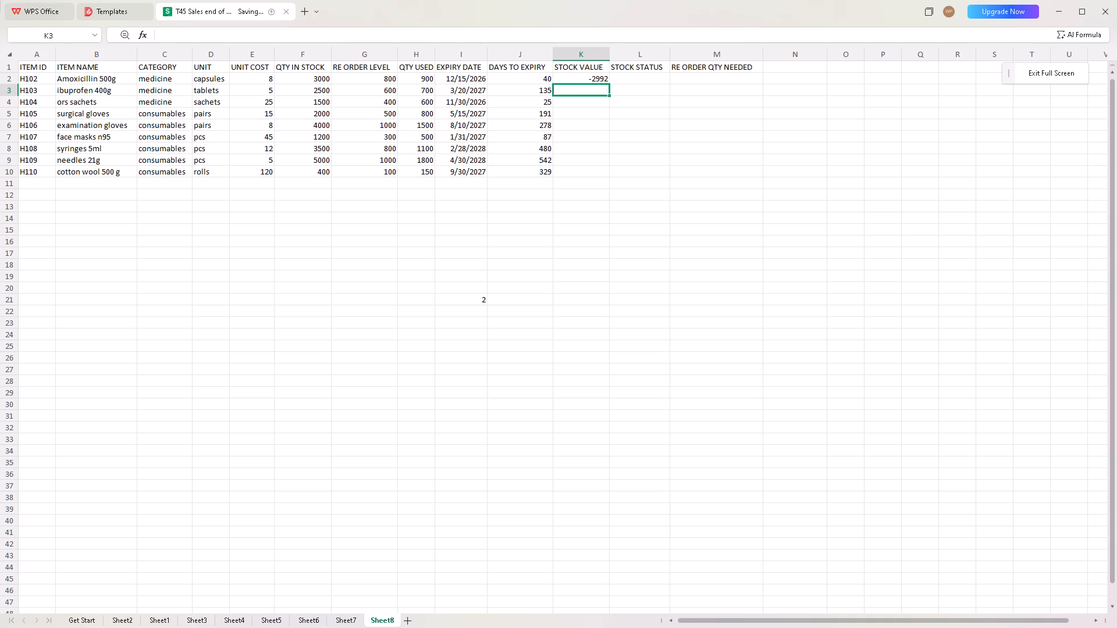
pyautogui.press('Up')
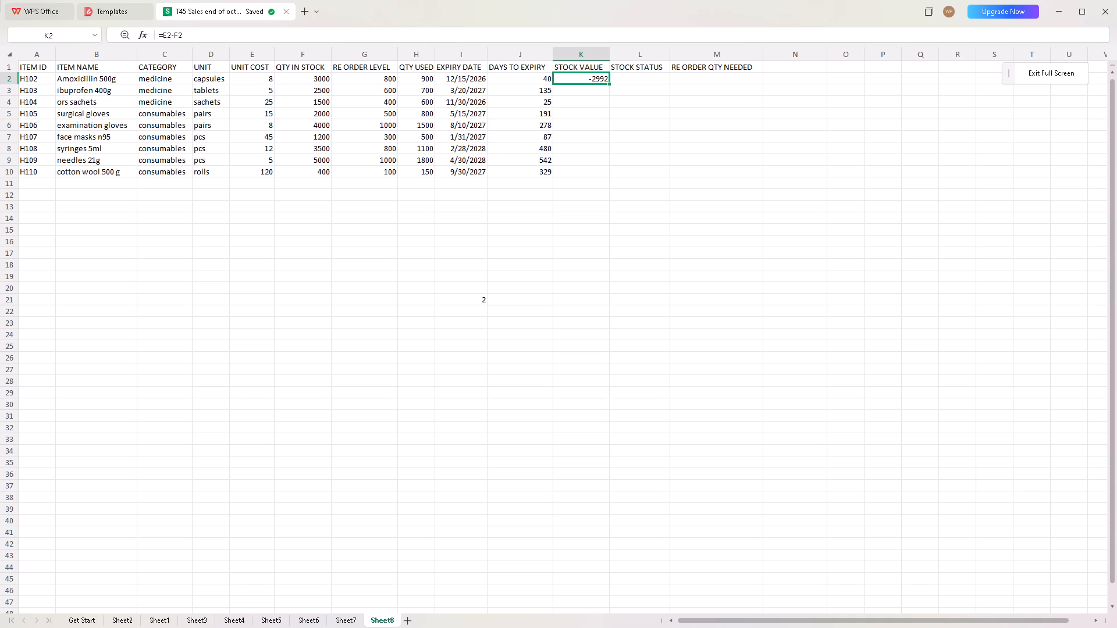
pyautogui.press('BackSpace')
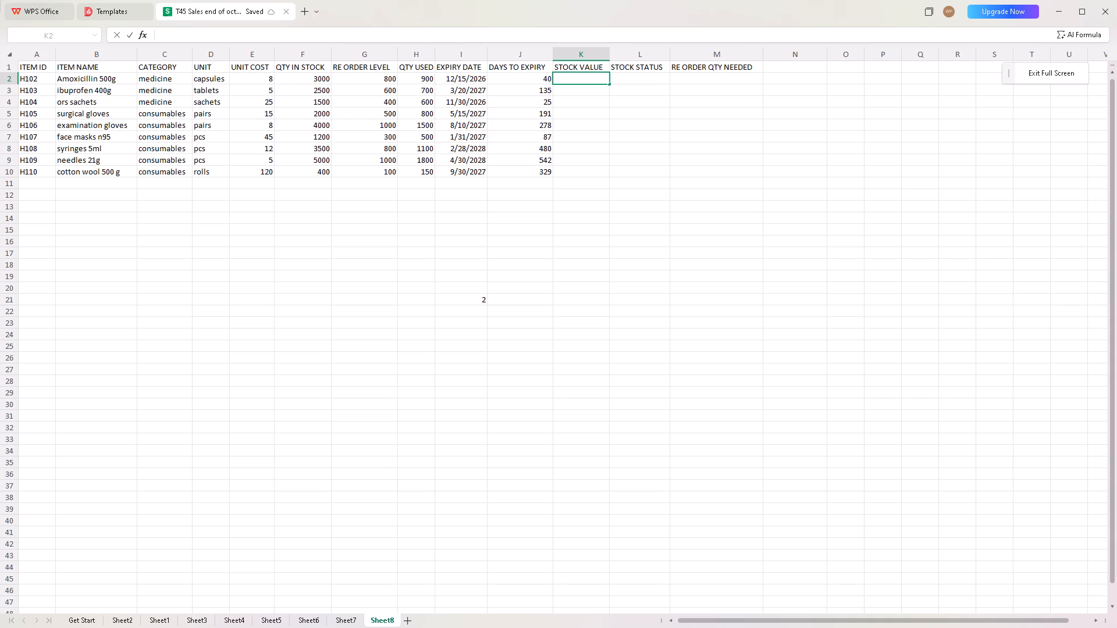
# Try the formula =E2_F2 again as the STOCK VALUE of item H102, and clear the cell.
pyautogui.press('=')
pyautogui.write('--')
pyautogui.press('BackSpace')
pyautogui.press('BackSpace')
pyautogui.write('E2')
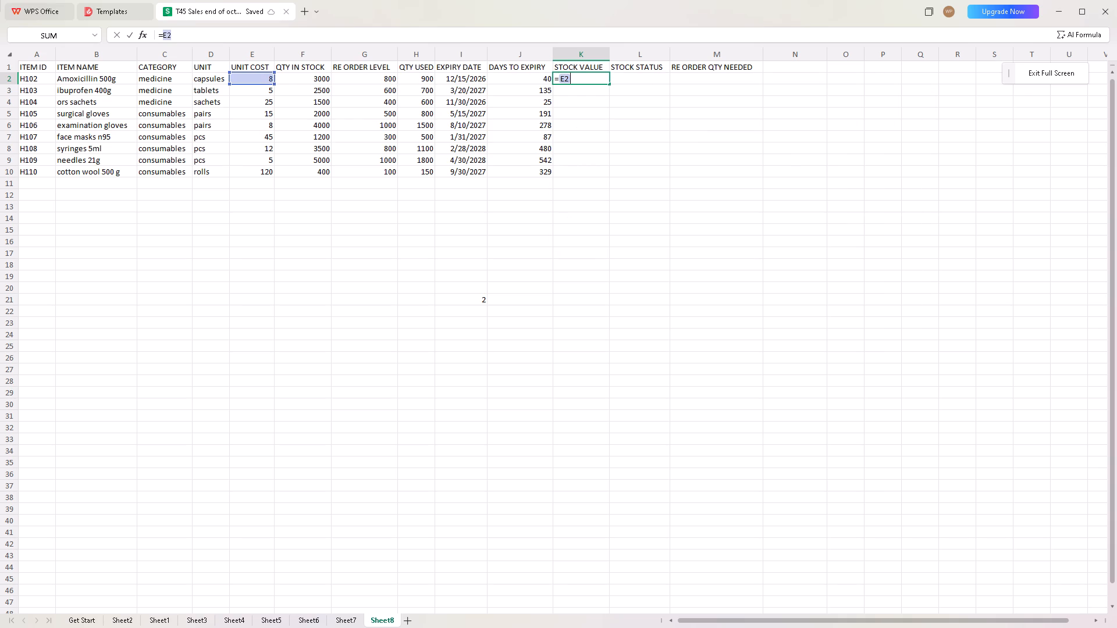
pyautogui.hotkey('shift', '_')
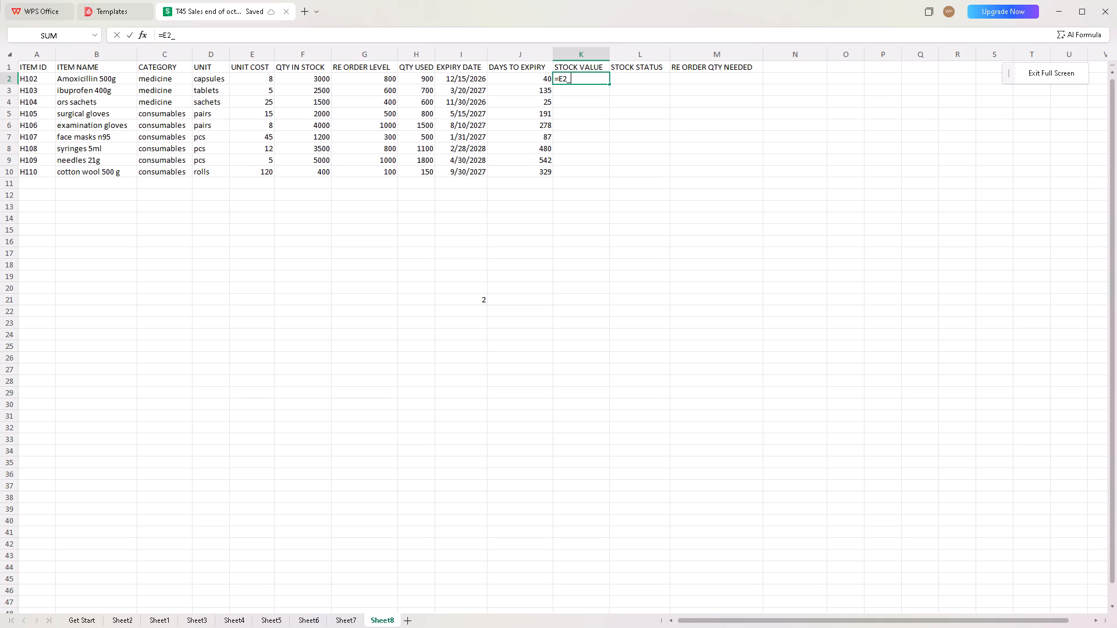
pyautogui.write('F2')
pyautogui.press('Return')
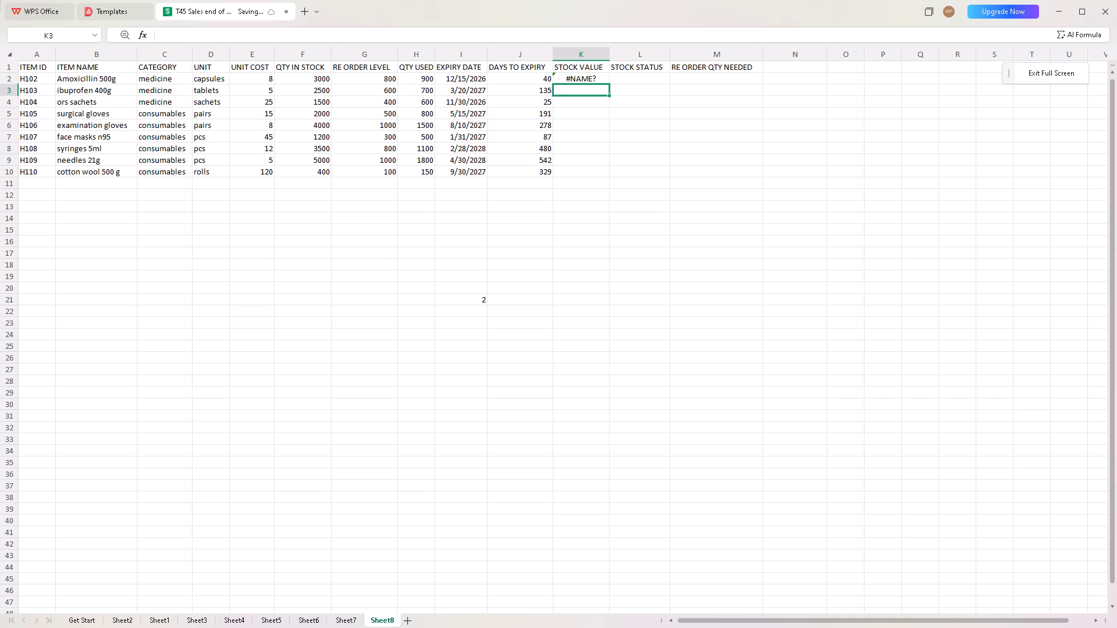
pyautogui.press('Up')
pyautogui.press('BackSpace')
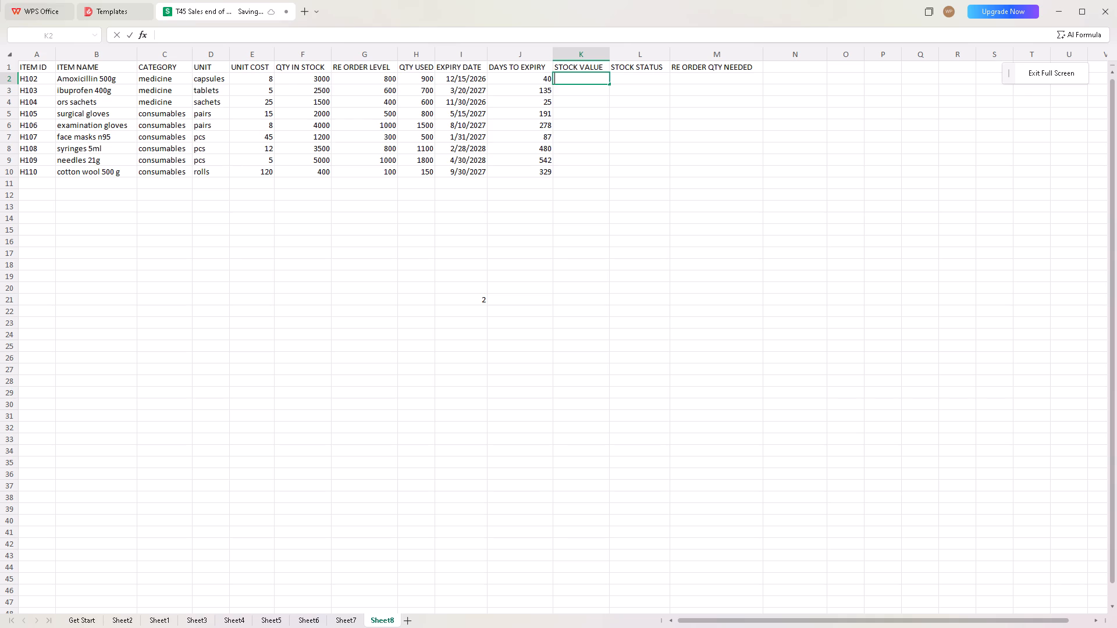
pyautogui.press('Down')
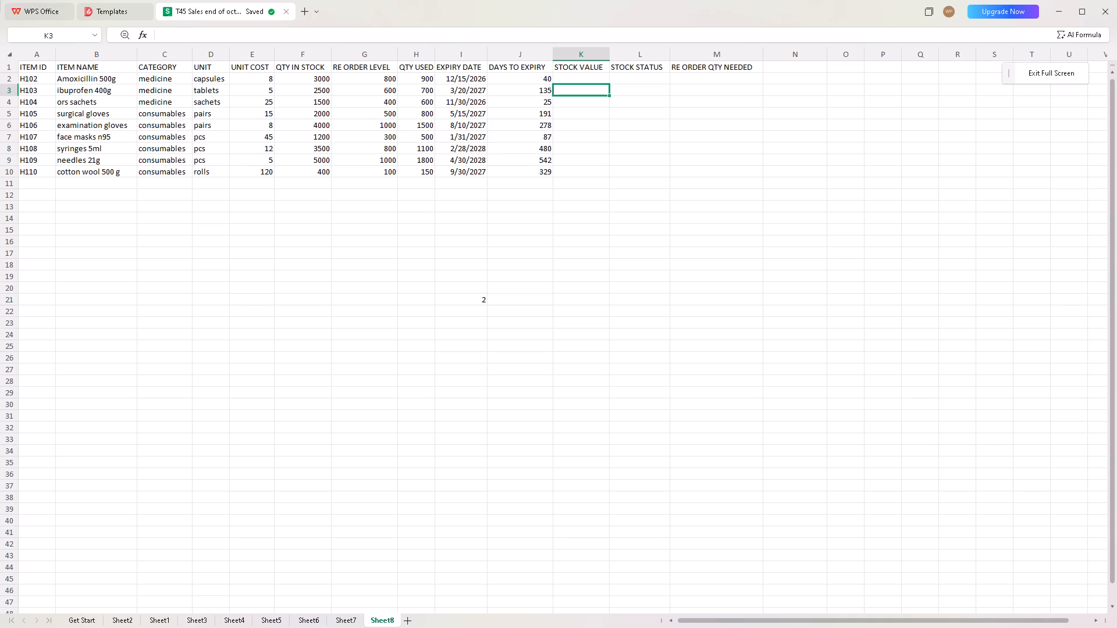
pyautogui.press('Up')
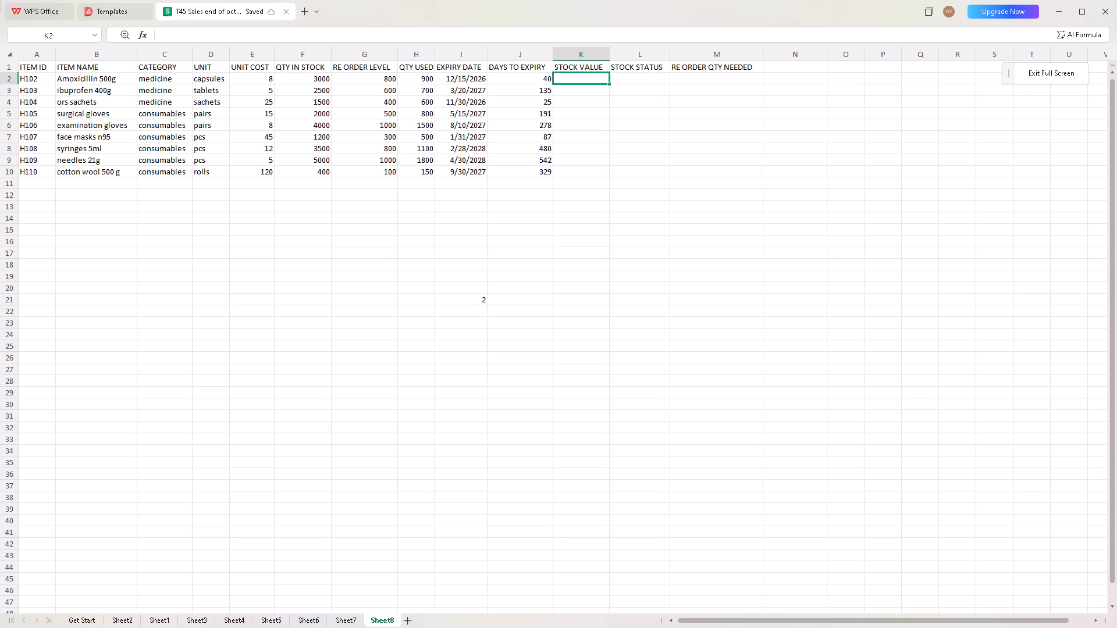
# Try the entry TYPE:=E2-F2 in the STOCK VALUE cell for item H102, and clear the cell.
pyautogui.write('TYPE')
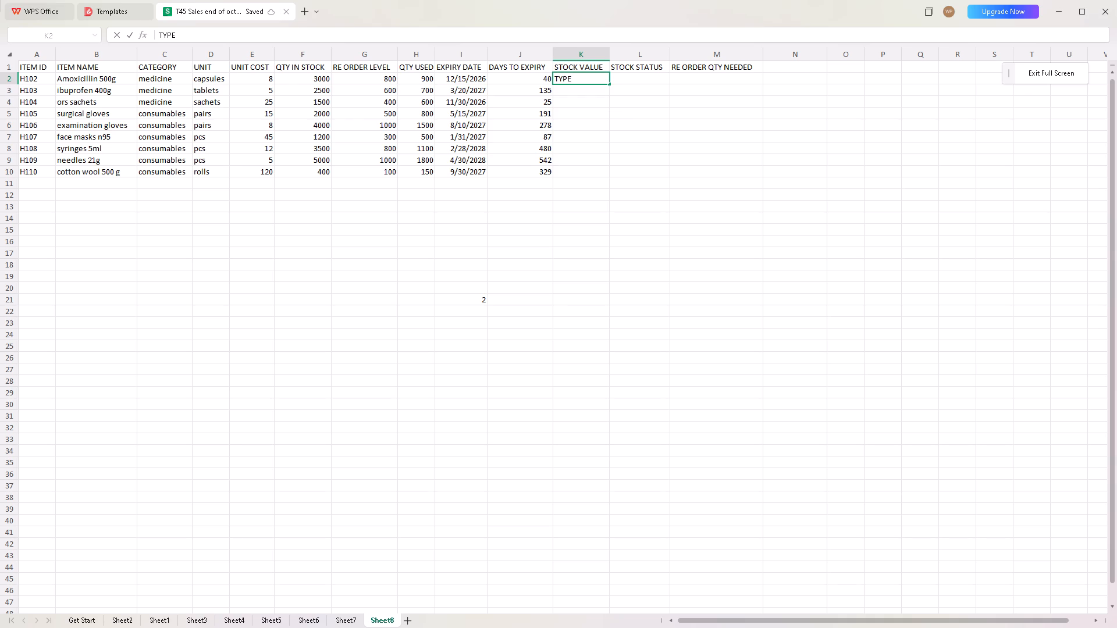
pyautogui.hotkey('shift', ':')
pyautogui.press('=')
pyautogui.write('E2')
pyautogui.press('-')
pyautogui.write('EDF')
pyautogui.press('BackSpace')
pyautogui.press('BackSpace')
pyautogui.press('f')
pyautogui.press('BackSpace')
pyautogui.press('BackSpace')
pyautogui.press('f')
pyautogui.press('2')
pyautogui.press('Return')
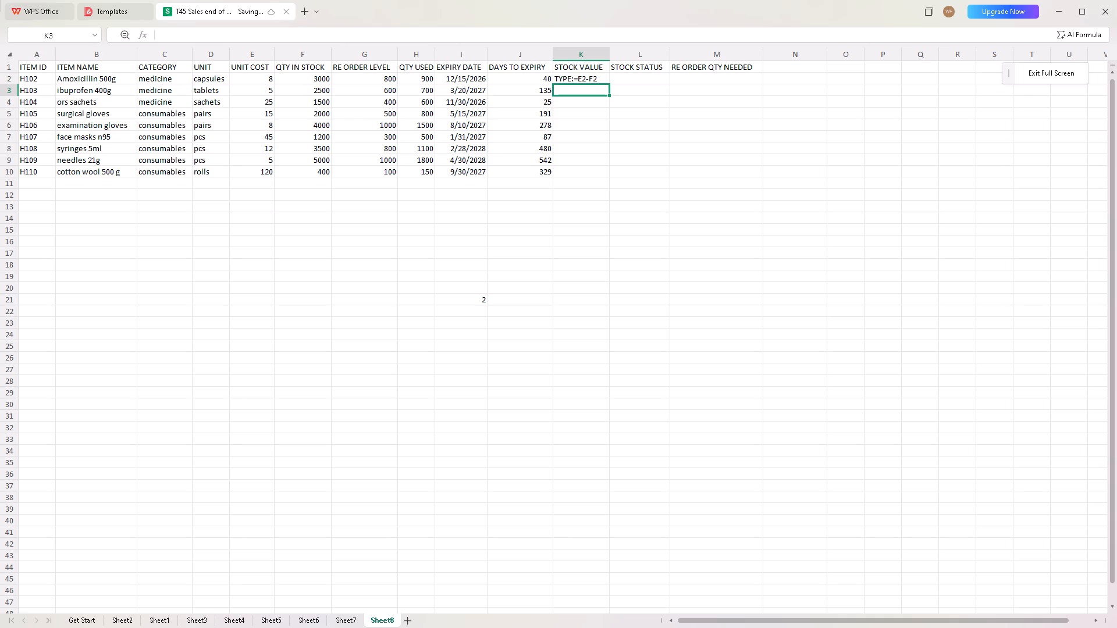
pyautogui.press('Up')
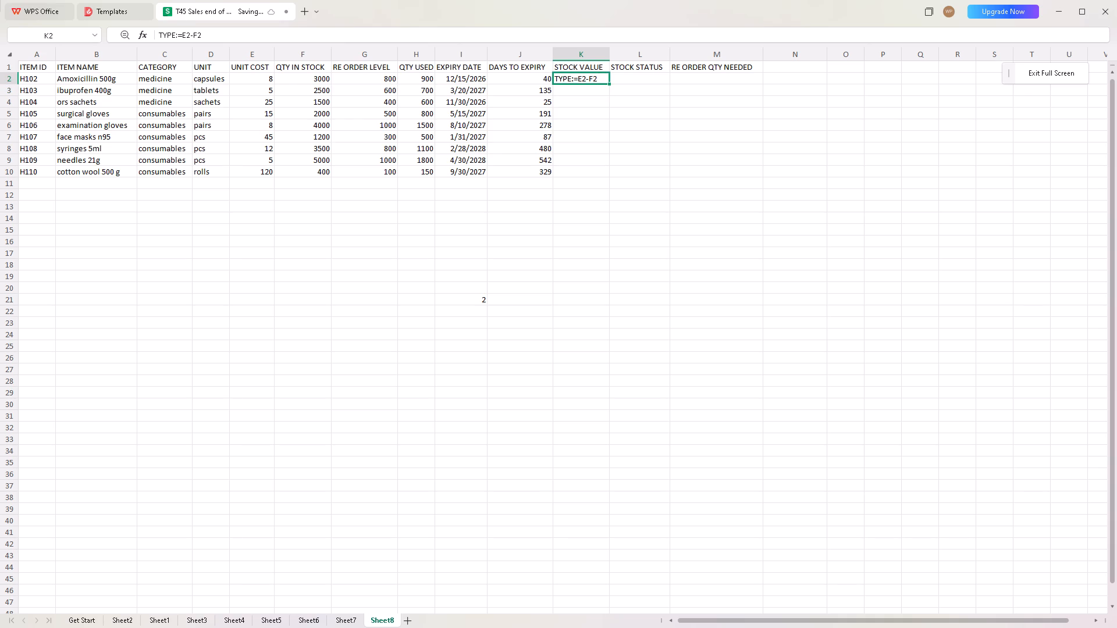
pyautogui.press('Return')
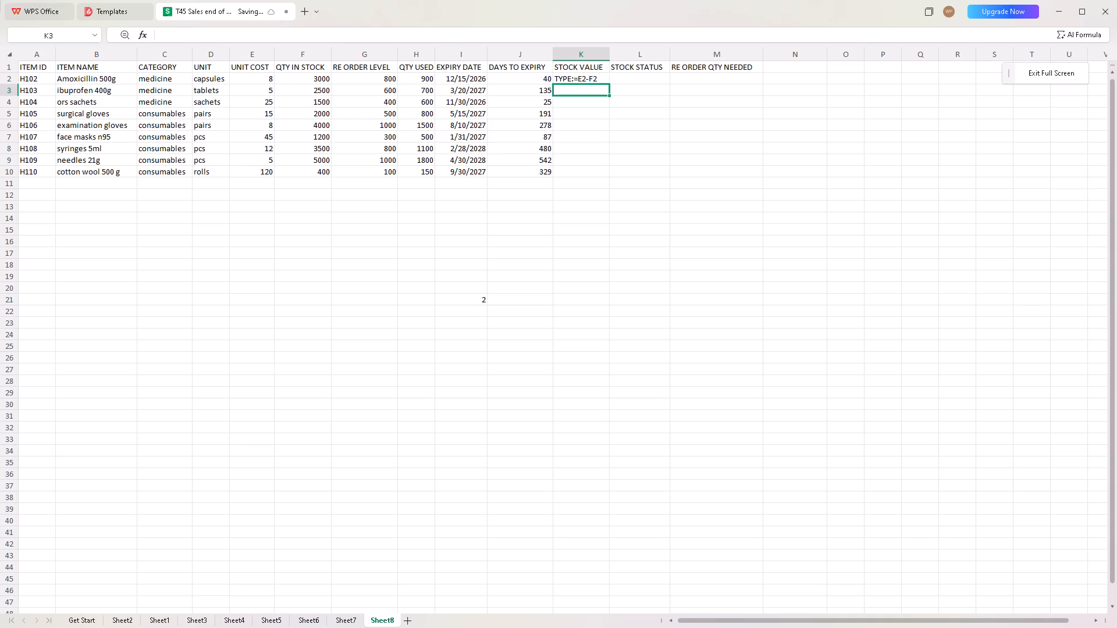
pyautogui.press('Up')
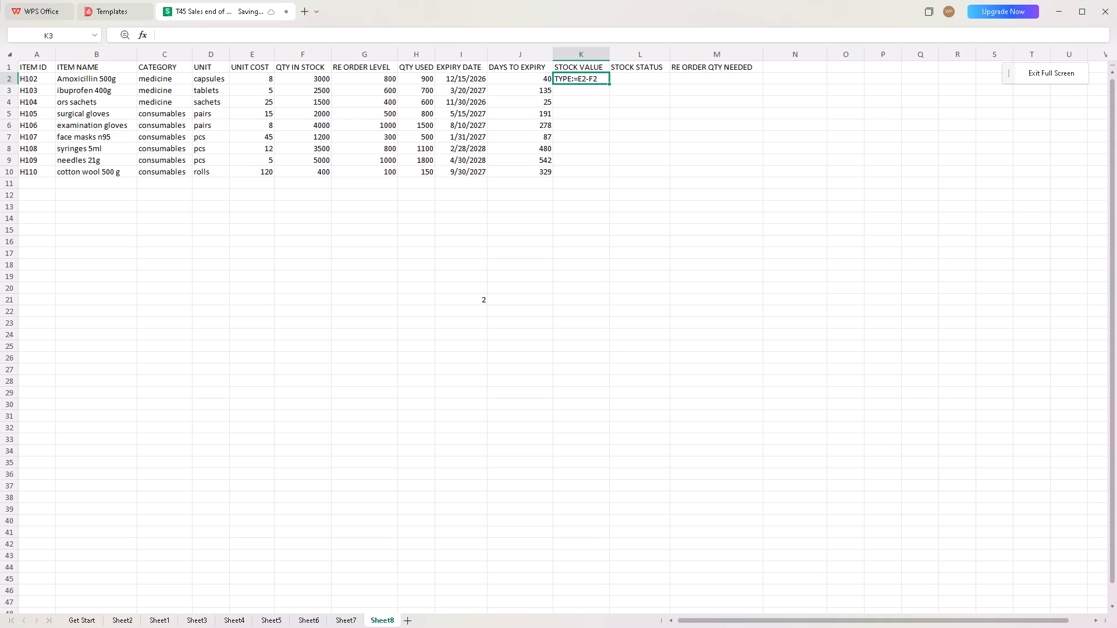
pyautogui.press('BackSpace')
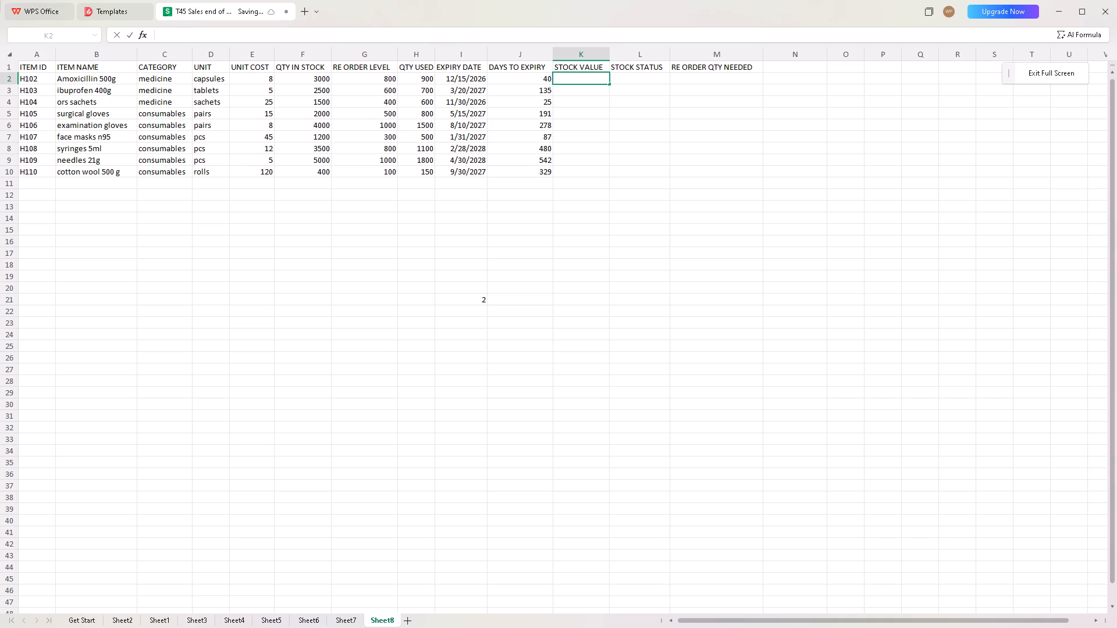
# Enter the formula =E2-F2 in the STOCK VALUE cell for item H102.
pyautogui.press('=')
pyautogui.press('e')
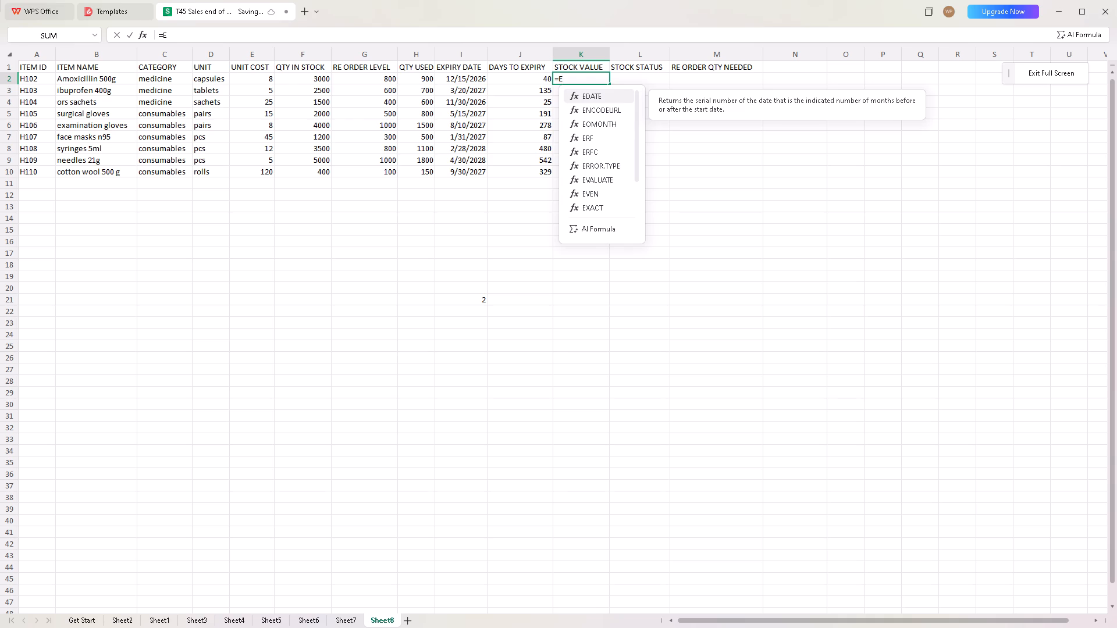
pyautogui.press('3')
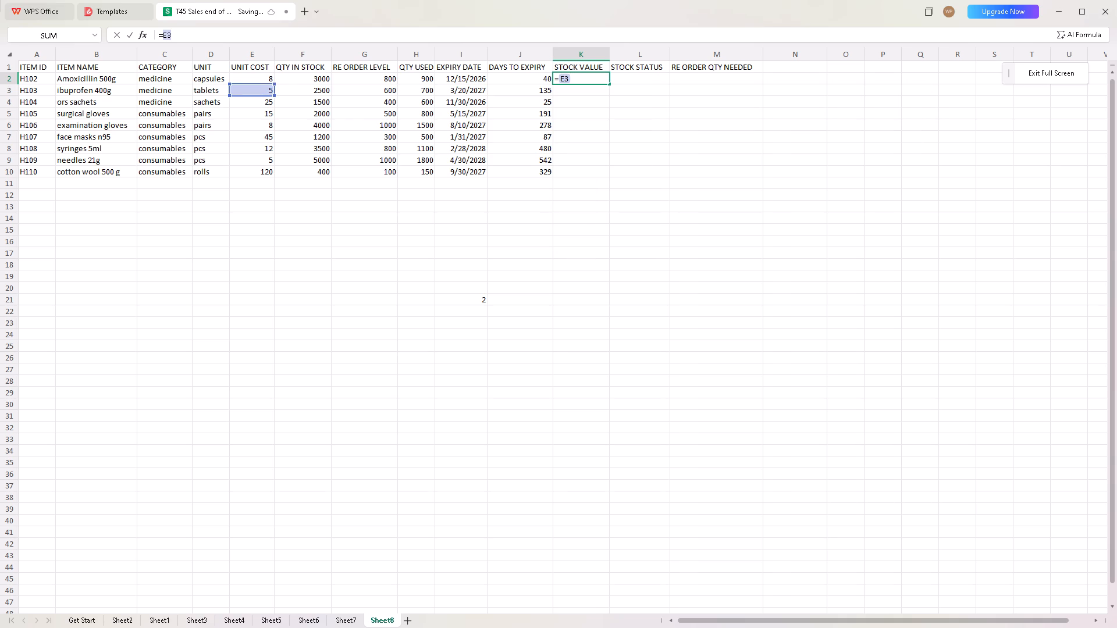
pyautogui.press('-')
pyautogui.write('F3')
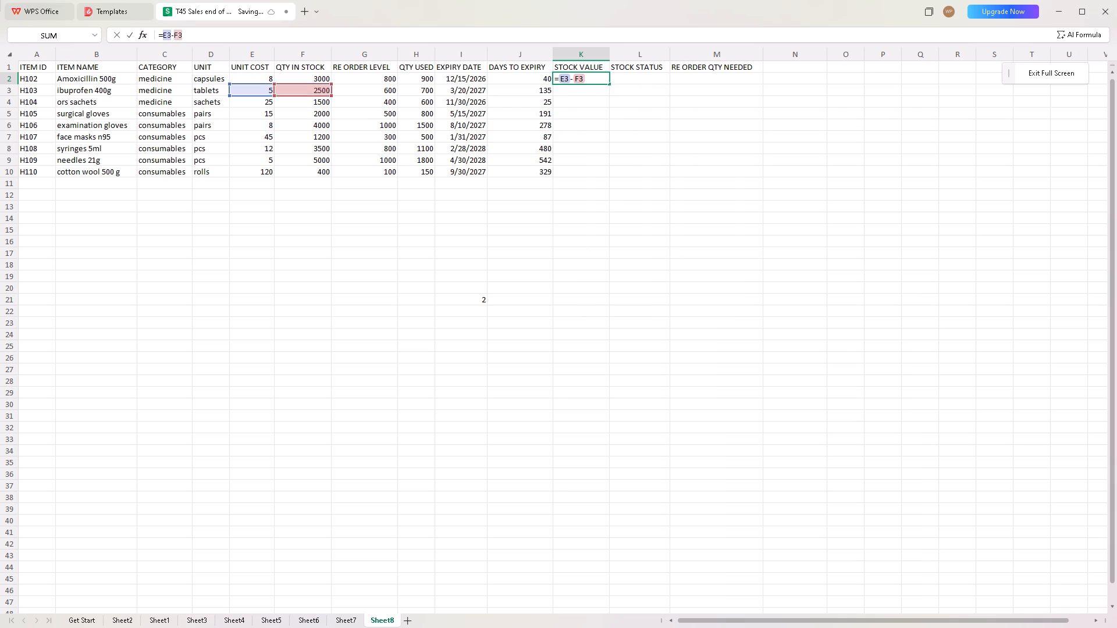
pyautogui.press('BackSpace')
pyautogui.press('BackSpace')
pyautogui.press('BackSpace')
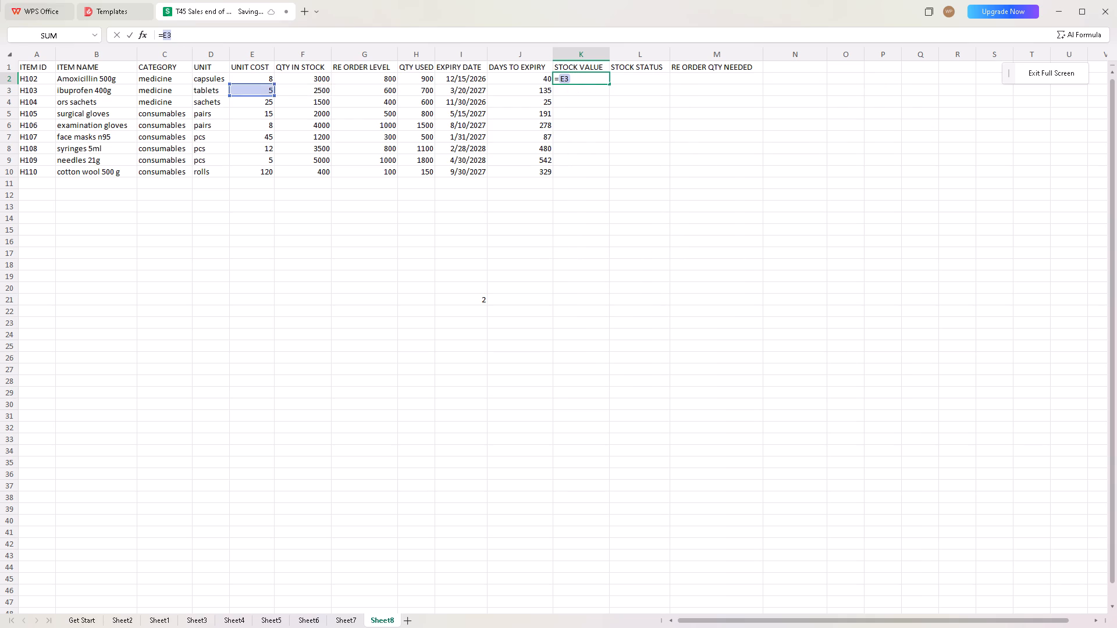
pyautogui.press('BackSpace')
pyautogui.press('2')
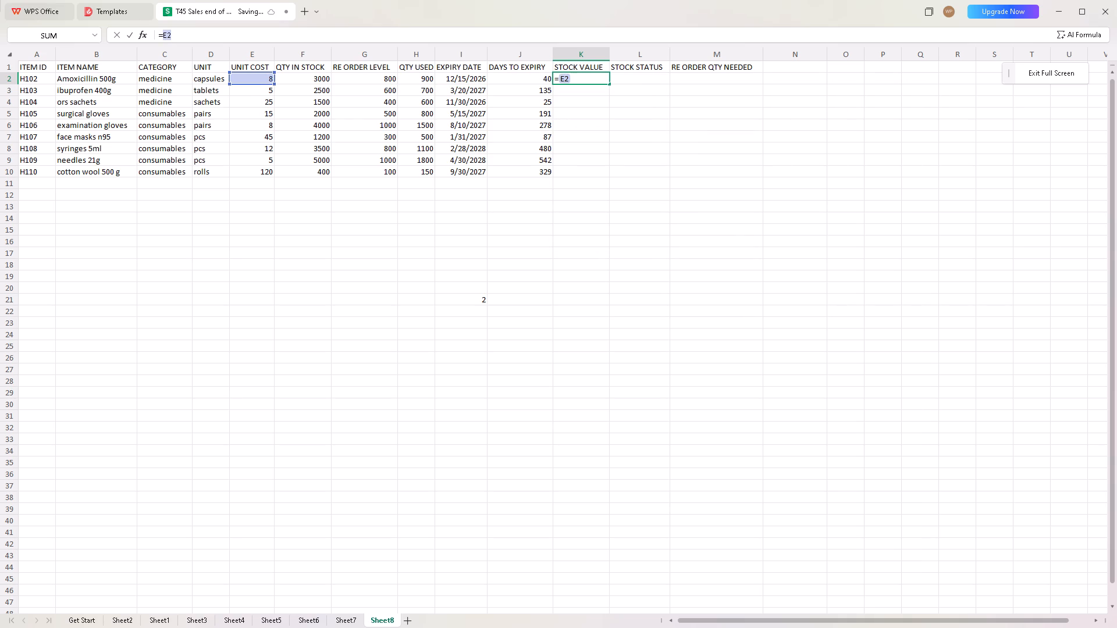
pyautogui.press('-')
pyautogui.write('F2')
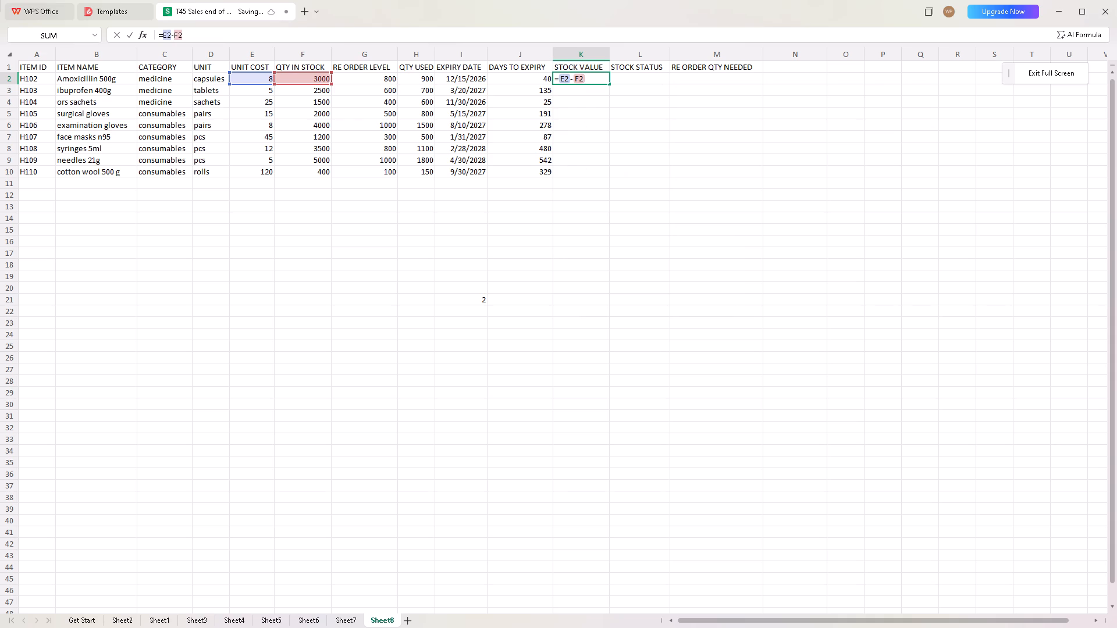
pyautogui.press('Return')
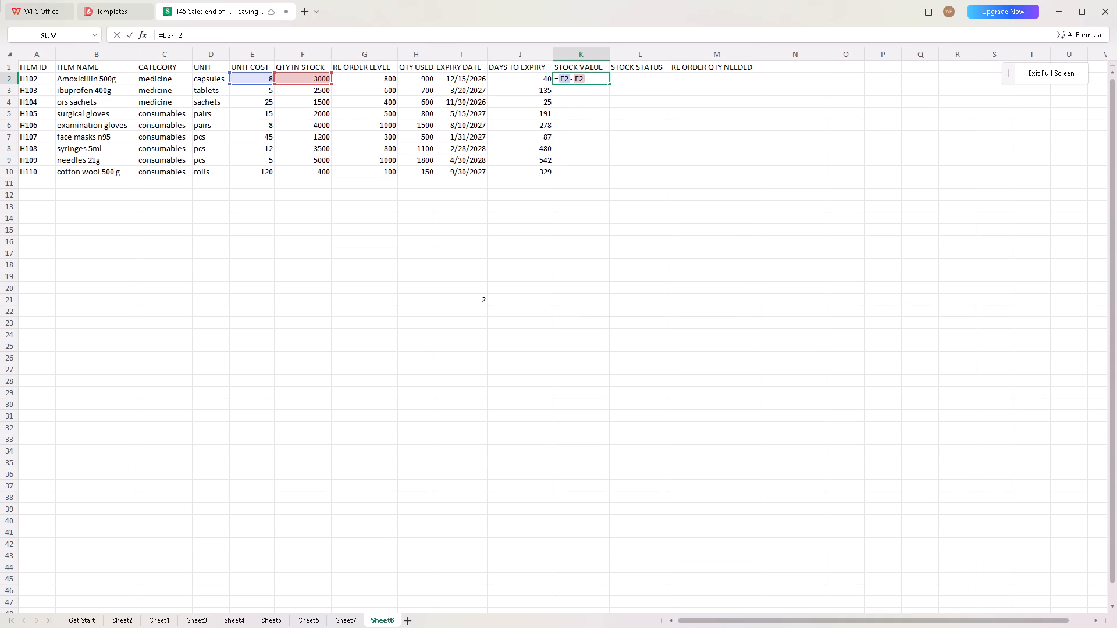
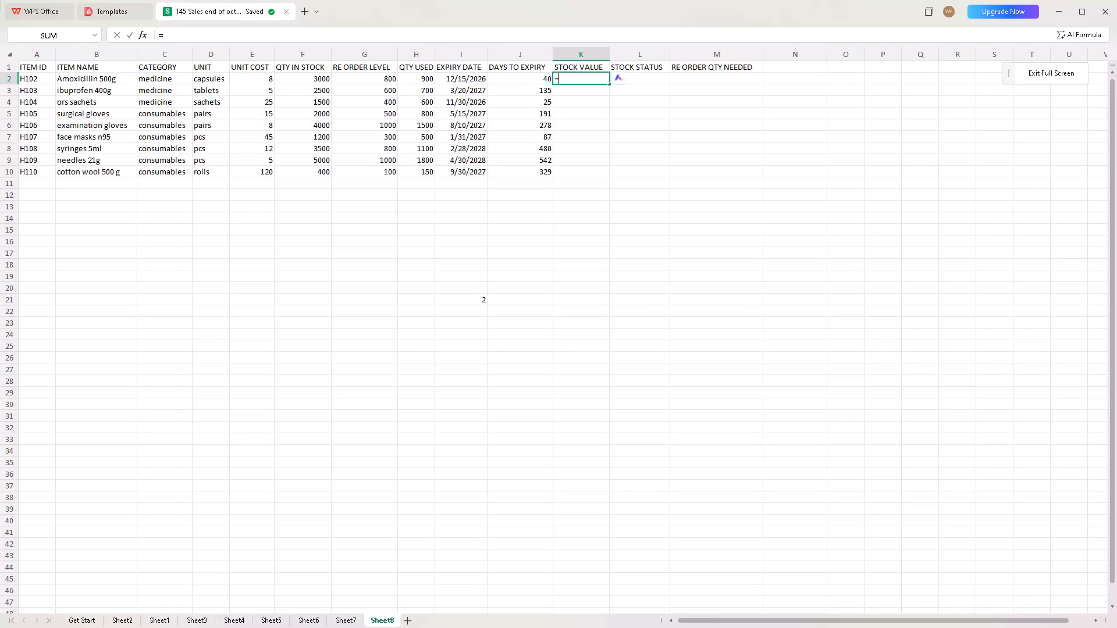
# Complete the formula =E2*F2 in the STOCK VALUE cell for item H102.
pyautogui.write('E2')
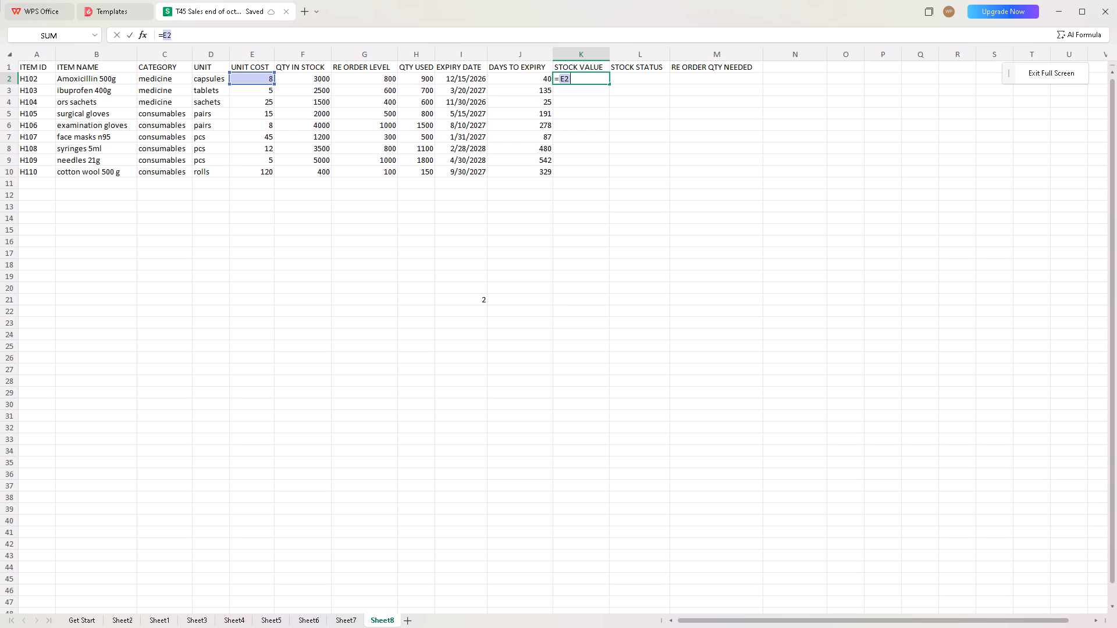
pyautogui.hotkey('shift', '*')
pyautogui.write('F2')
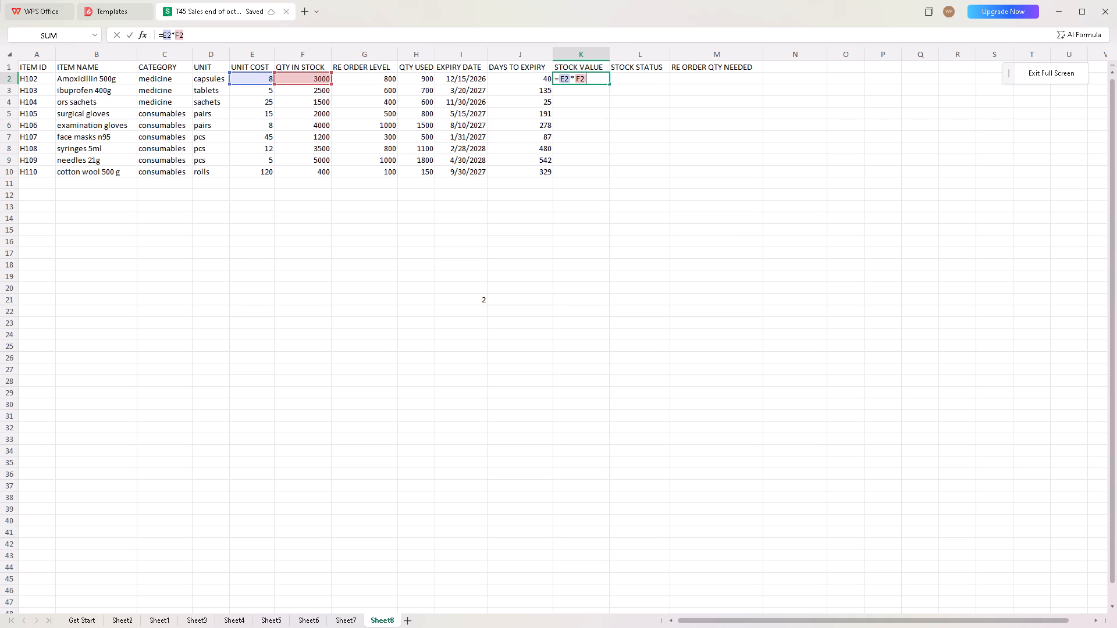
pyautogui.press('Return')
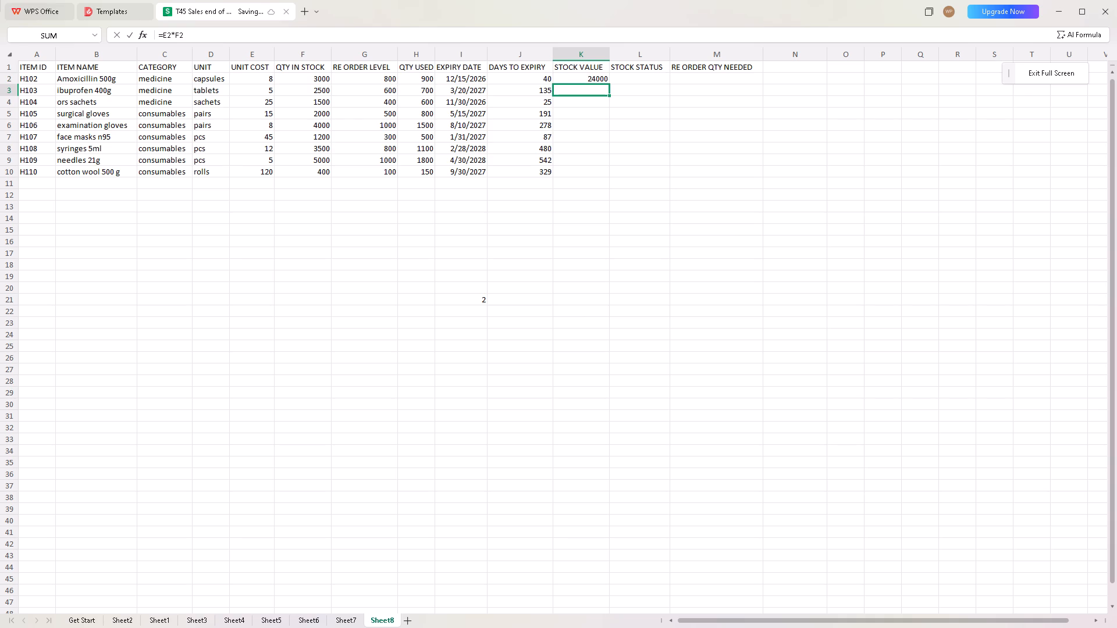
# Fill the STOCK VALUE formula of item H102 down through item H110, covering K2 to K10.
pyautogui.press('Up')
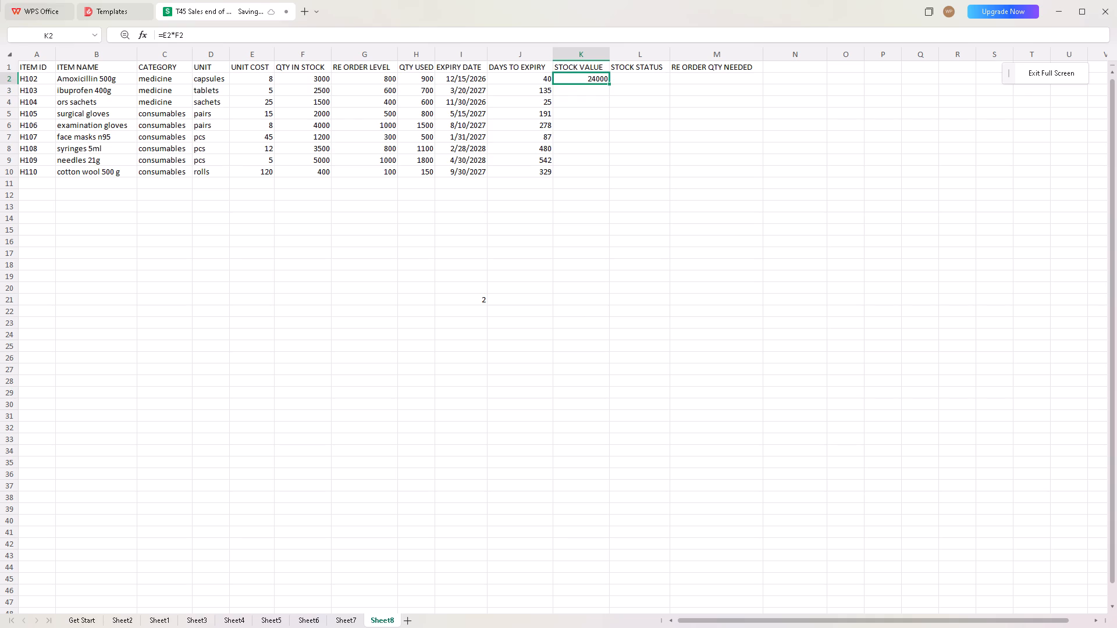
pyautogui.hotkey('shift', 'Down')
pyautogui.hotkey('shift', 'Down')
pyautogui.hotkey('shift', 'Down')
pyautogui.hotkey('shift', 'Down')
pyautogui.hotkey('shift', 'Down')
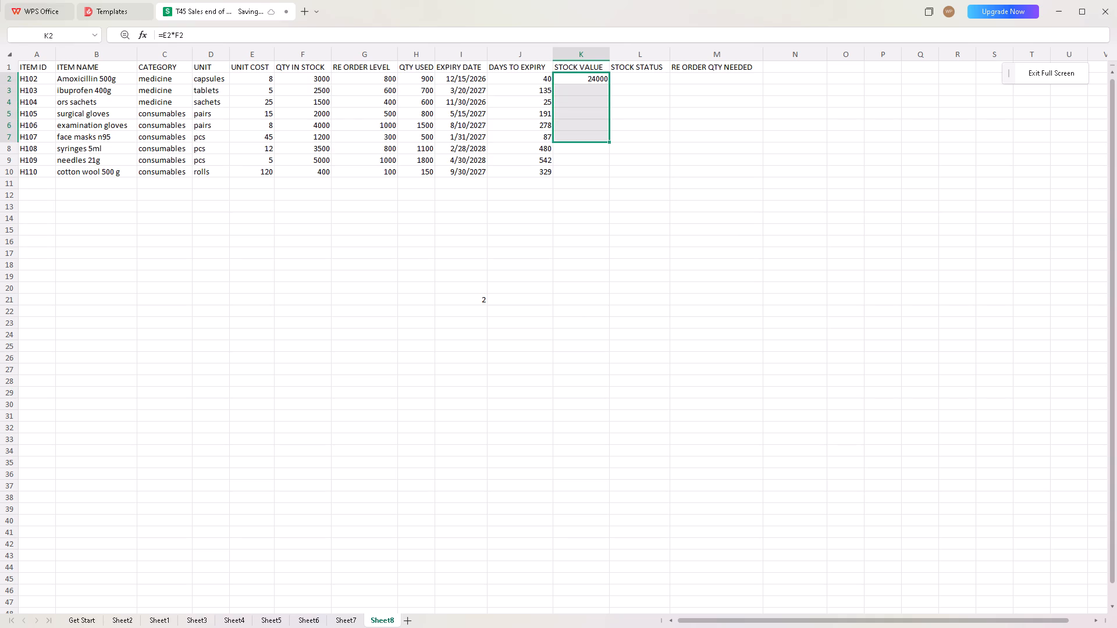
pyautogui.hotkey('shift', 'Down')
pyautogui.hotkey('shift', 'Down')
pyautogui.hotkey('shift', 'Down')
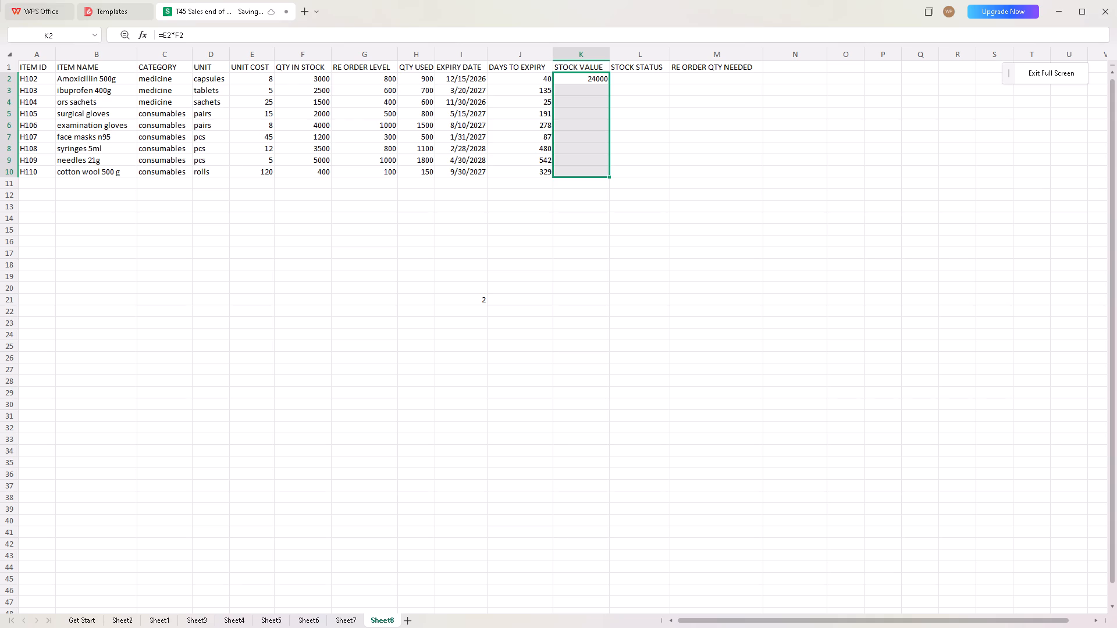
pyautogui.hotkey('ctrl', 'd')
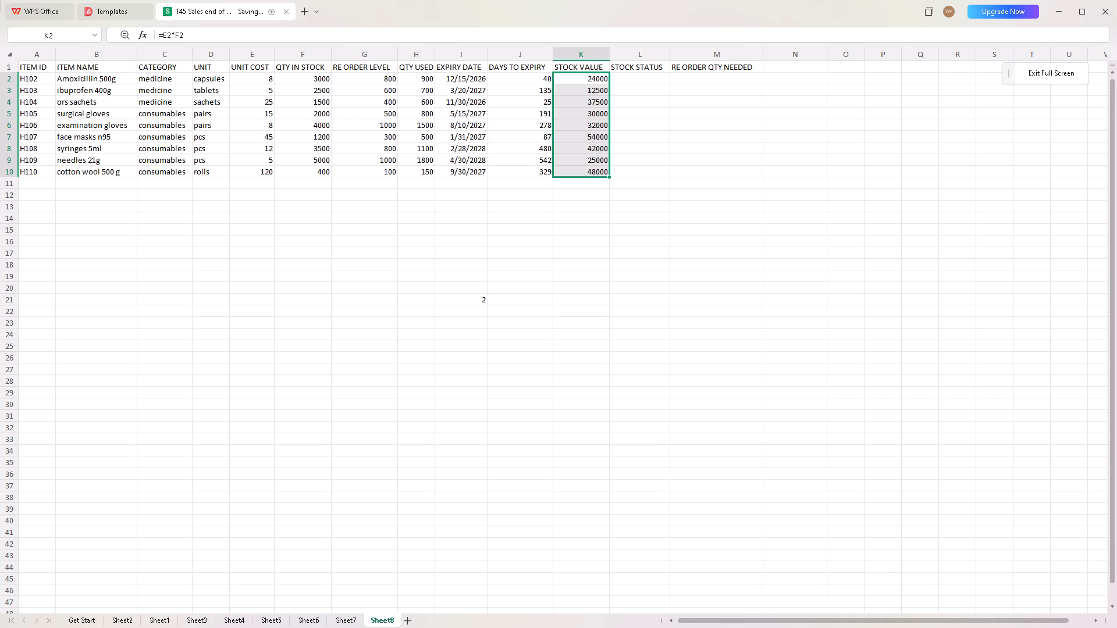
# Go to the empty STOCK STATUS cell for item H102.
pyautogui.press('Right')
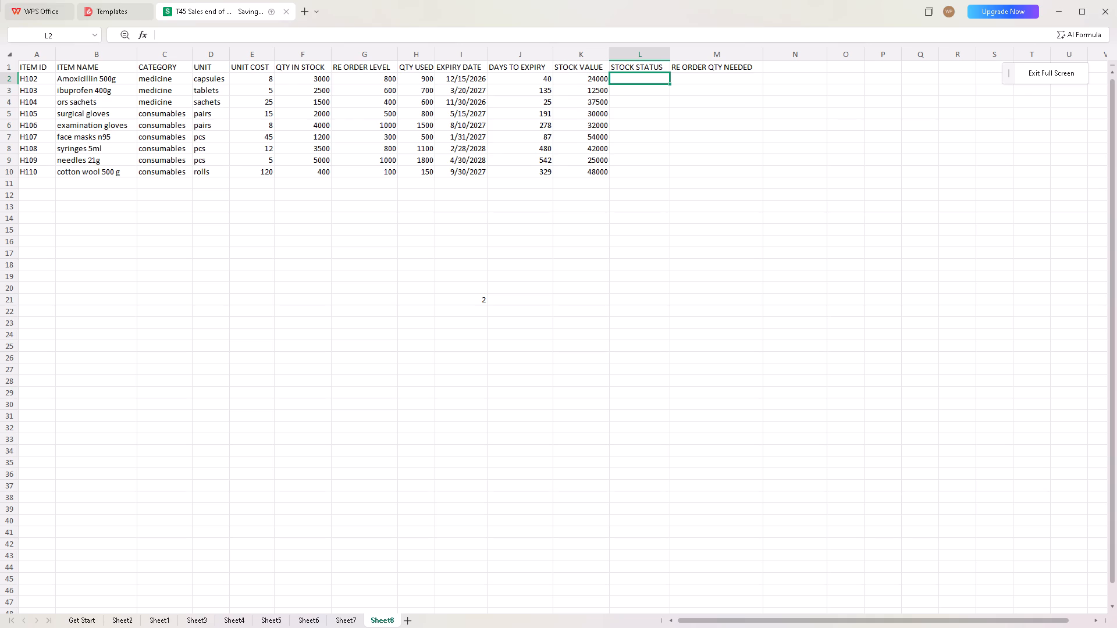
pyautogui.press('Right')
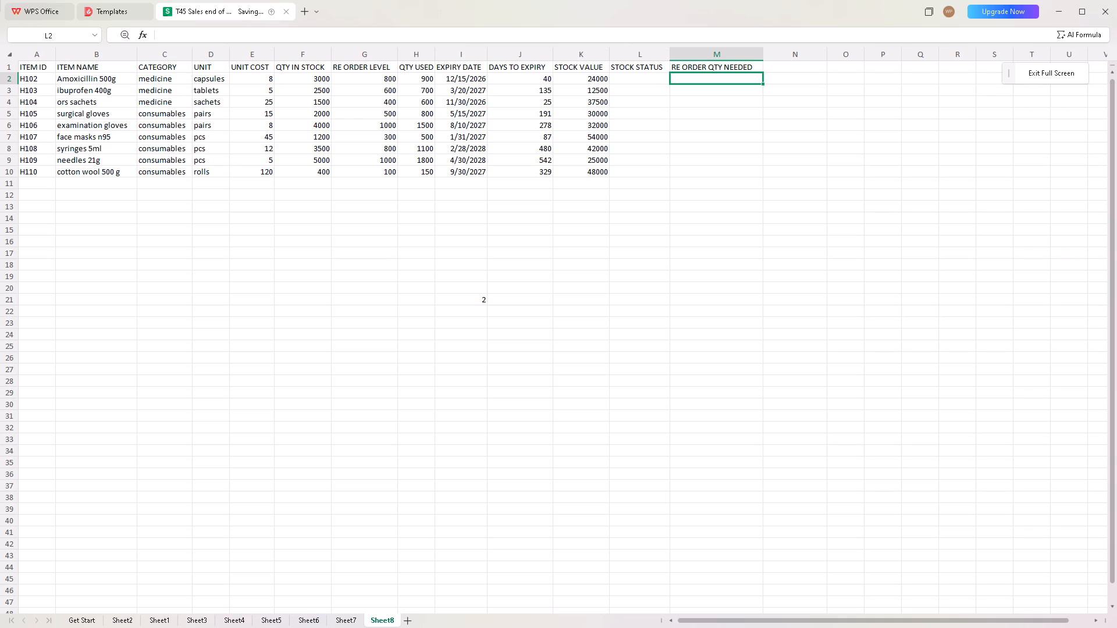
pyautogui.press('Left')
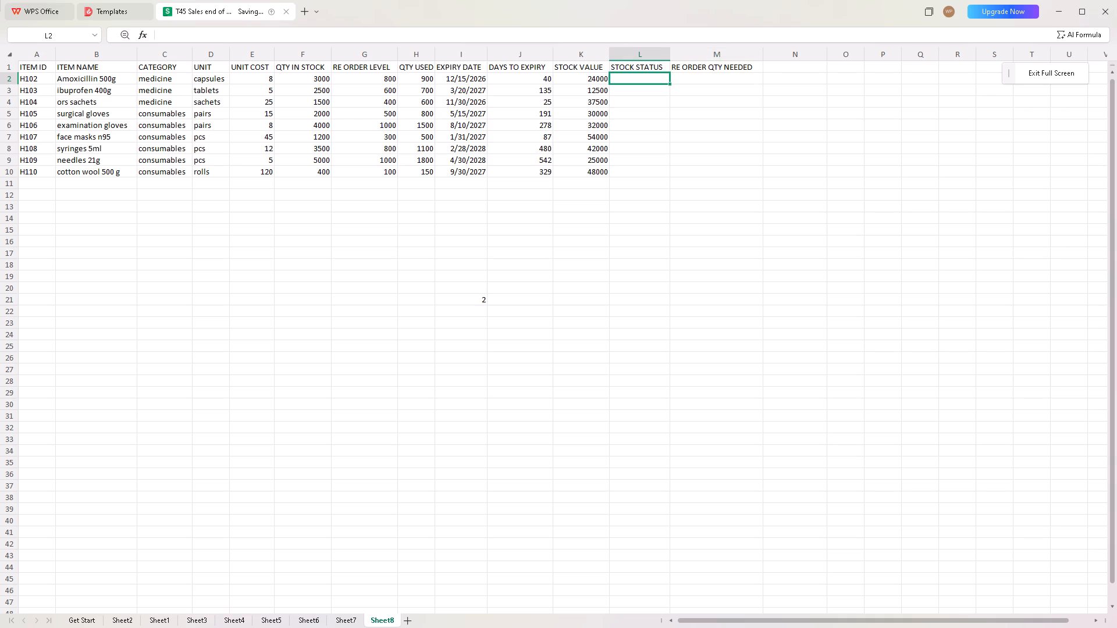
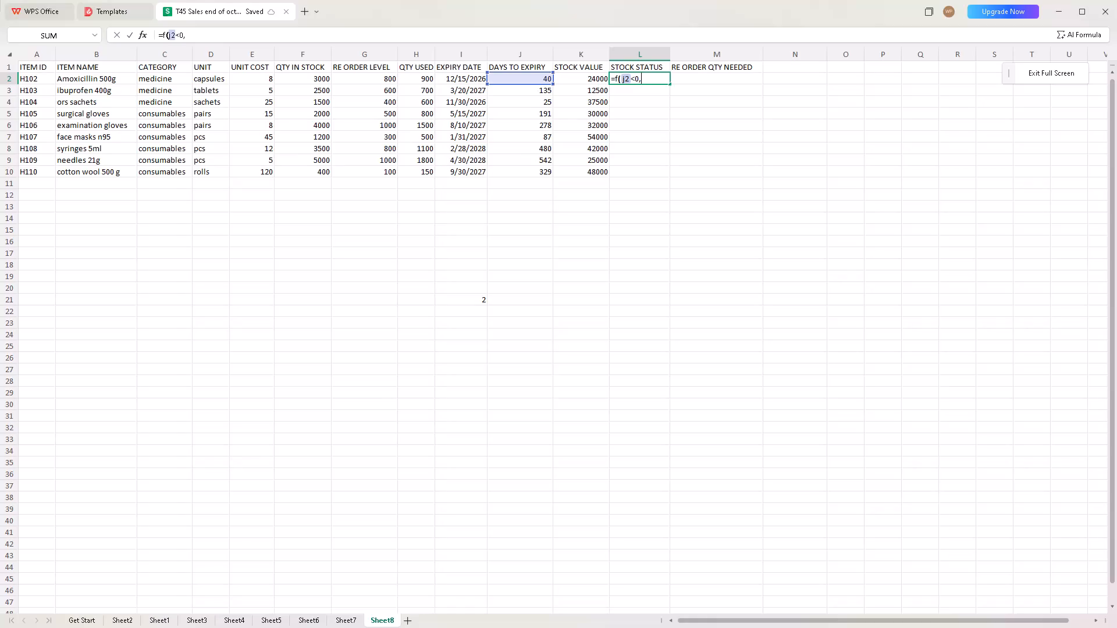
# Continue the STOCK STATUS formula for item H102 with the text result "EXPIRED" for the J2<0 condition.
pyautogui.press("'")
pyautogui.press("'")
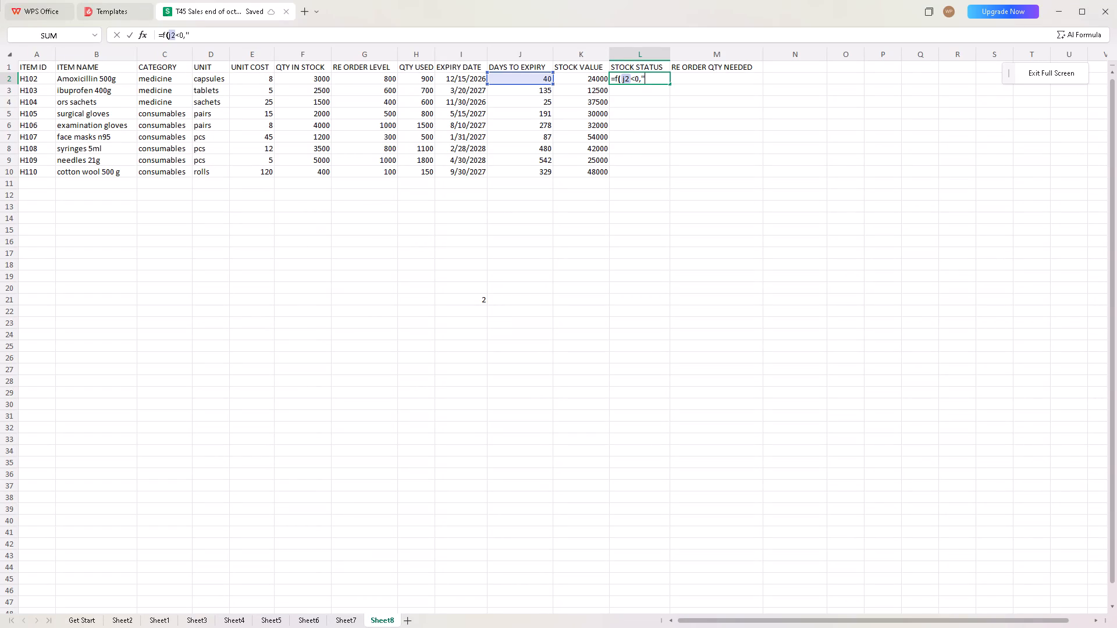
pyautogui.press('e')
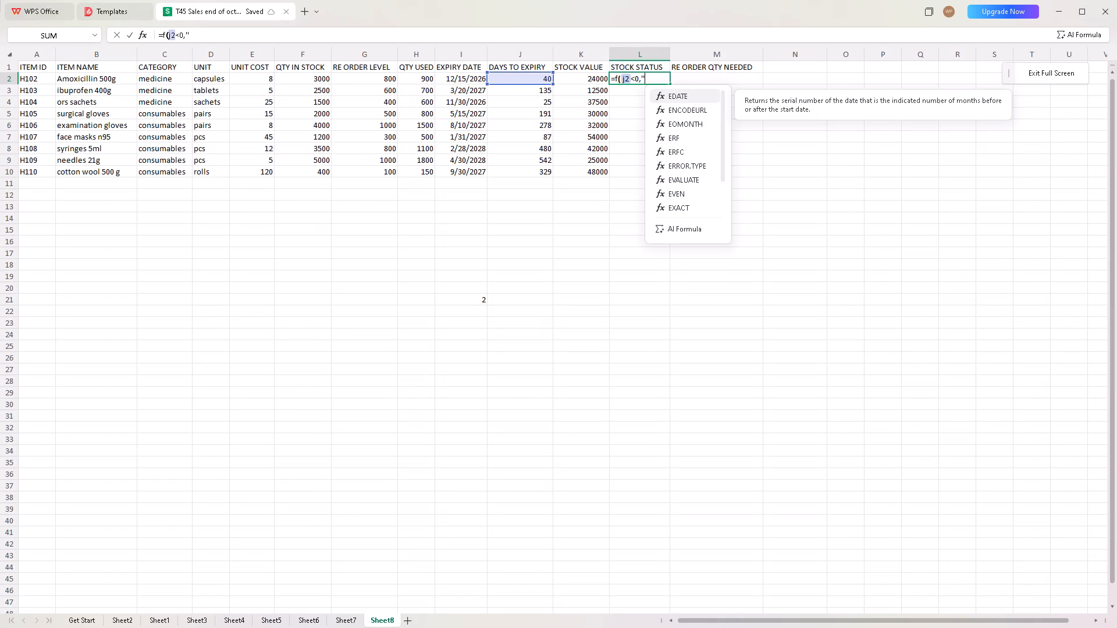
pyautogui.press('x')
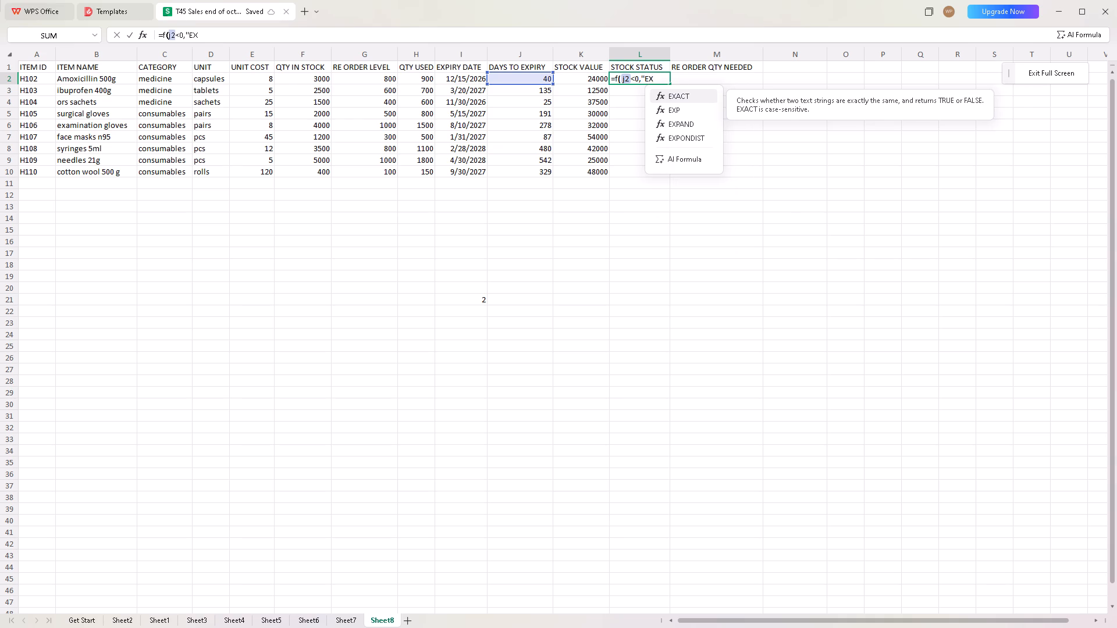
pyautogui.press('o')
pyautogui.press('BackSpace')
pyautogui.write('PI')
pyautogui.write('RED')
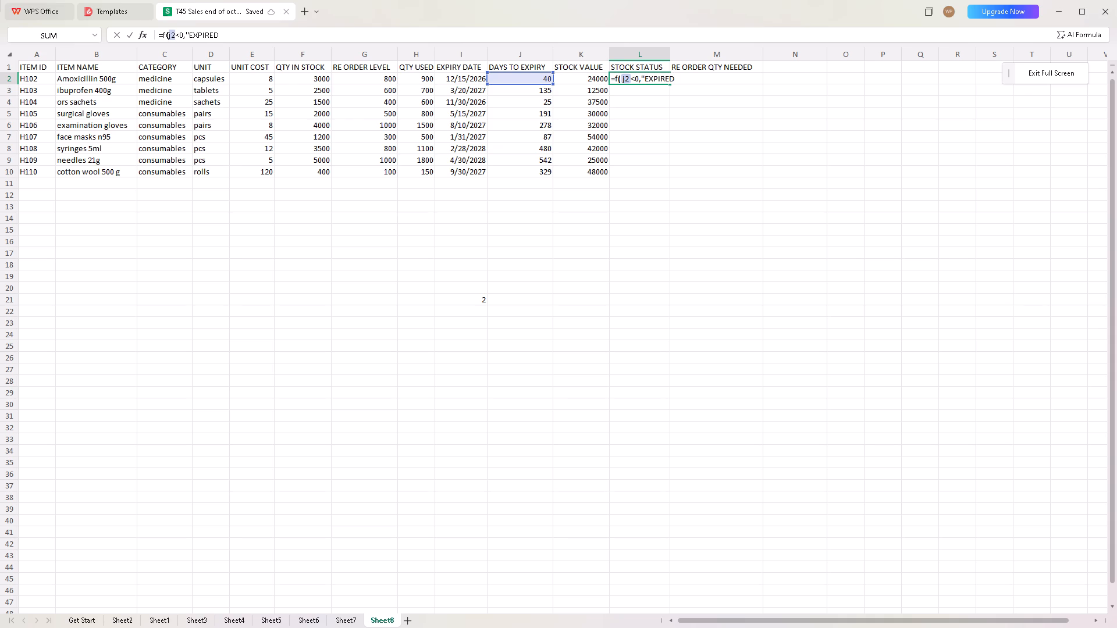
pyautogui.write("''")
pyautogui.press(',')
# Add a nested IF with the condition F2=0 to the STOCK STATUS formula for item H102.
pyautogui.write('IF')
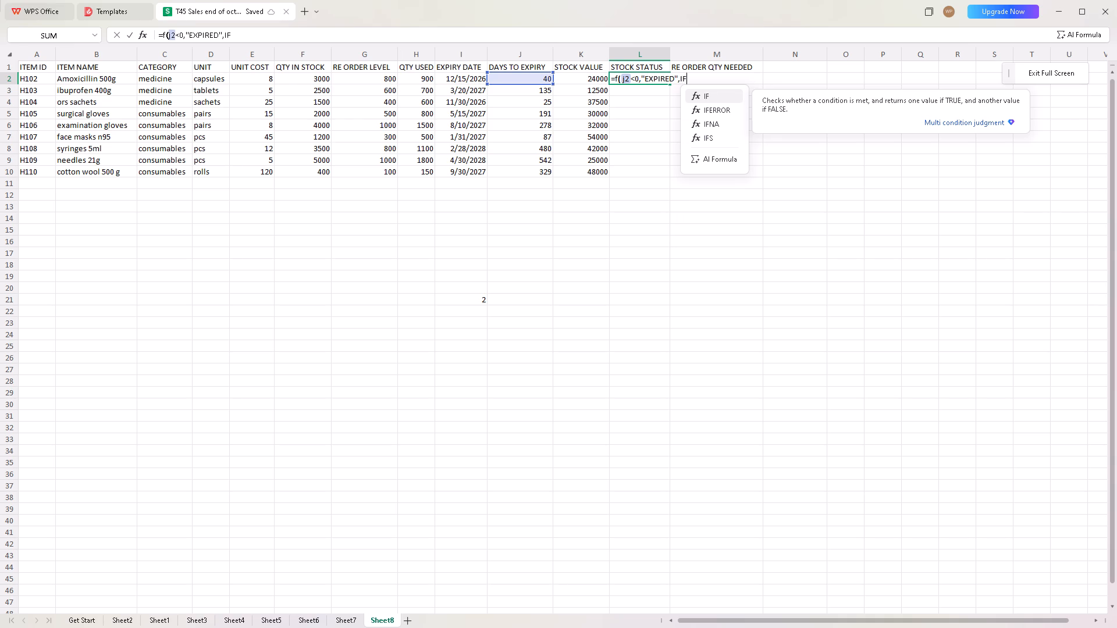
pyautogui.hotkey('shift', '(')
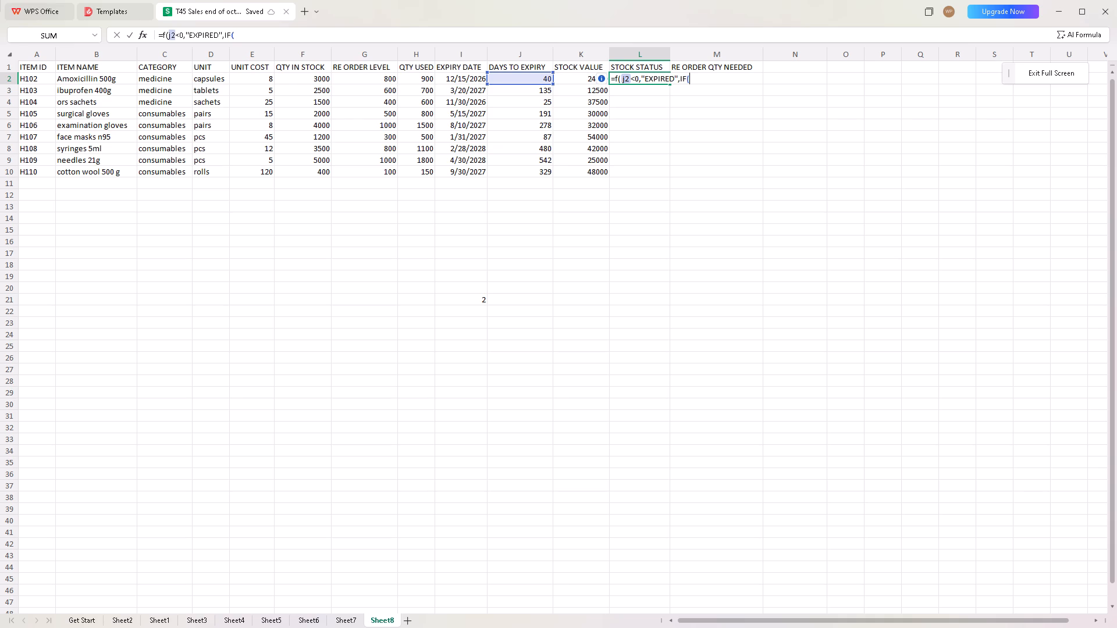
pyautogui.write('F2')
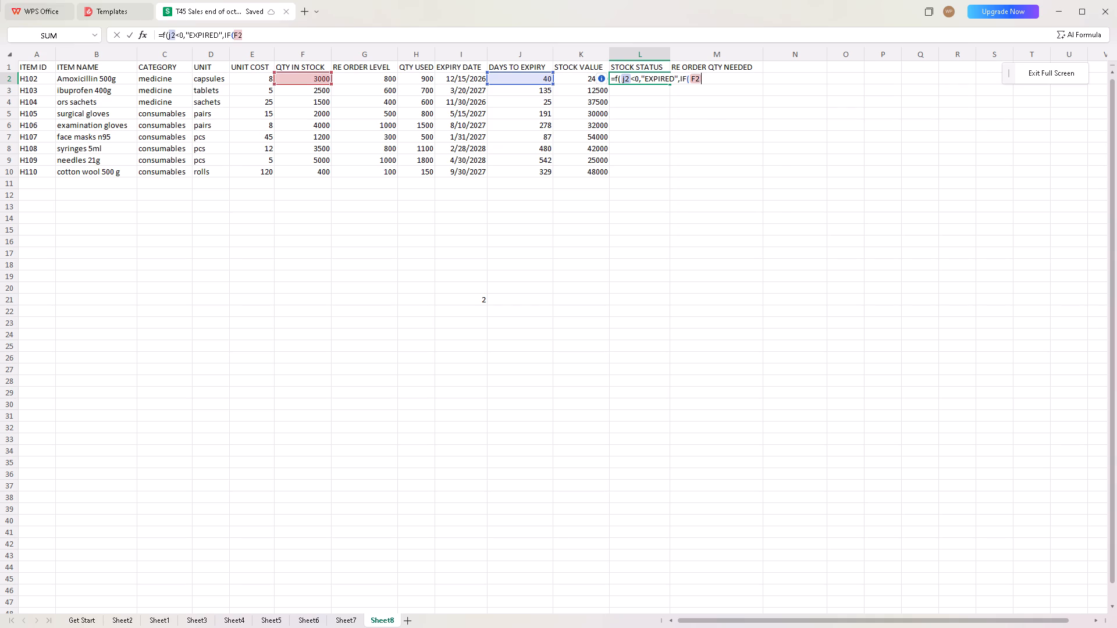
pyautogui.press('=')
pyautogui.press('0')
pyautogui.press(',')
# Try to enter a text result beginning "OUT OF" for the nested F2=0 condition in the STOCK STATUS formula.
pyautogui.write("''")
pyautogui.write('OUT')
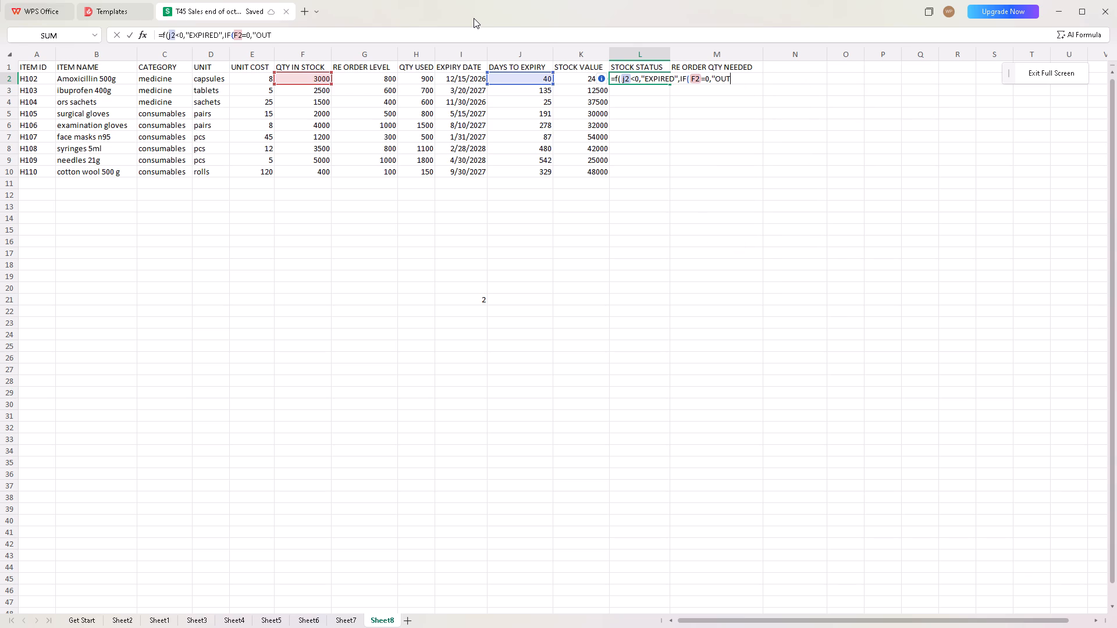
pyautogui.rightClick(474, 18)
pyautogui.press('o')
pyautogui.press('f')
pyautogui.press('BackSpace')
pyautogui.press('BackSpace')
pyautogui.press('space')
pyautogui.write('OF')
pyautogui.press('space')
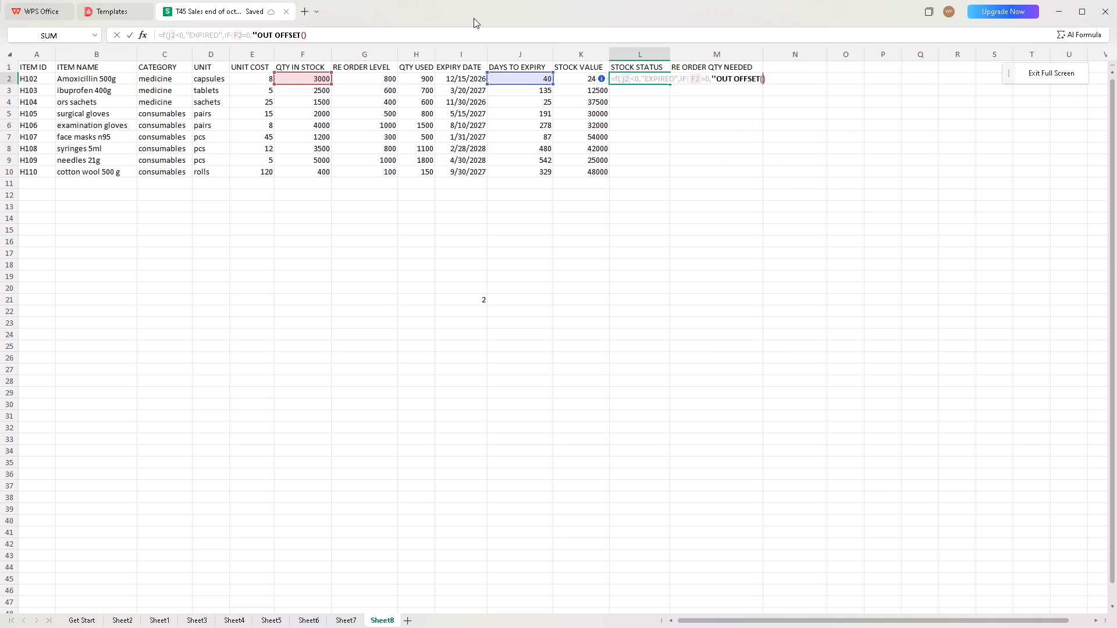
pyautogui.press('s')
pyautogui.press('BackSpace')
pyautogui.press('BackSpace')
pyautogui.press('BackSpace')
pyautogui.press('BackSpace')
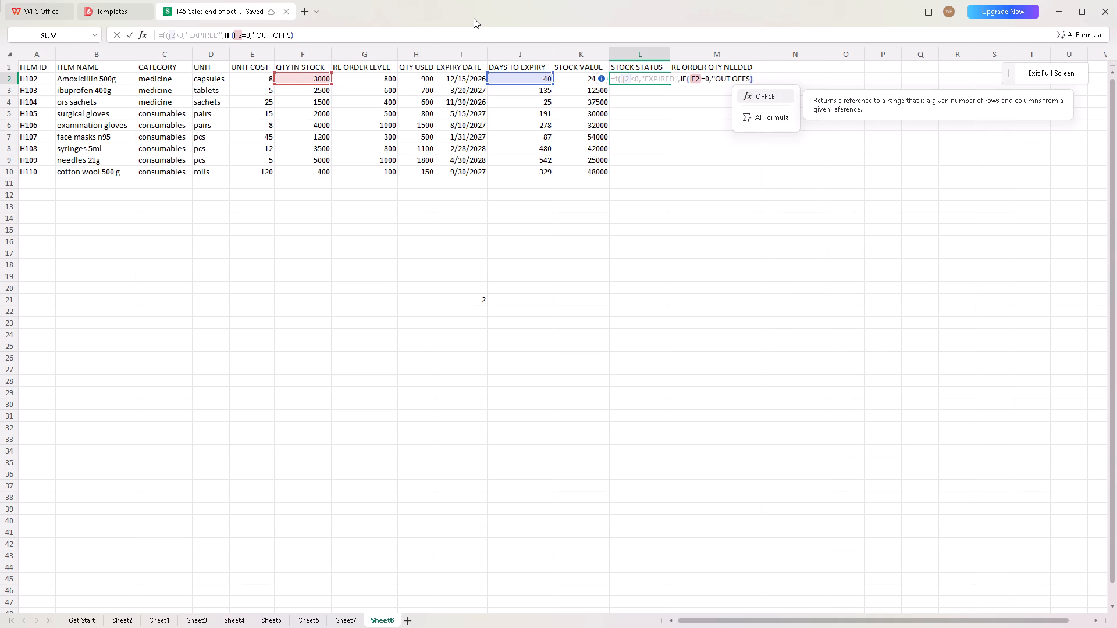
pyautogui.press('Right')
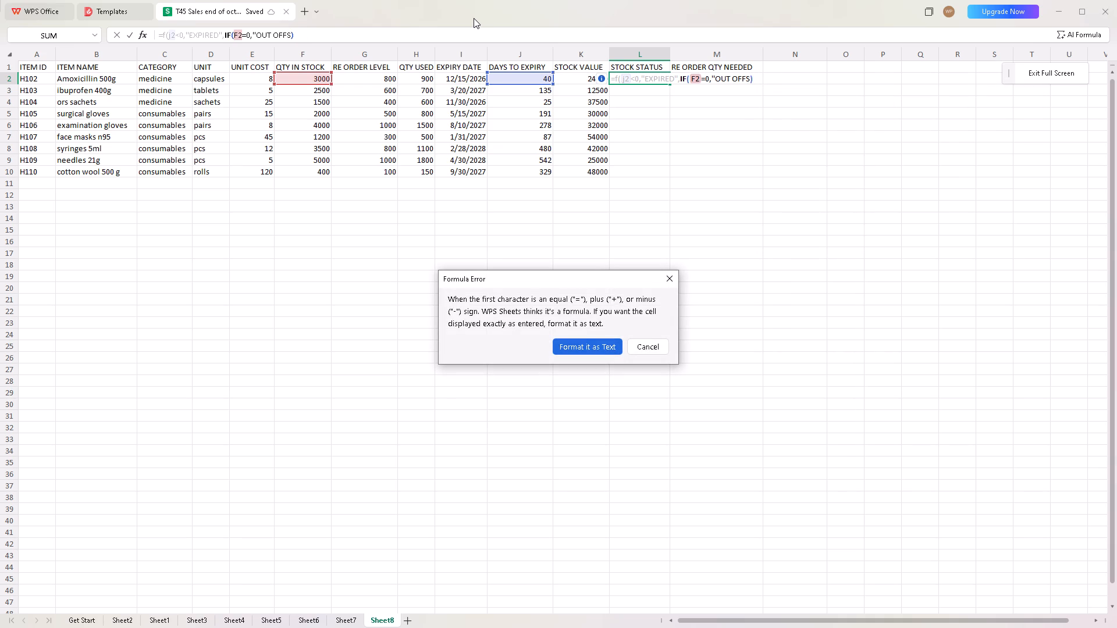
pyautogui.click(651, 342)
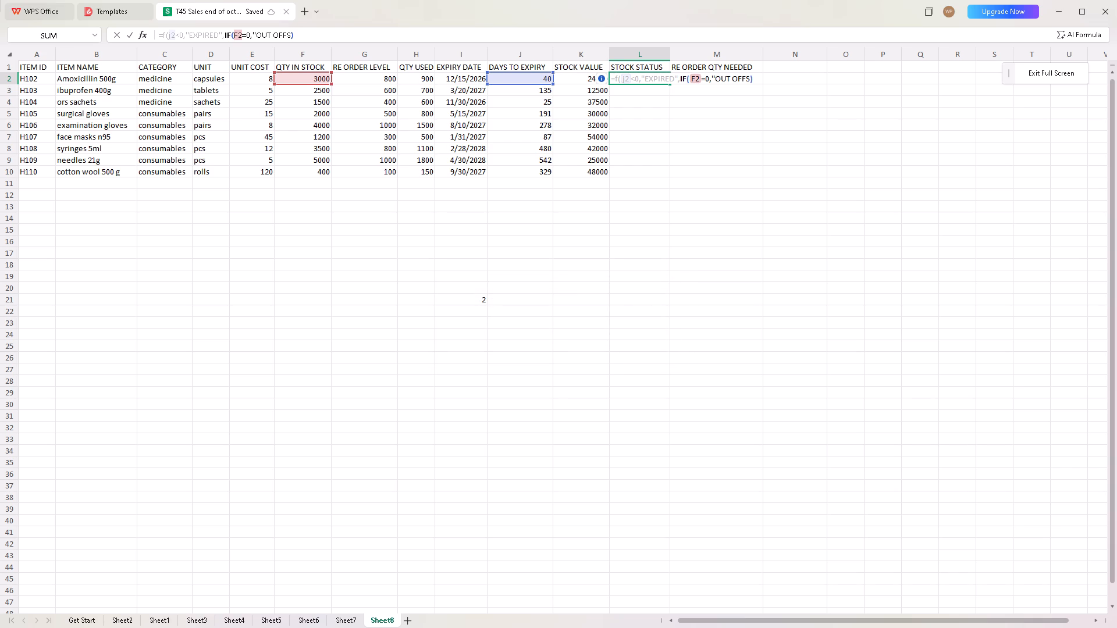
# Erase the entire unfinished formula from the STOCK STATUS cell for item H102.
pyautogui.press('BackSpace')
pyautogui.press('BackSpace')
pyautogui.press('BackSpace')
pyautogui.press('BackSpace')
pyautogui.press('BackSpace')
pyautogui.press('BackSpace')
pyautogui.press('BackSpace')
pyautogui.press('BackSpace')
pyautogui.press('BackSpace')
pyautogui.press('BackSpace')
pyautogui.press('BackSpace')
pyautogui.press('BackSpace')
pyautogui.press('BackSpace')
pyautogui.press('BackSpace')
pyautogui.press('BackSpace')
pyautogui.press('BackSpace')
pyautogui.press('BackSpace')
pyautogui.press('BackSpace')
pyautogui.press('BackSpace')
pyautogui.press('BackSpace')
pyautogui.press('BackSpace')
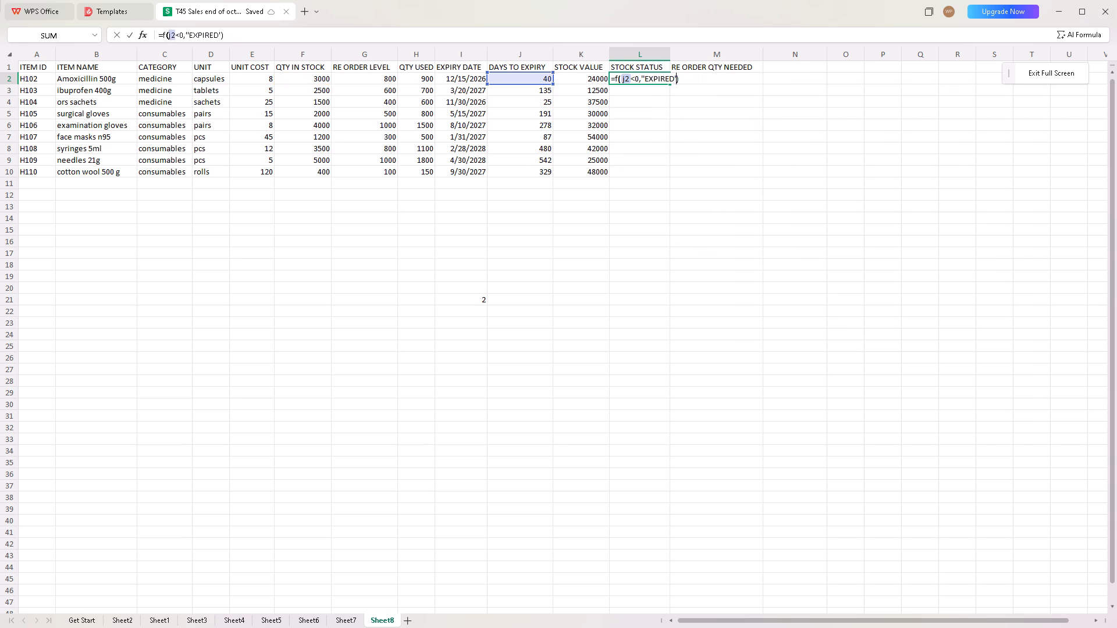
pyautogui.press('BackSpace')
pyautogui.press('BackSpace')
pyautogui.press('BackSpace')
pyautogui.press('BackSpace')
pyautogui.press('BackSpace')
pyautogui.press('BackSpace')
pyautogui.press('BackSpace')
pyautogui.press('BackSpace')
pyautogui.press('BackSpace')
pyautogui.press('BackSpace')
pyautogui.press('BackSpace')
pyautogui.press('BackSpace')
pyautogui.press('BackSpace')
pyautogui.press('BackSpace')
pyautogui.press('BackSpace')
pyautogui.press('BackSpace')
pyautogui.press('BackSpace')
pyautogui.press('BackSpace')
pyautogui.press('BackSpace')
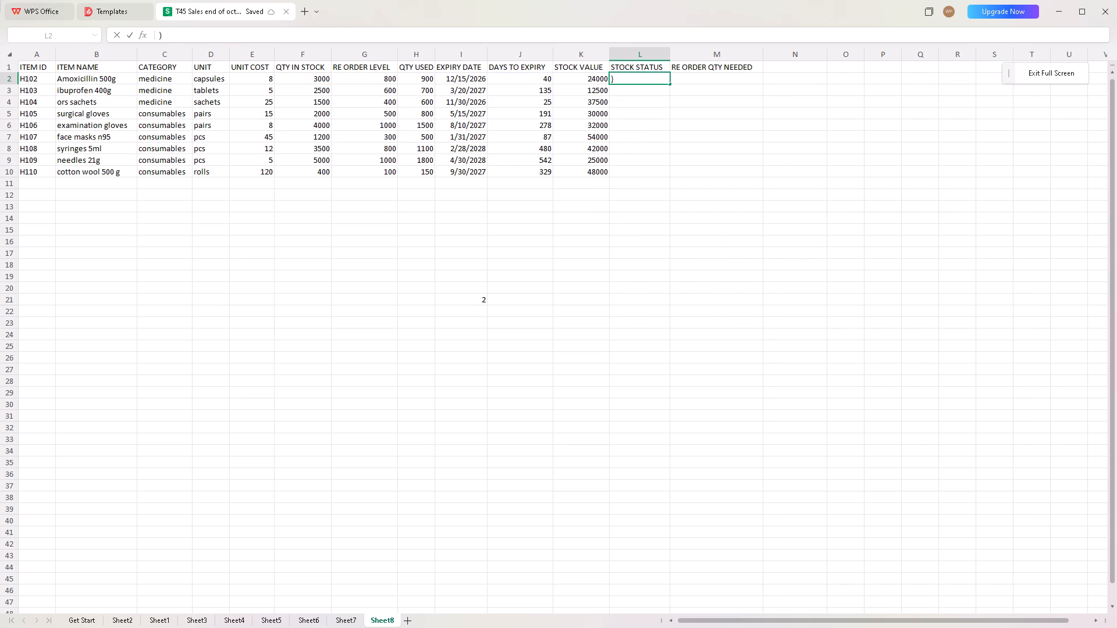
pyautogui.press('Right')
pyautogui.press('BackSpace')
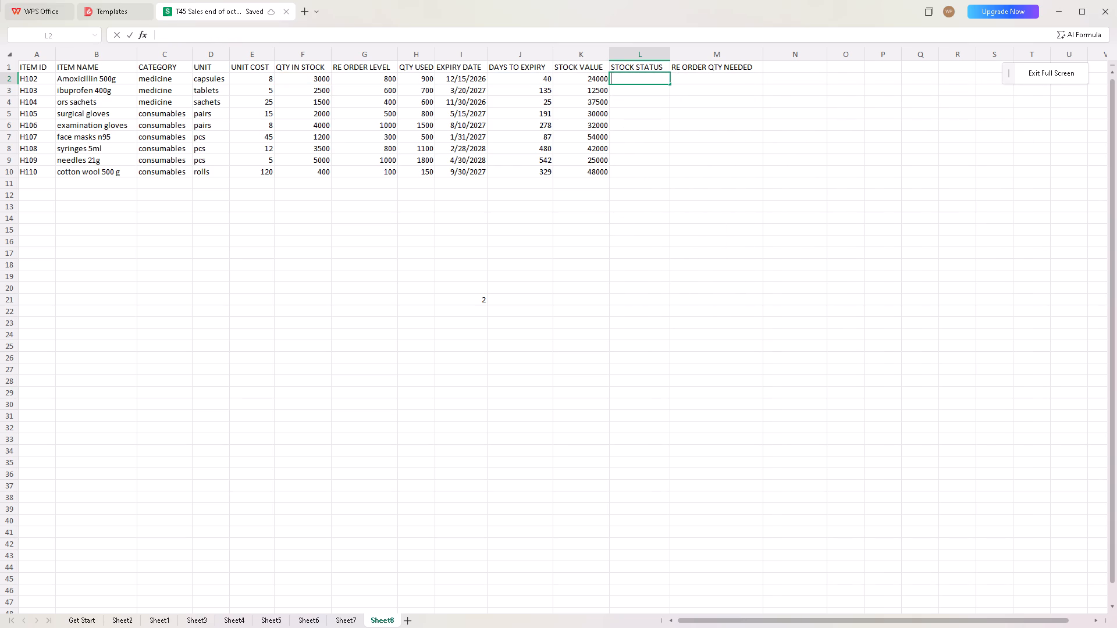
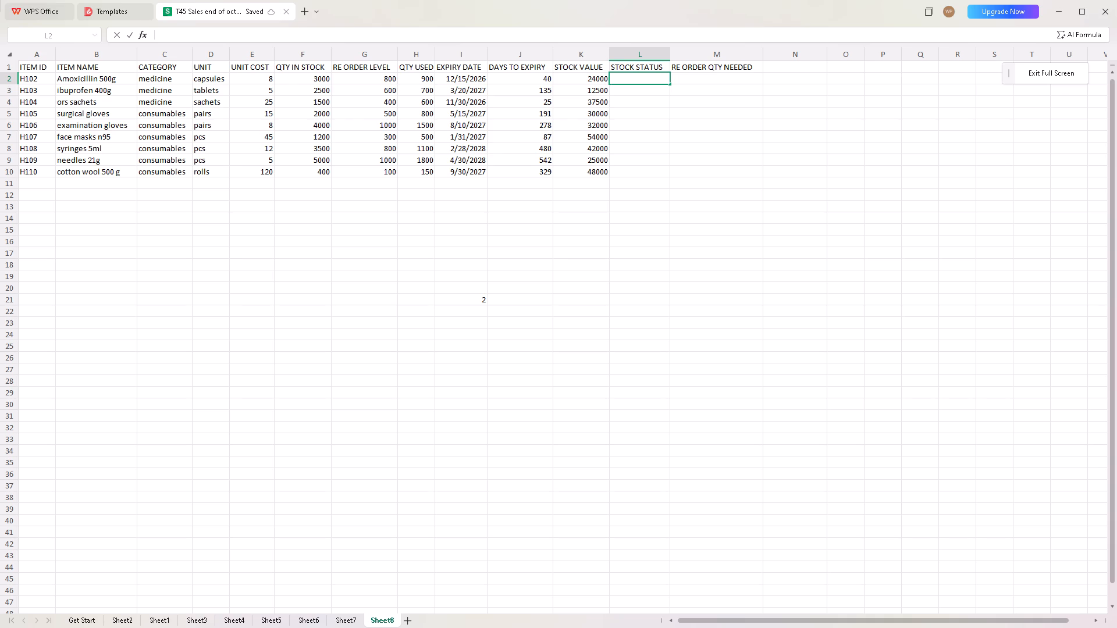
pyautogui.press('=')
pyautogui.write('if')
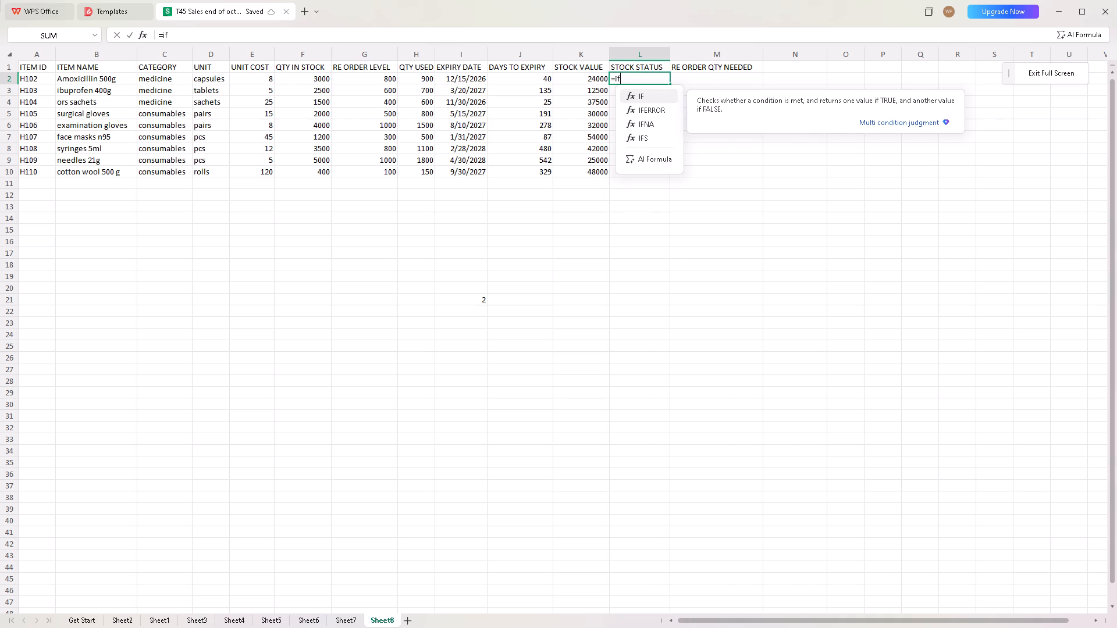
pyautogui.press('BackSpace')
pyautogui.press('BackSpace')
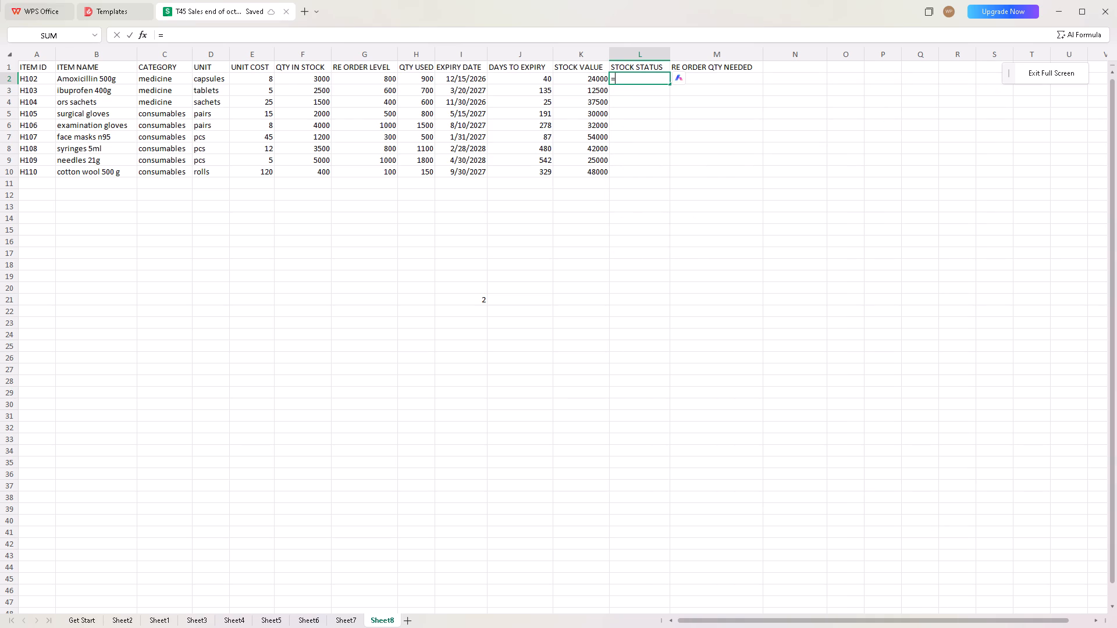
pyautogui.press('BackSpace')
# Start the STOCK STATUS formula for item H102 with an IF function testing the condition J2<0.
pyautogui.press('=')
pyautogui.write('IF')
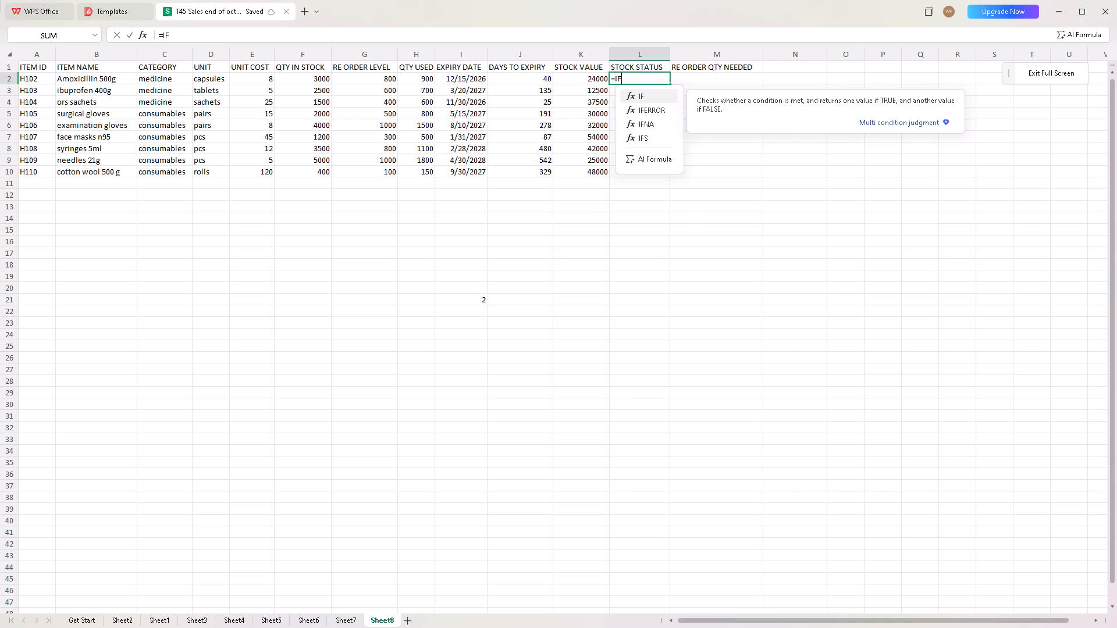
pyautogui.press('9')
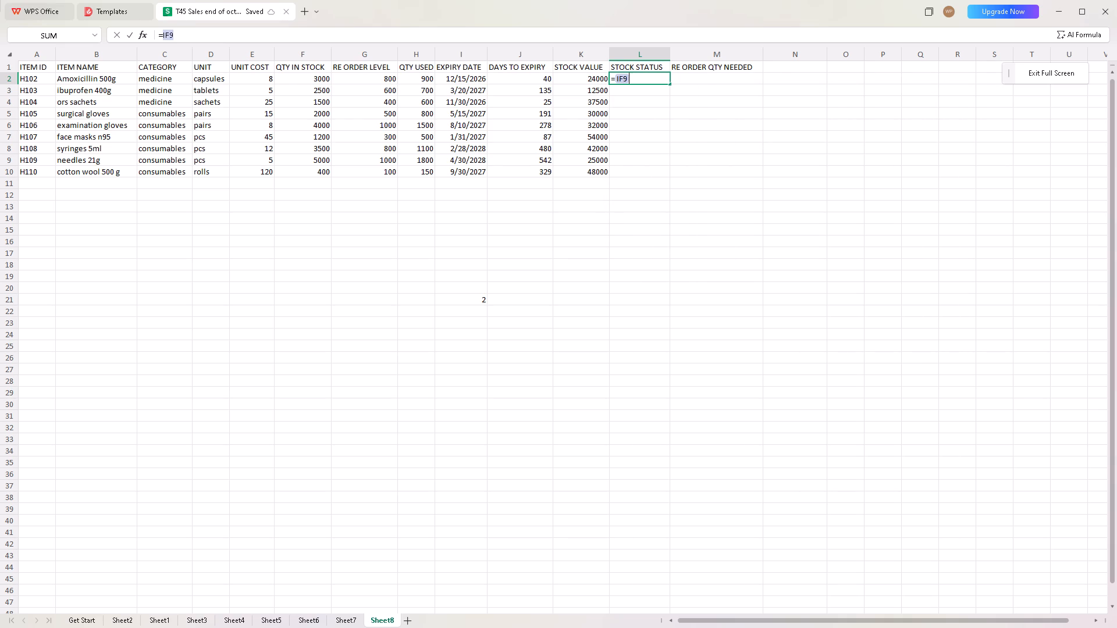
pyautogui.press('BackSpace')
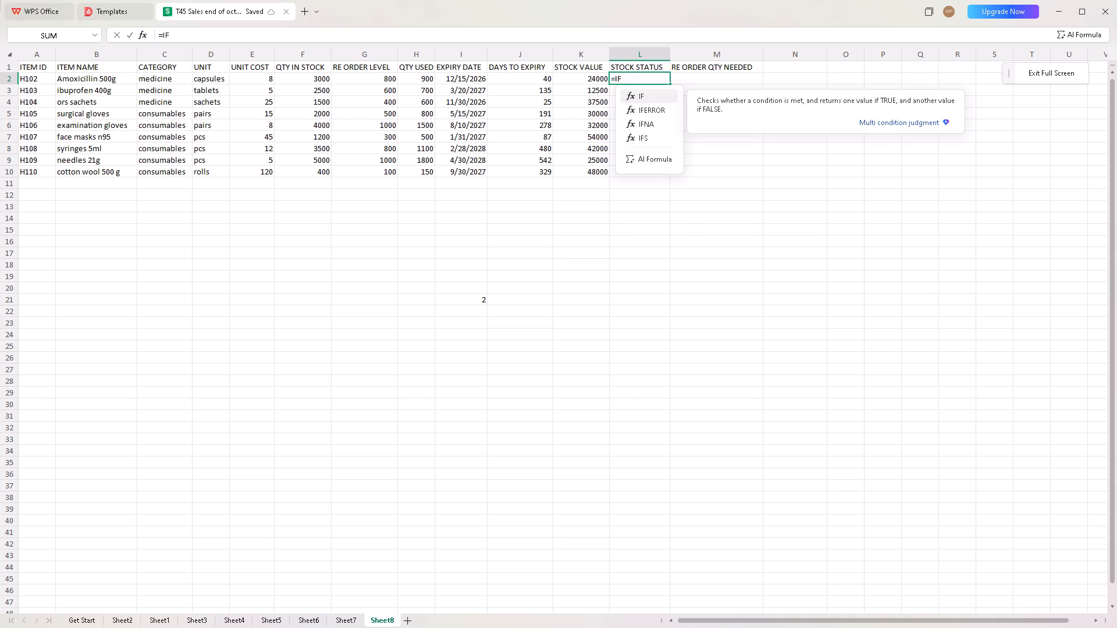
pyautogui.press('9')
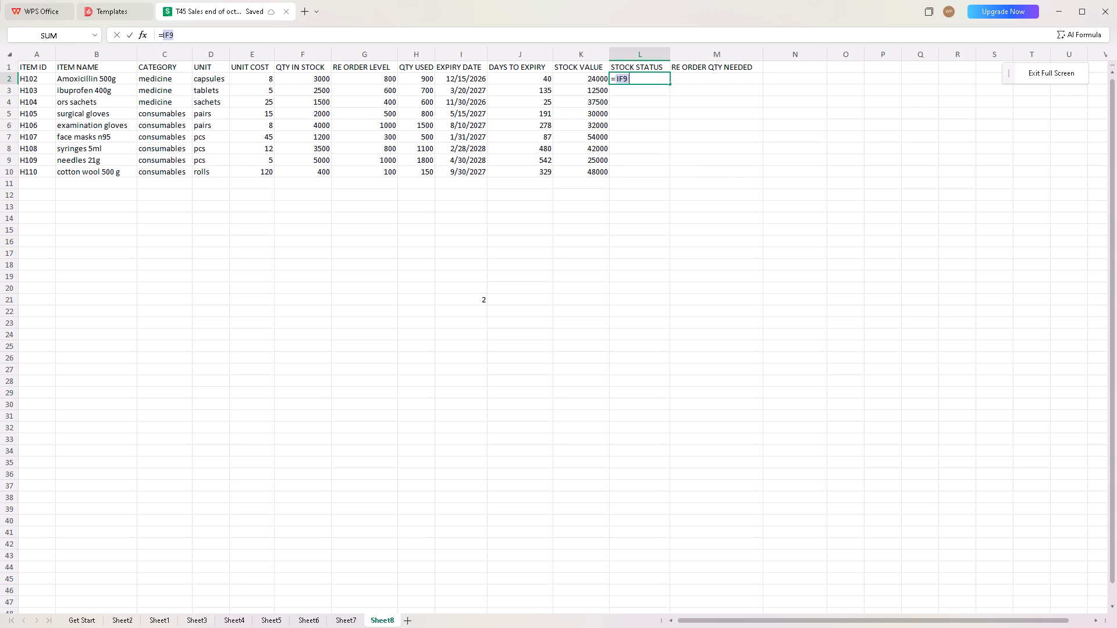
pyautogui.press('BackSpace')
pyautogui.press('9')
pyautogui.press('BackSpace')
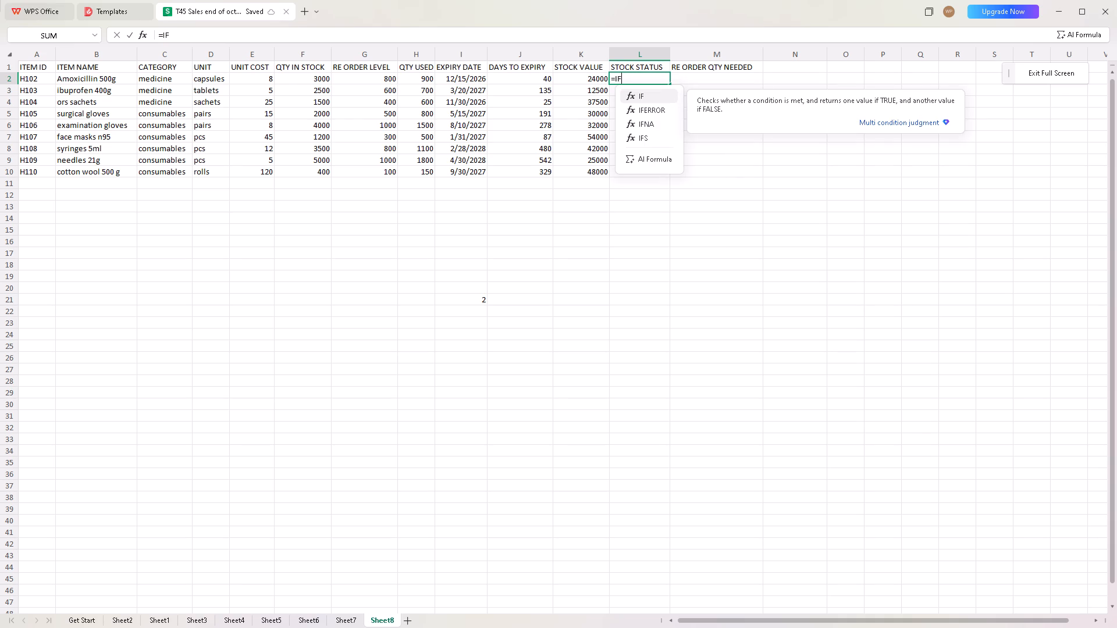
pyautogui.hotkey('shift', '(')
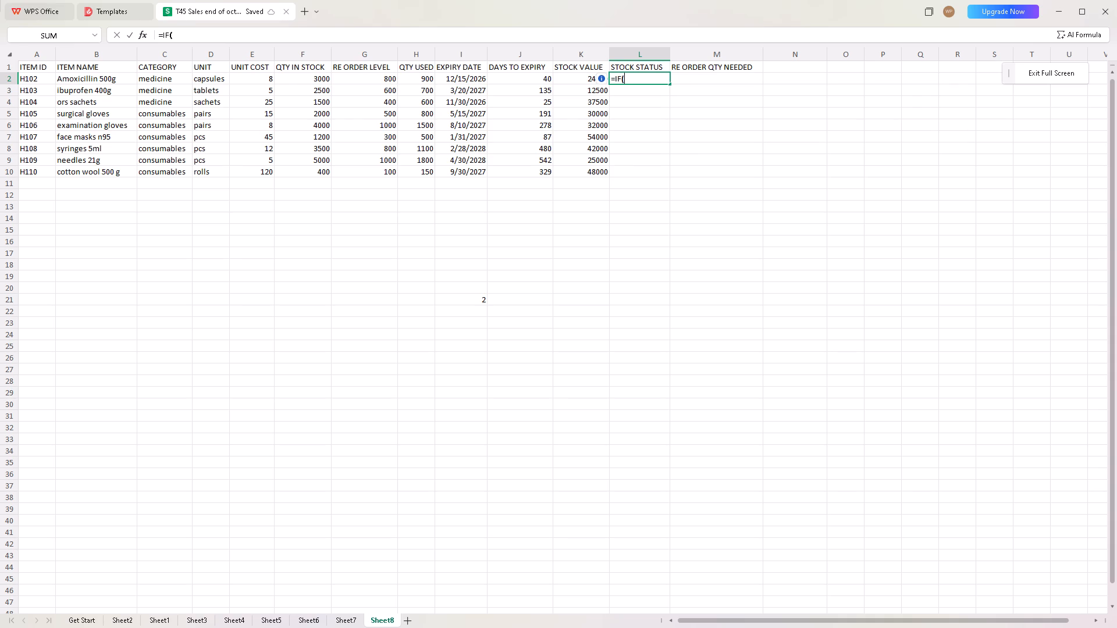
pyautogui.press('j')
pyautogui.press('2')
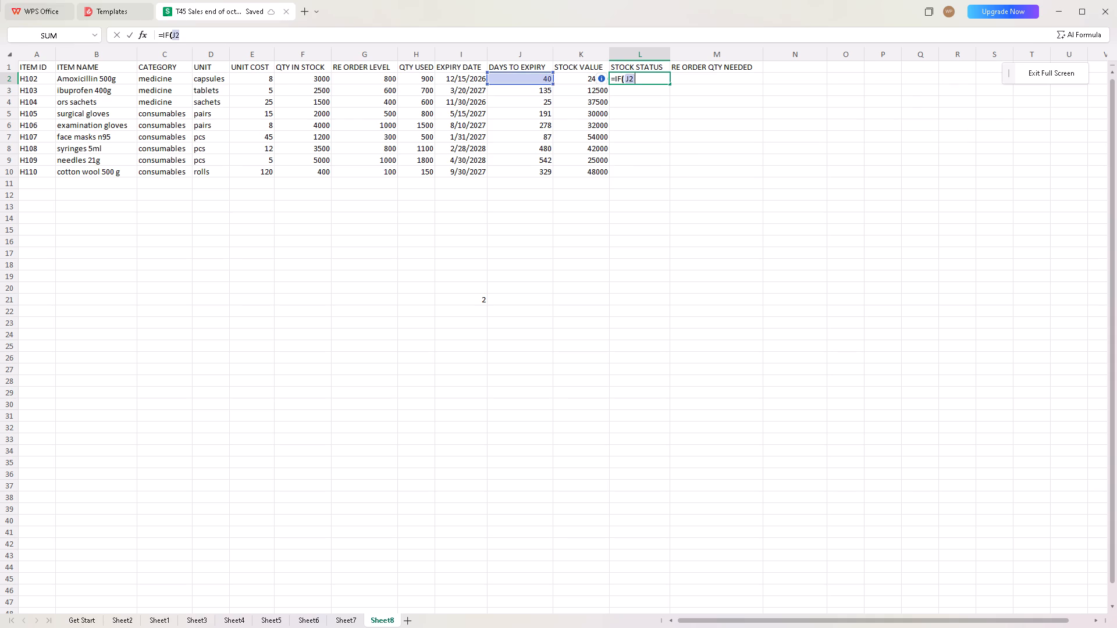
pyautogui.press('shift+less')
pyautogui.press('0')
pyautogui.press(',')
# Add the text result "EXPIRED" for the J2<0 condition in the STOCK STATUS formula.
pyautogui.write("''")
pyautogui.press('e')
pyautogui.write('XPIRED')
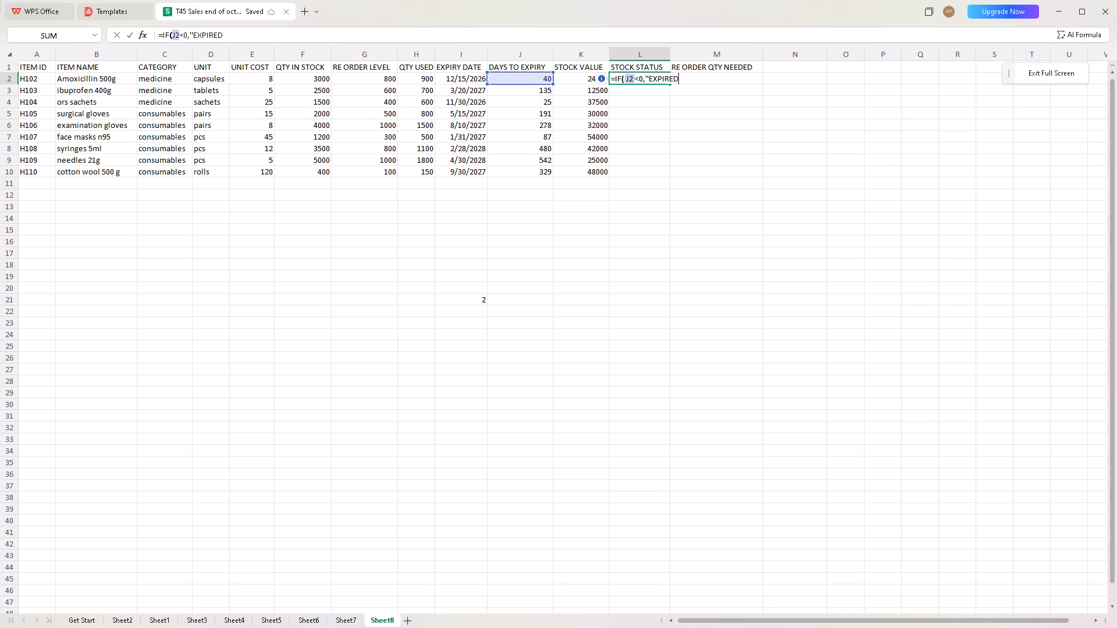
pyautogui.write("''")
pyautogui.press(',')
# Add a nested IF with the condition F2=0 to the STOCK STATUS formula for item H102.
pyautogui.press('i')
pyautogui.press('f')
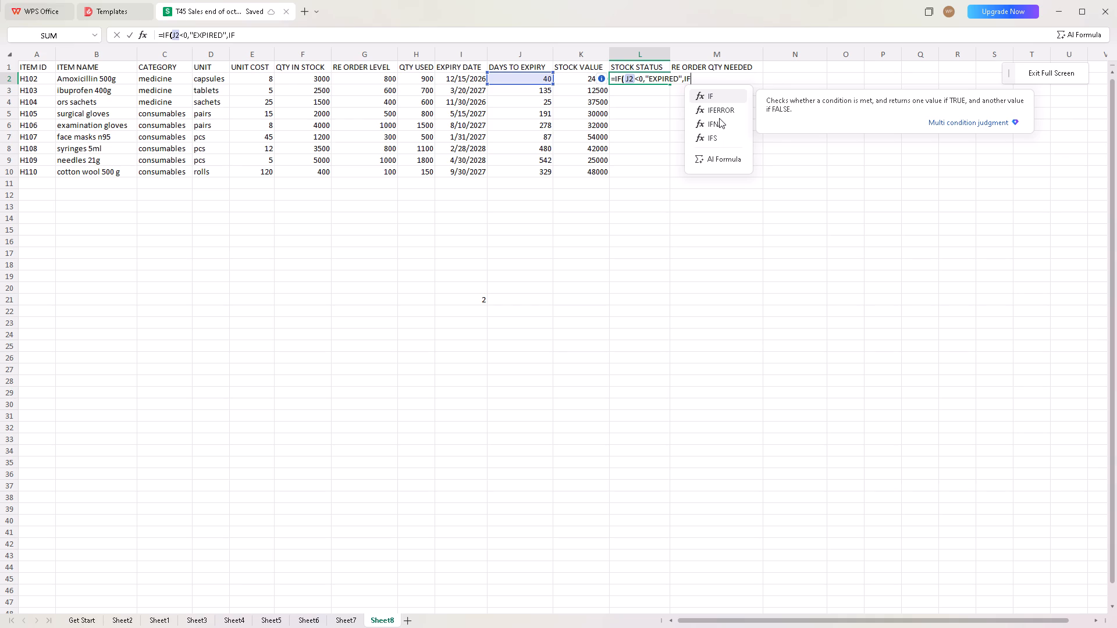
pyautogui.hotkey('shift', '(')
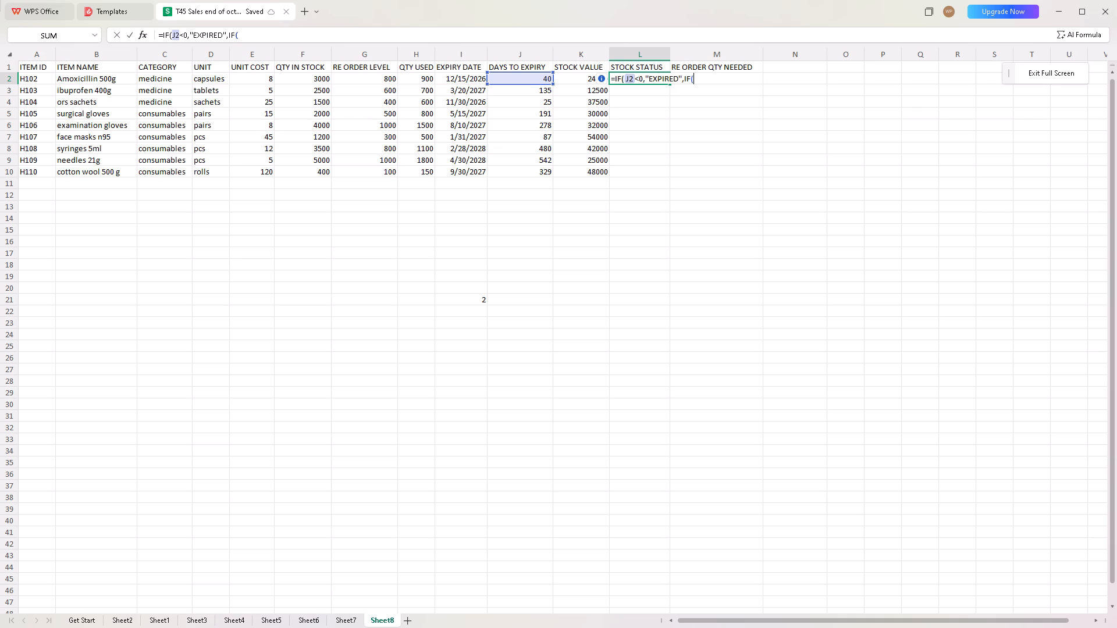
pyautogui.write('F2')
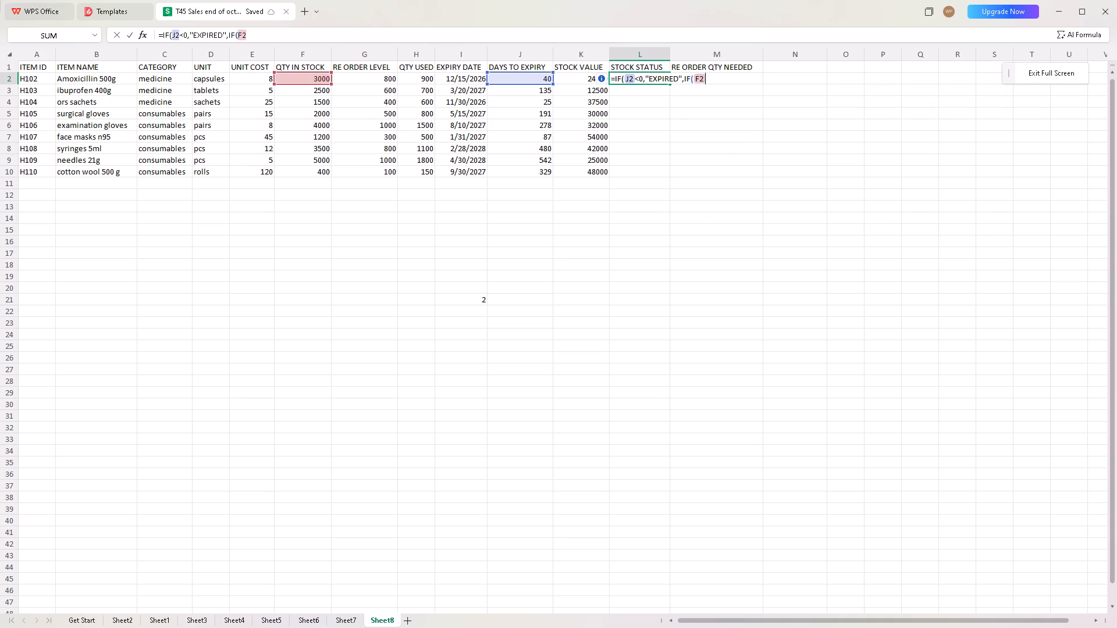
pyautogui.press('=')
pyautogui.press('0')
pyautogui.press(',')
# Try to enter the text result "OUT OF STOCK" for the nested F2=0 condition in the STOCK STATUS formula.
pyautogui.write("''")
pyautogui.write('OUT')
pyautogui.press('space')
pyautogui.write('O')
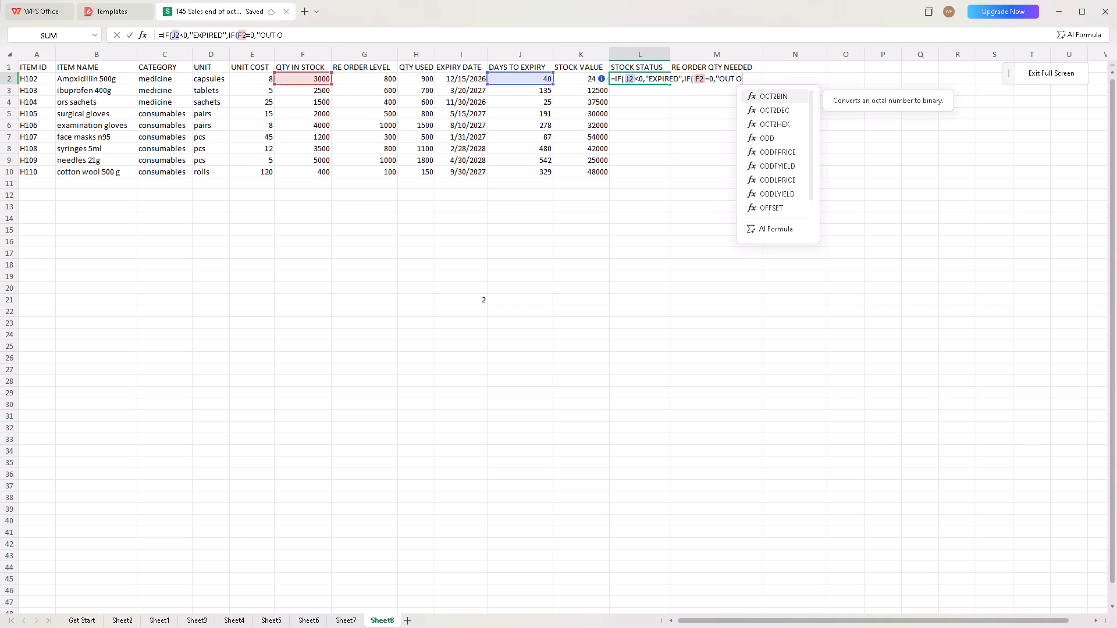
pyautogui.press('f')
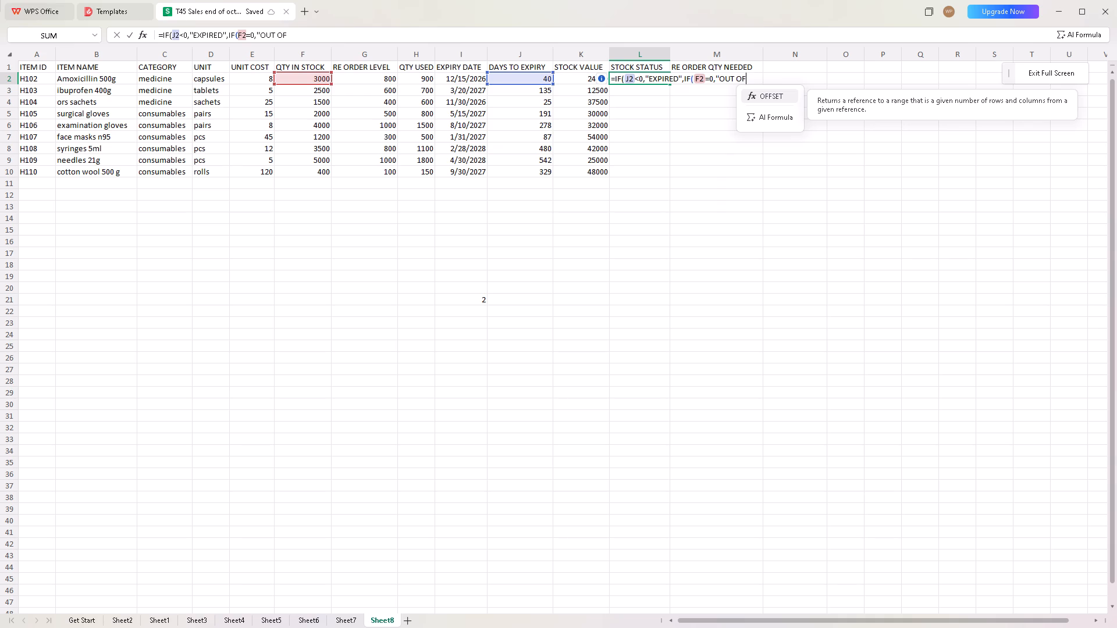
pyautogui.press('space')
pyautogui.write('STOCK')
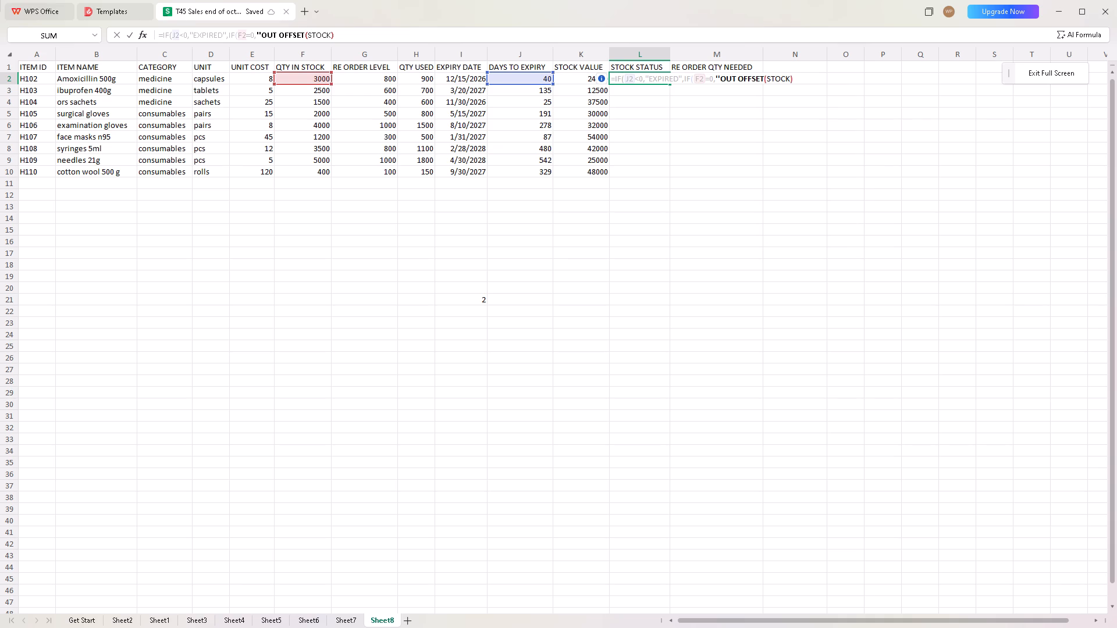
pyautogui.write("''")
pyautogui.press(',')
# Begin another nested IF after the out-of-stock result in the STOCK STATUS formula for item H102.
pyautogui.write('IF')
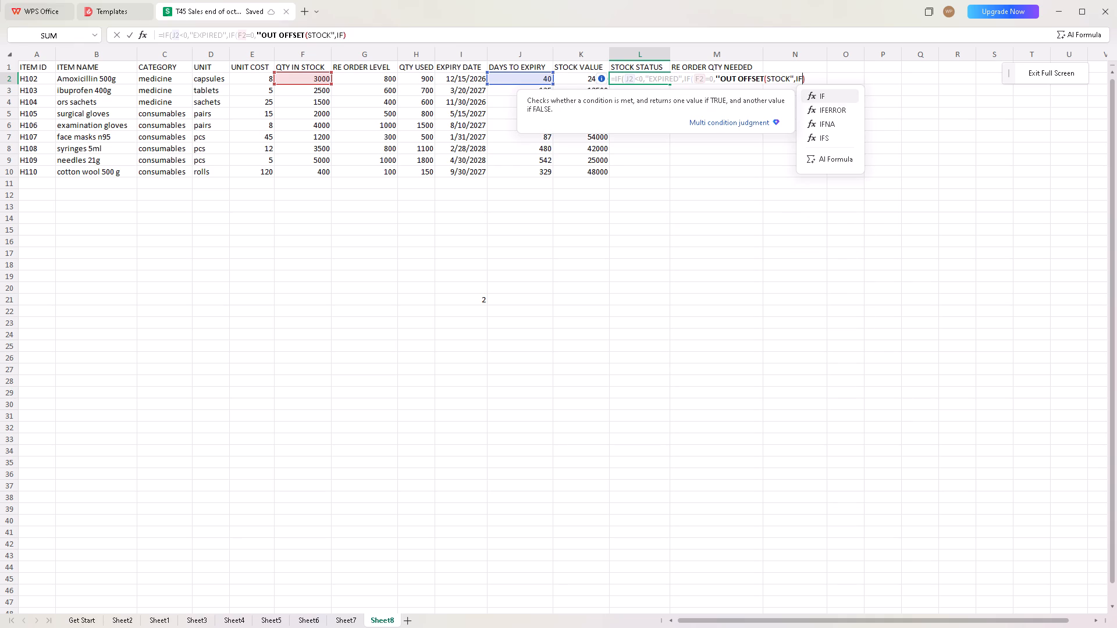
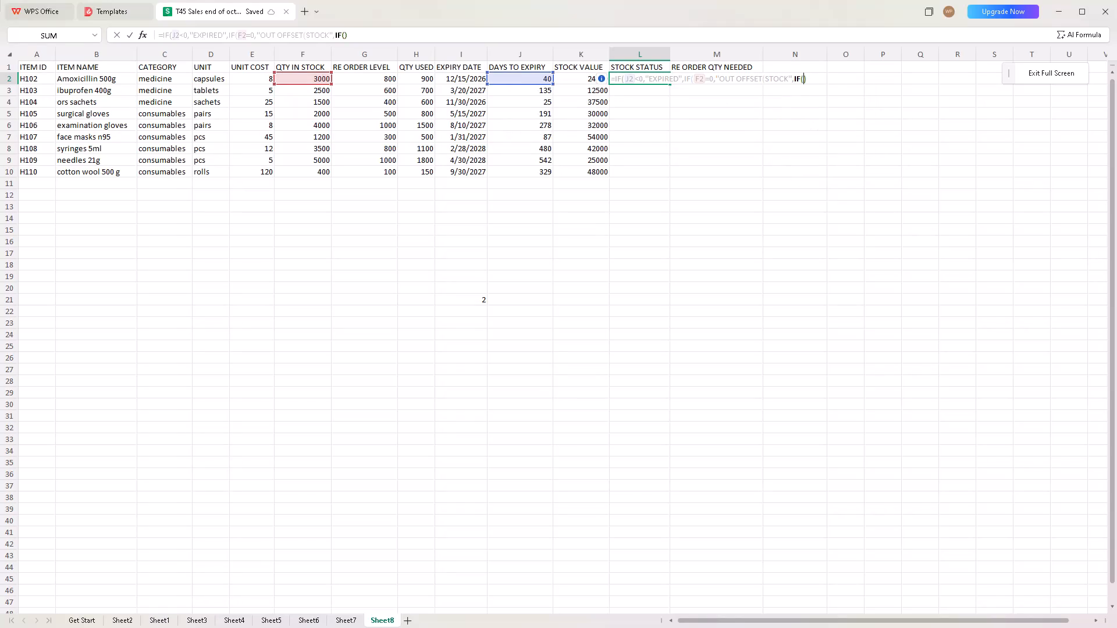
# Enter F2<=G2 as the condition of the third IF in the STOCK STATUS formula for item H102.
pyautogui.write('F2')
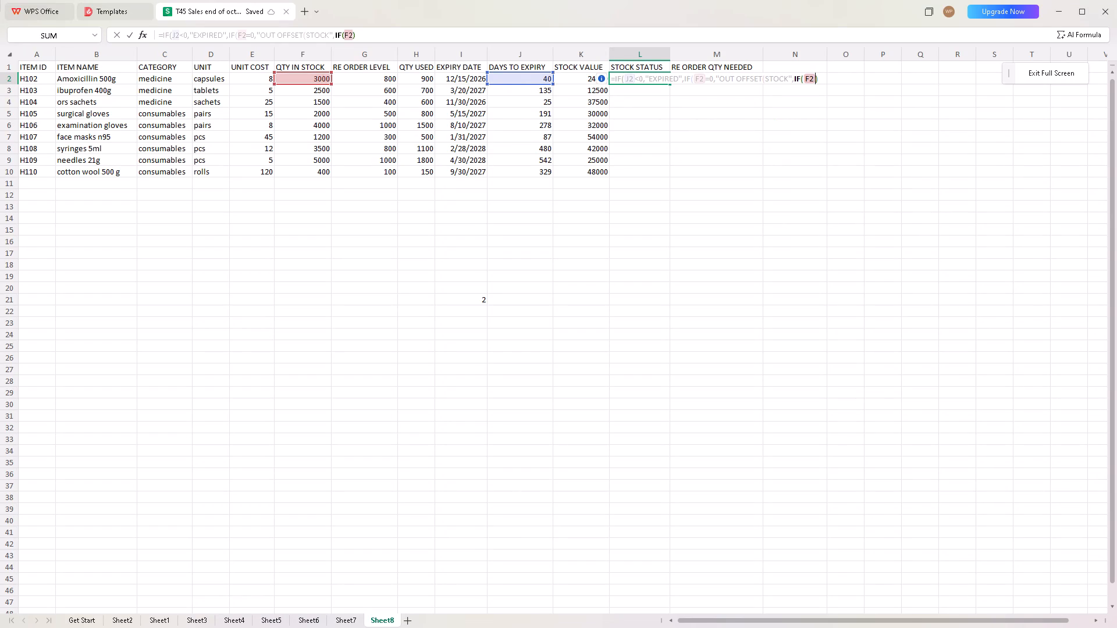
pyautogui.press(',')
pyautogui.press('BackSpace')
pyautogui.press('shift+less')
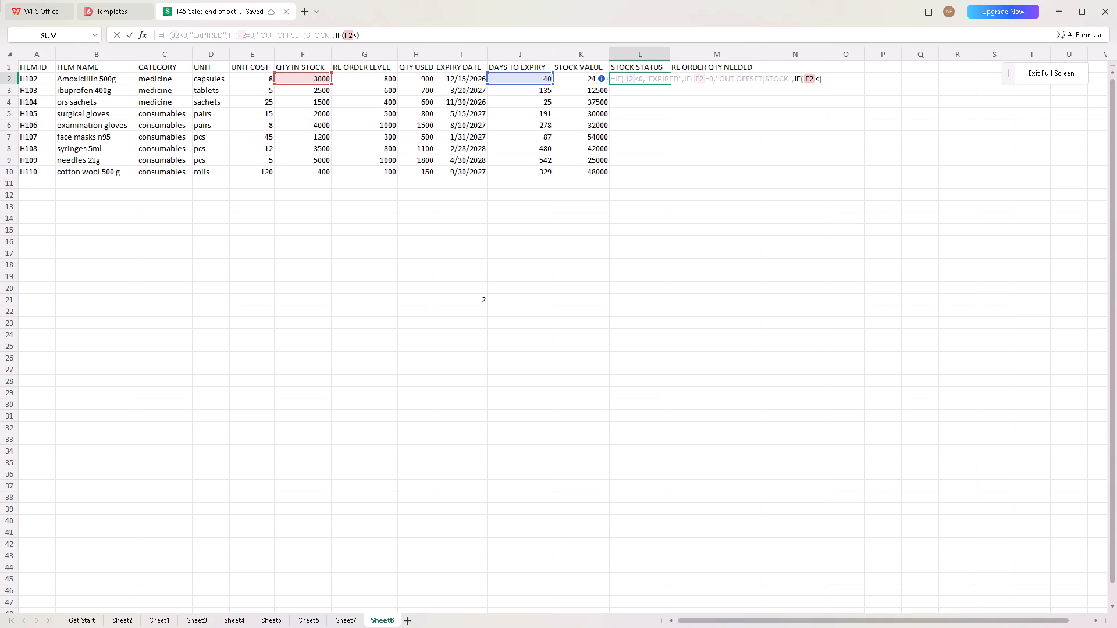
pyautogui.press('=')
pyautogui.press('g')
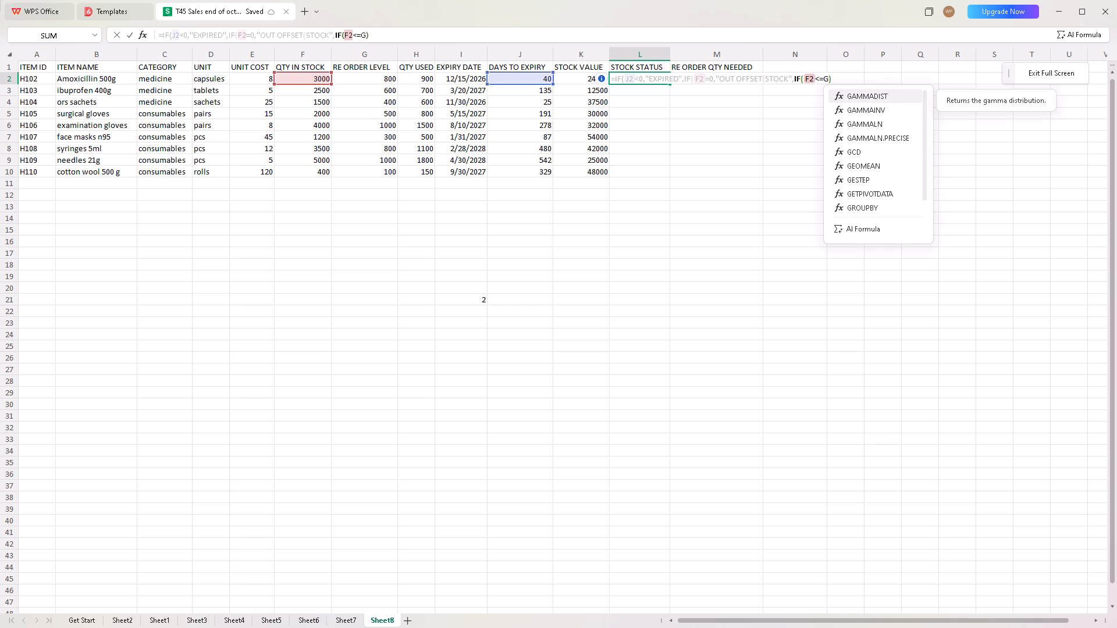
pyautogui.press('2')
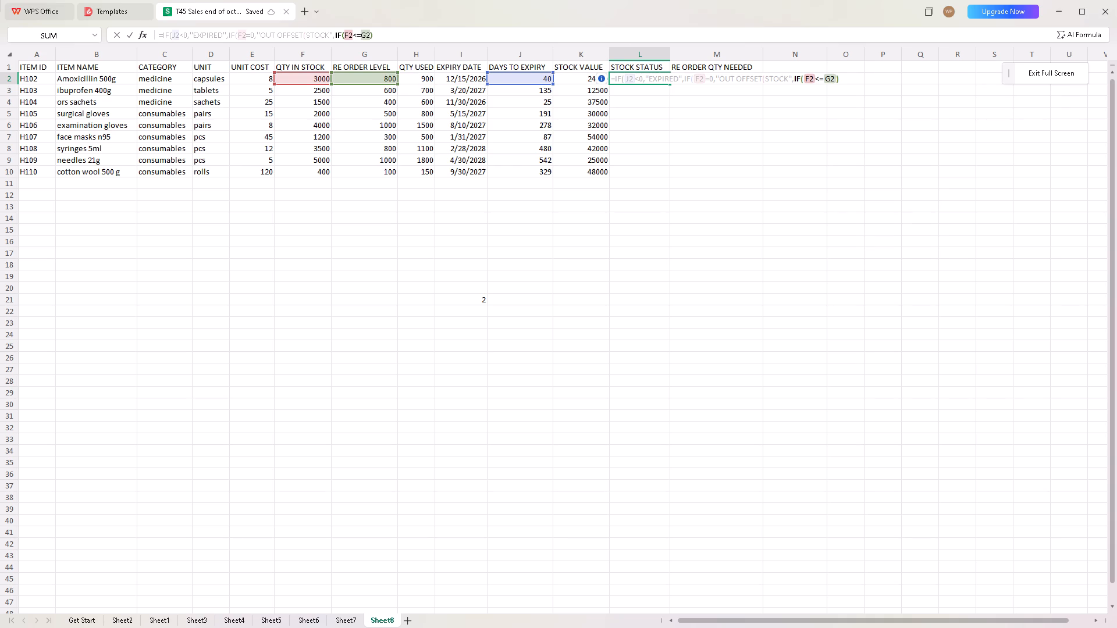
pyautogui.press(',')
# Add the text result "REORDER NOW" for the F2<=G2 condition in the STOCK STATUS formula.
pyautogui.write("''")
pyautogui.write('RE')
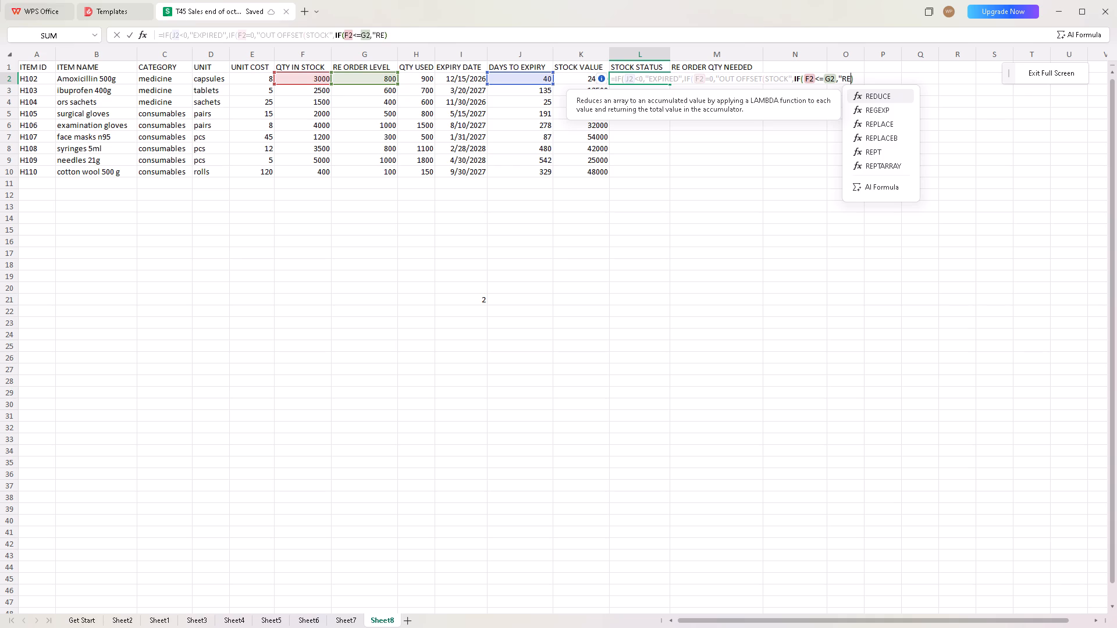
pyautogui.write('ORDER')
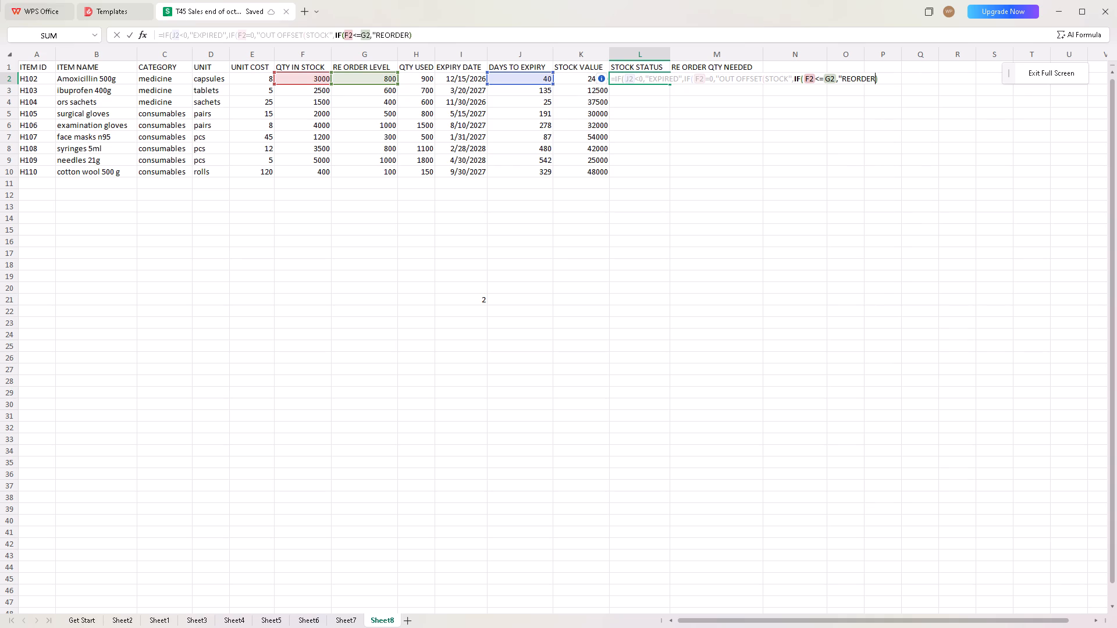
pyautogui.press('space')
pyautogui.press('n')
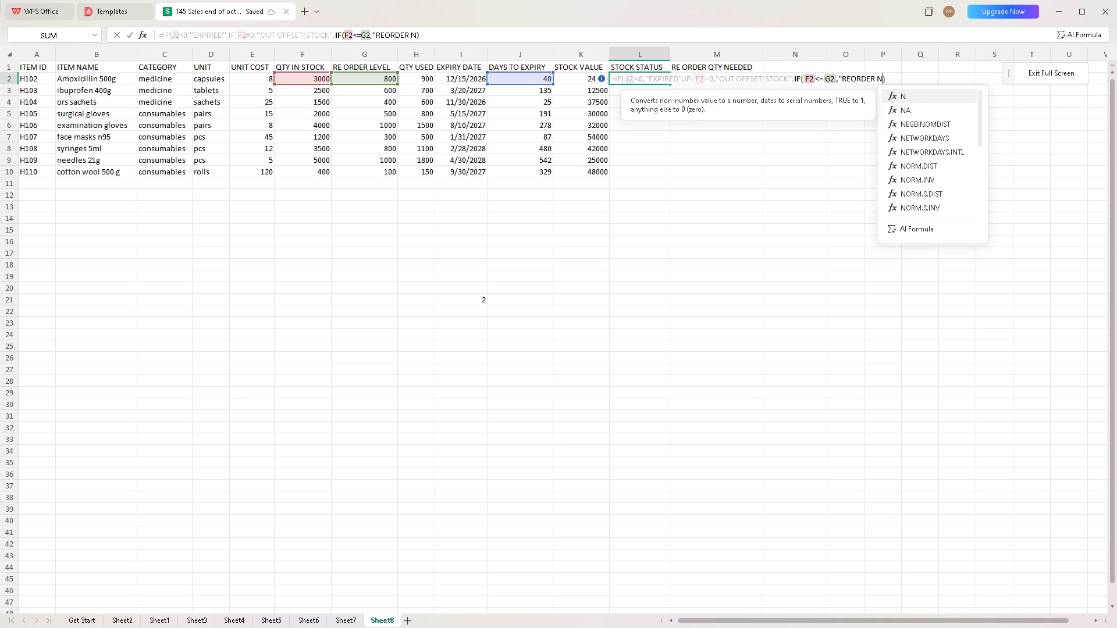
pyautogui.write('OW')
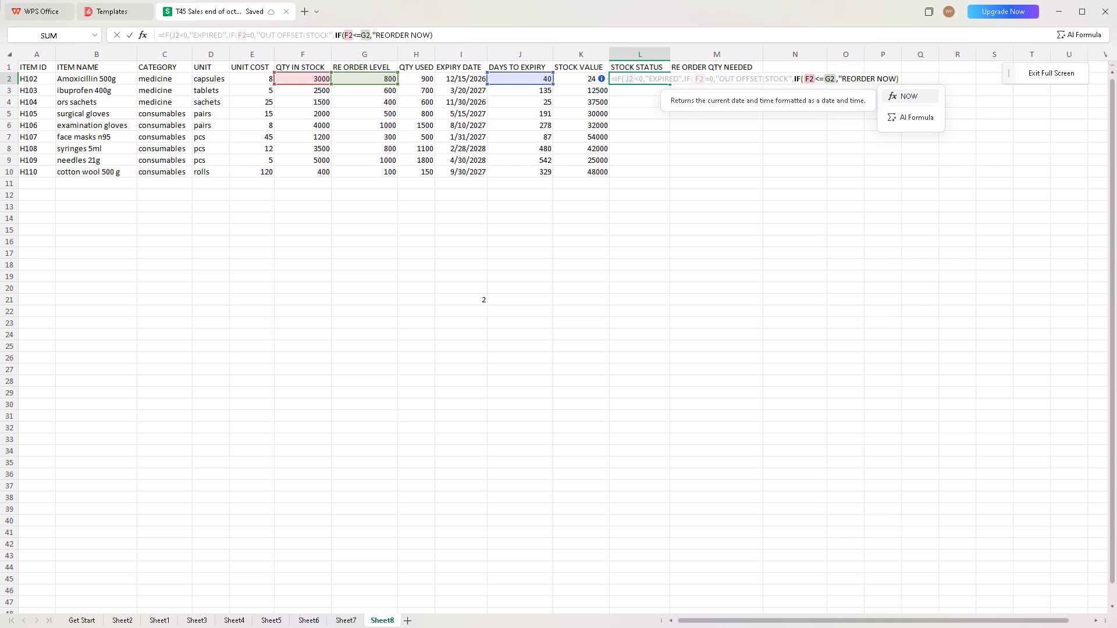
pyautogui.press("'")
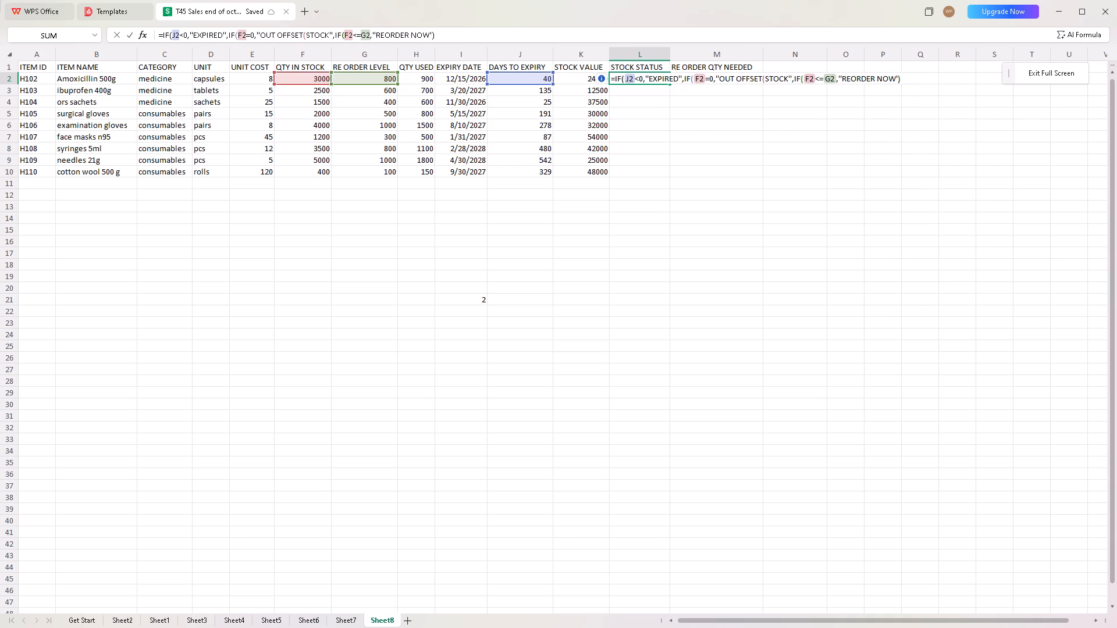
pyautogui.press("'")
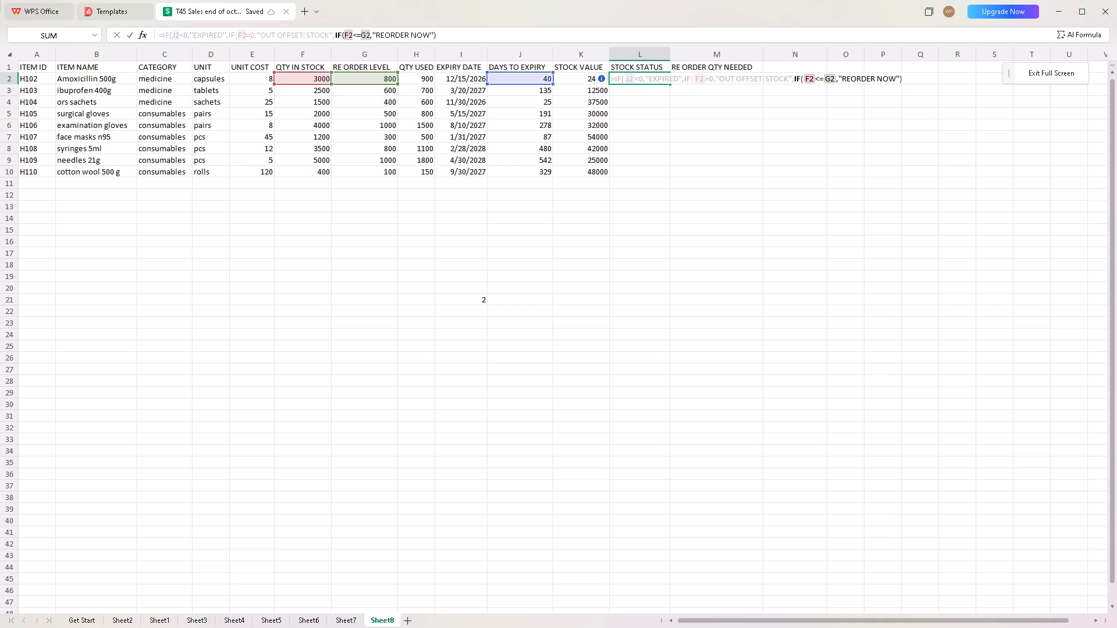
pyautogui.press('BackSpace')
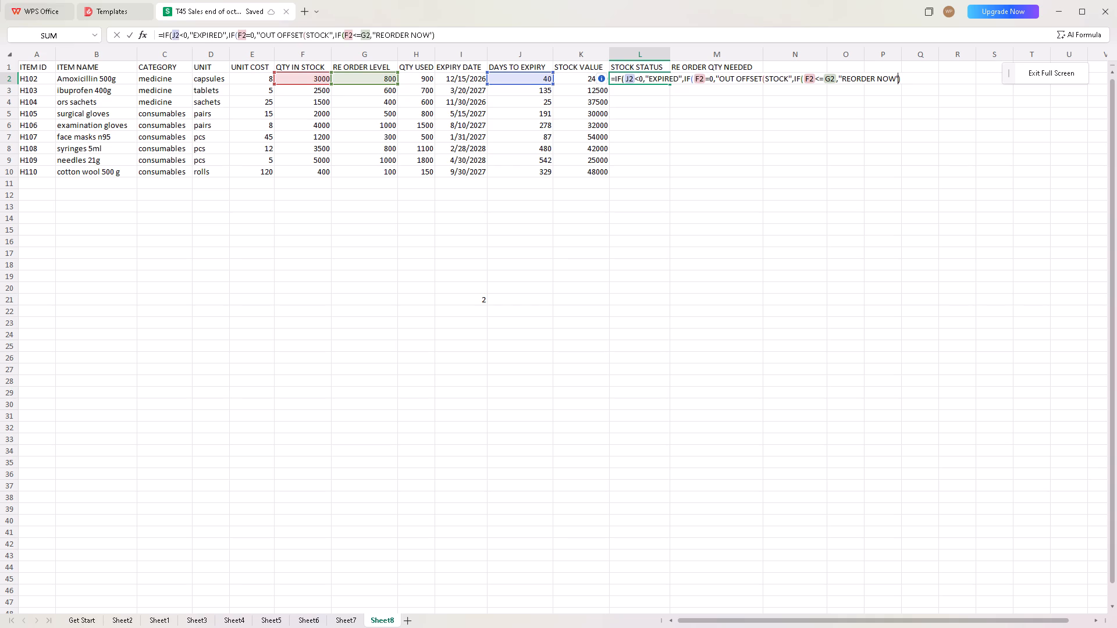
pyautogui.press("'")
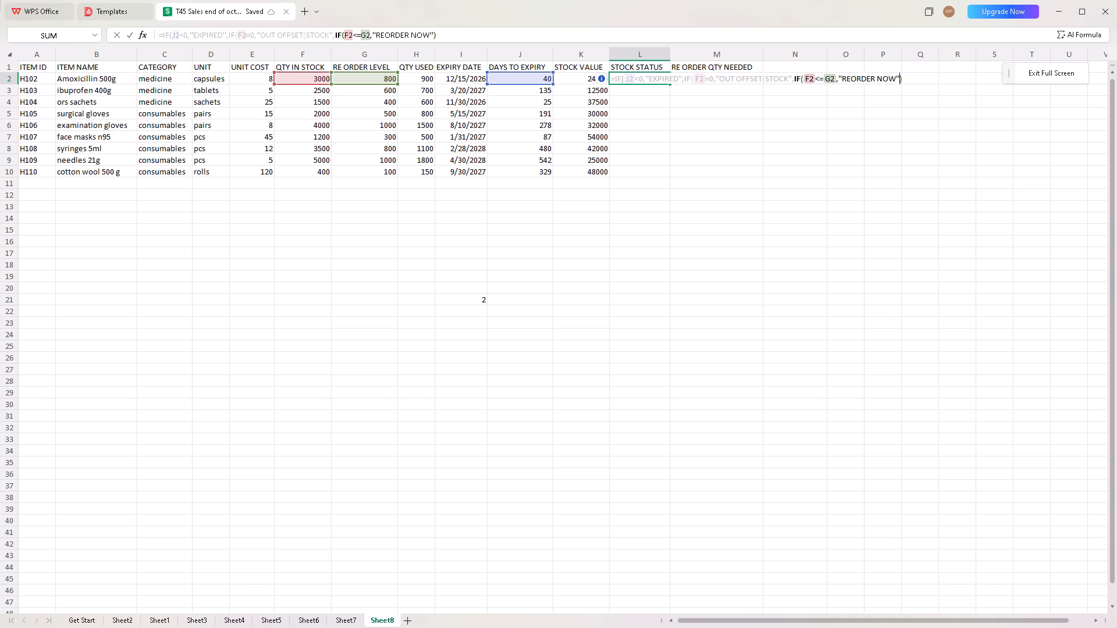
pyautogui.press(',')
# Add a nested IF with the condition J2<=90 to the STOCK STATUS formula for item H102.
pyautogui.press('i')
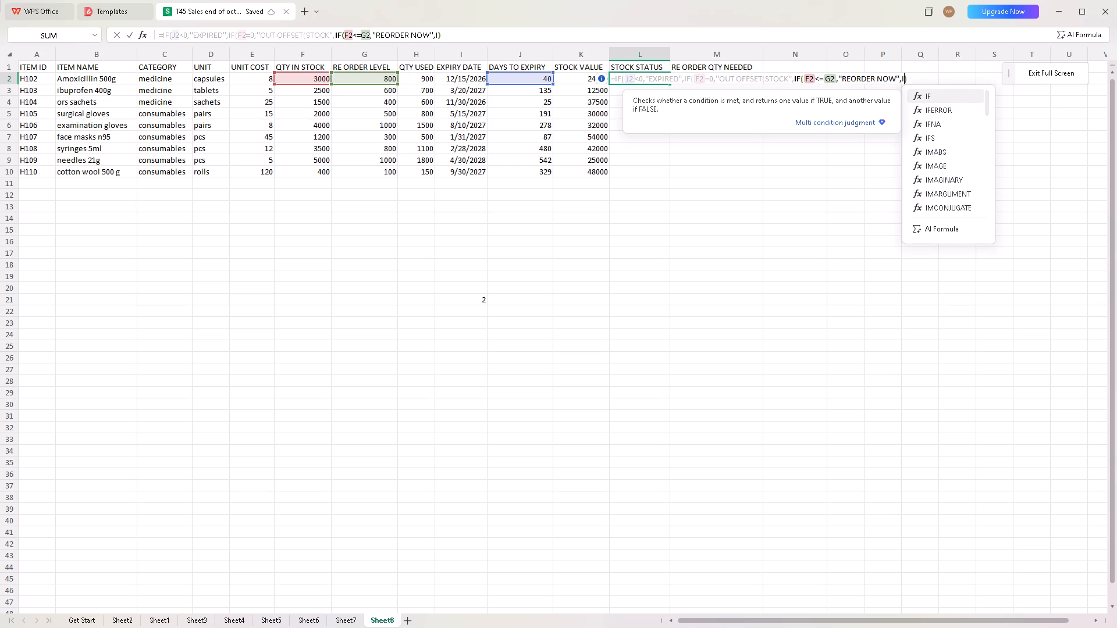
pyautogui.press('f')
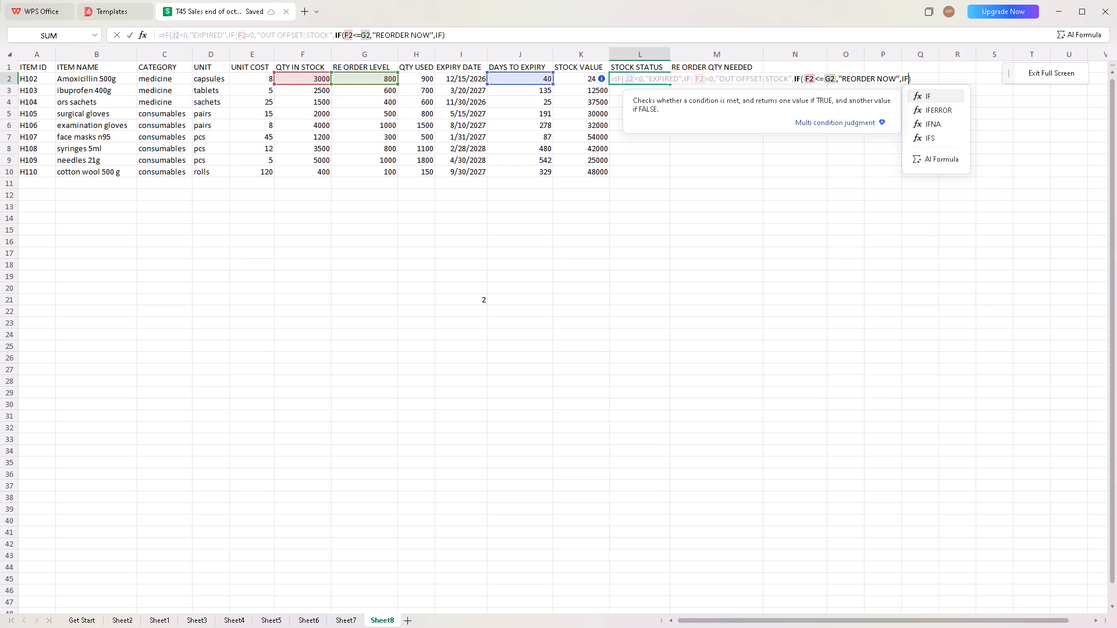
pyautogui.hotkey('shift', '(')
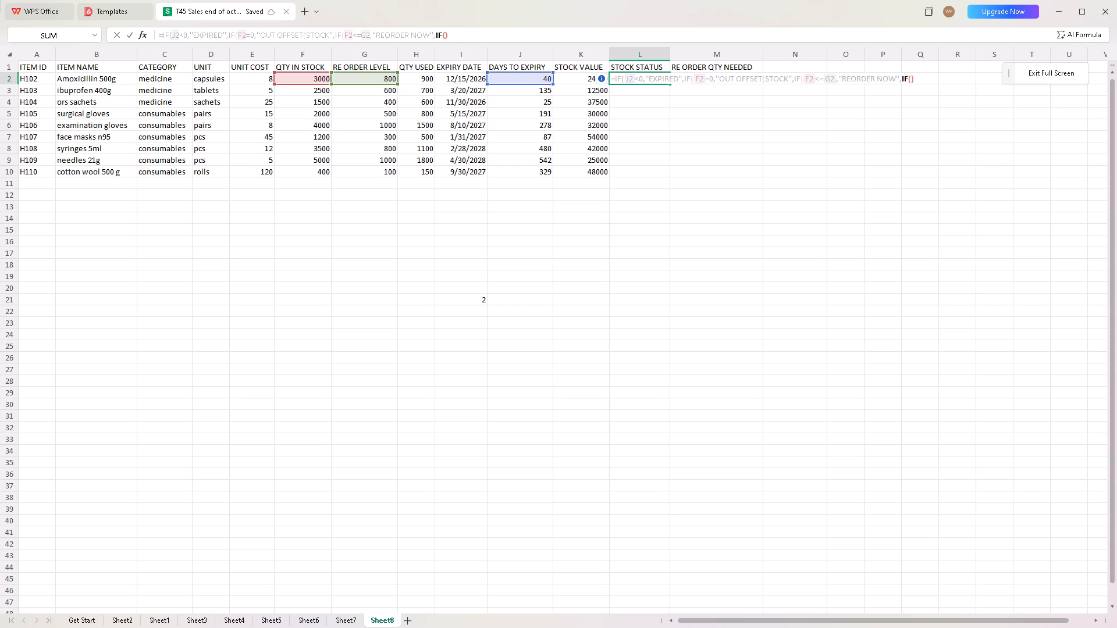
pyautogui.press('j')
pyautogui.press('2')
pyautogui.press('shift+less')
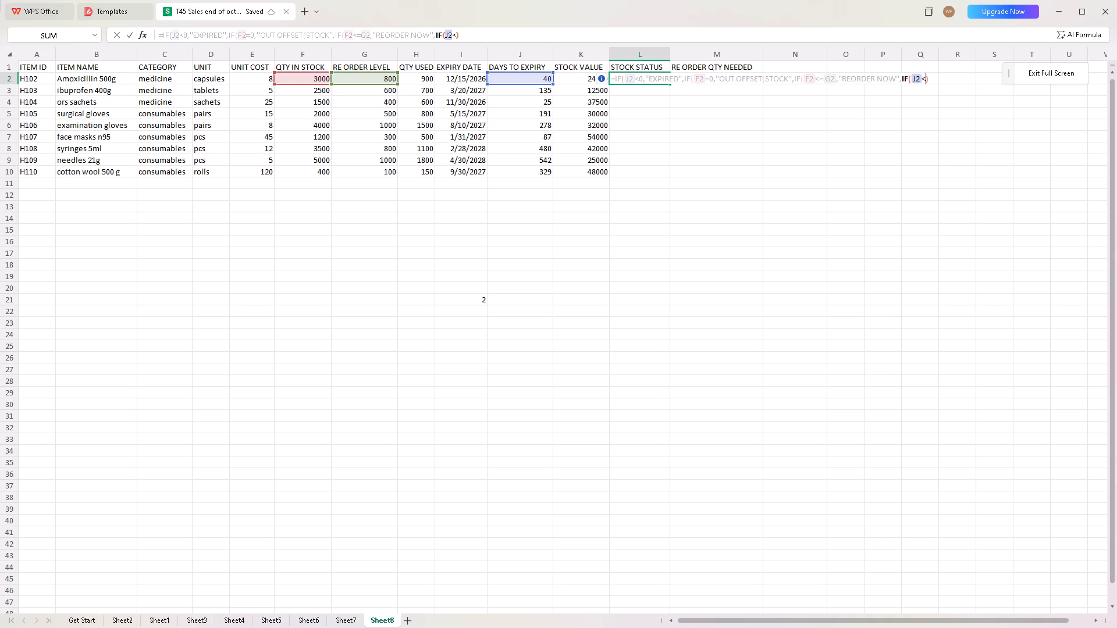
pyautogui.press('=')
pyautogui.write('90')
pyautogui.press(',')
# Add the text result "EXPIRING SOON" for the J2<=90 condition in the STOCK STATUS formula.
pyautogui.press("'")
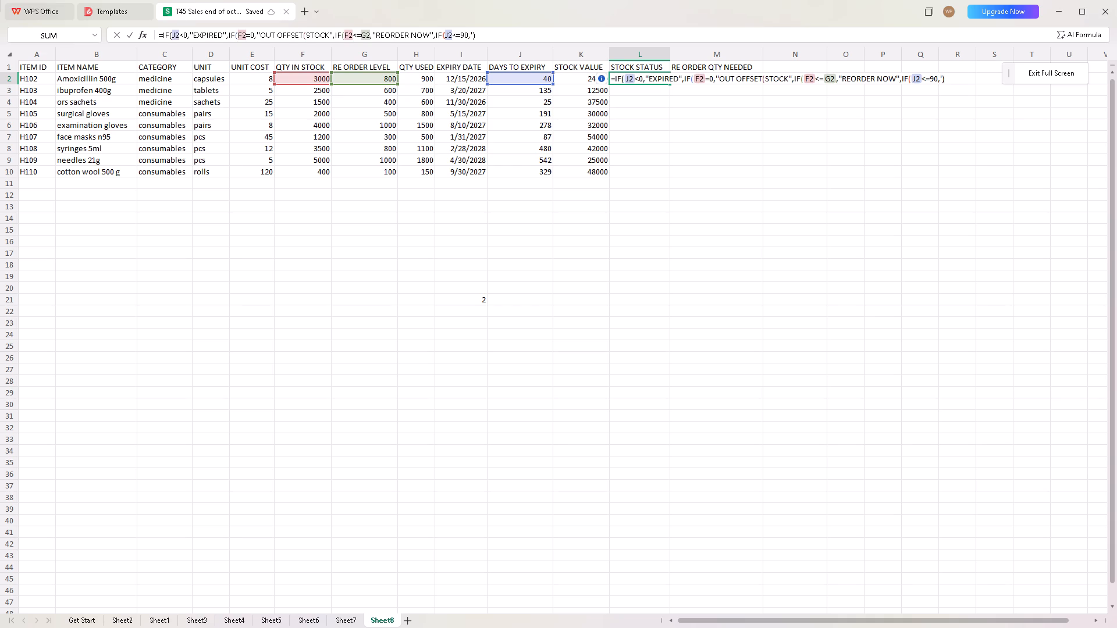
pyautogui.press("'")
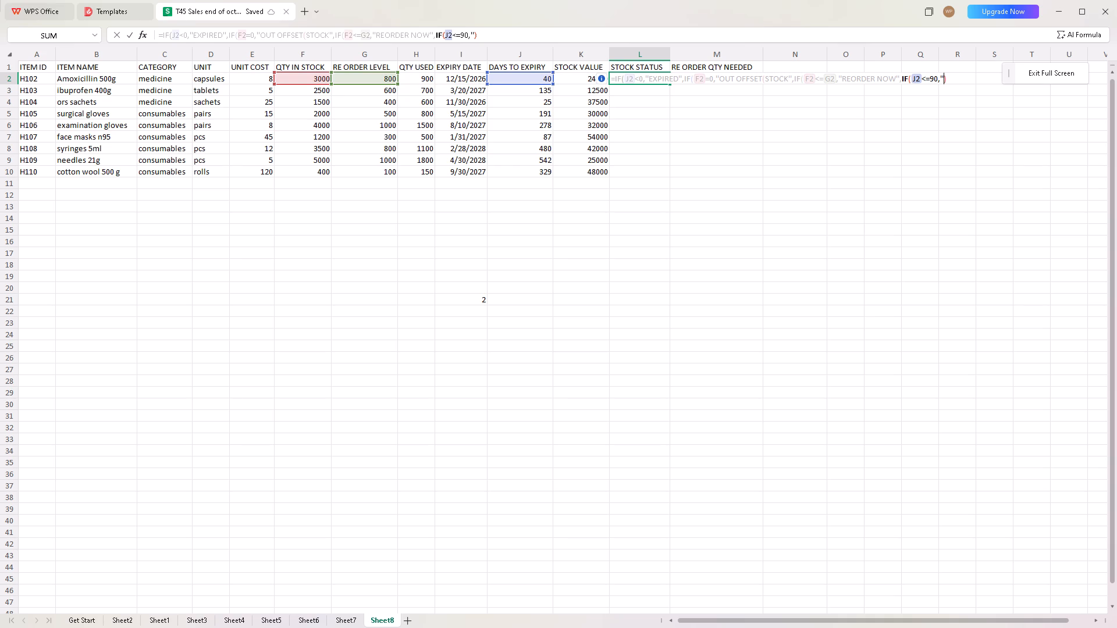
pyautogui.write('EX')
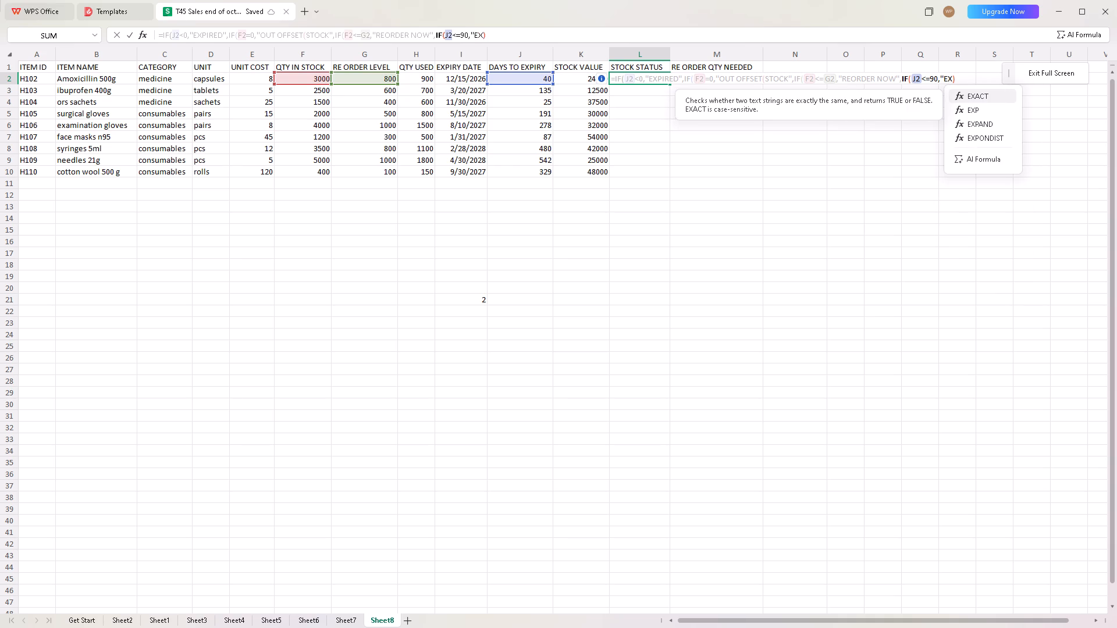
pyautogui.write('PIRING')
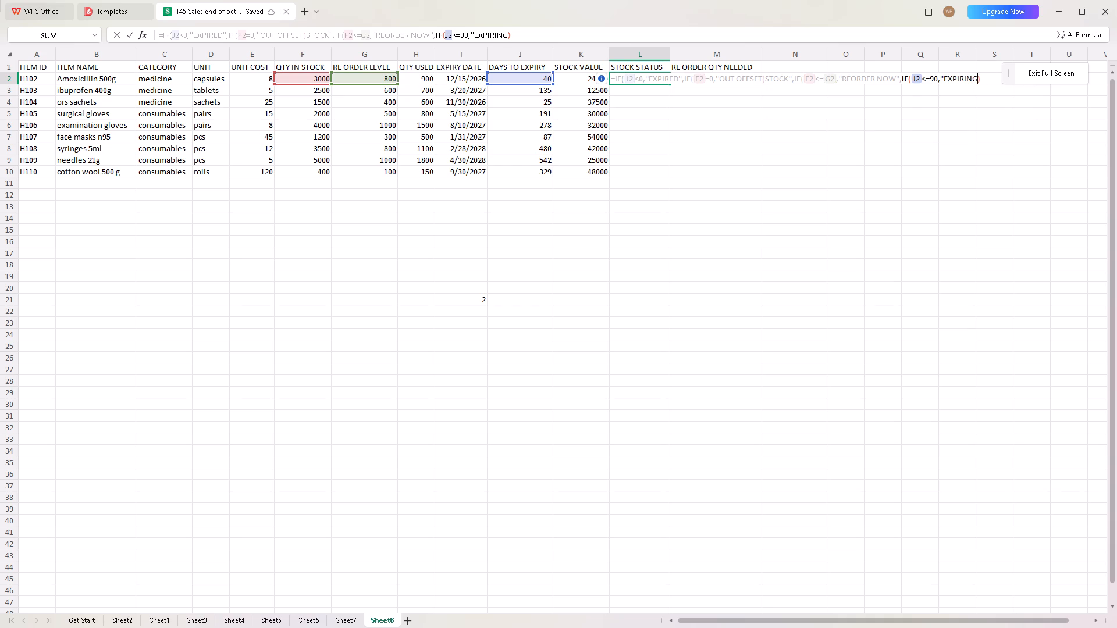
pyautogui.press('space')
pyautogui.write('SOON')
pyautogui.write("''")
pyautogui.press(',')
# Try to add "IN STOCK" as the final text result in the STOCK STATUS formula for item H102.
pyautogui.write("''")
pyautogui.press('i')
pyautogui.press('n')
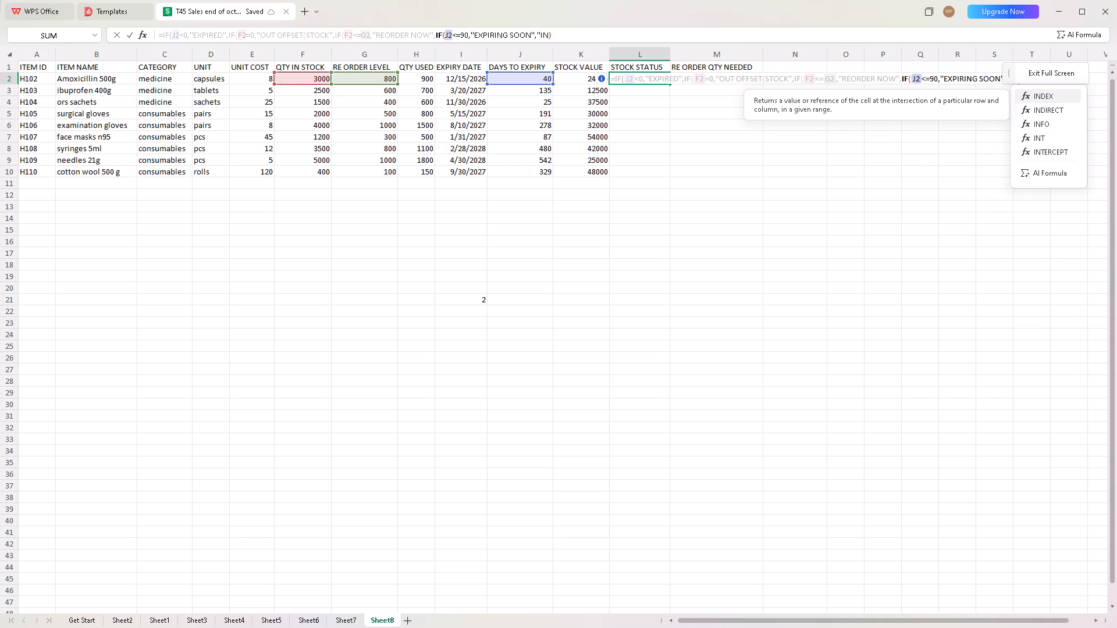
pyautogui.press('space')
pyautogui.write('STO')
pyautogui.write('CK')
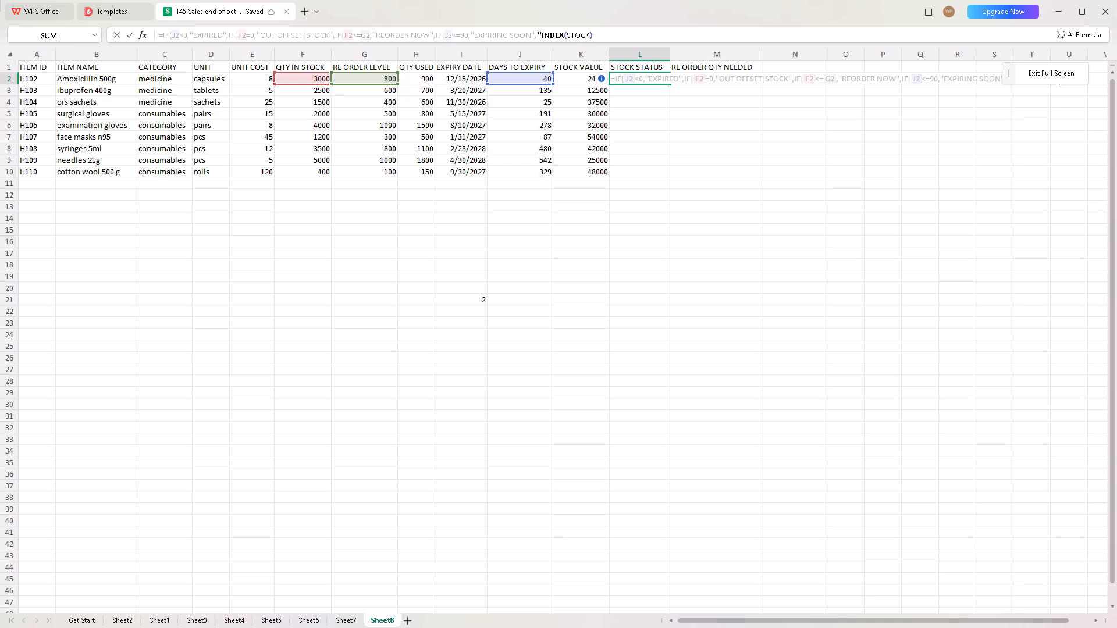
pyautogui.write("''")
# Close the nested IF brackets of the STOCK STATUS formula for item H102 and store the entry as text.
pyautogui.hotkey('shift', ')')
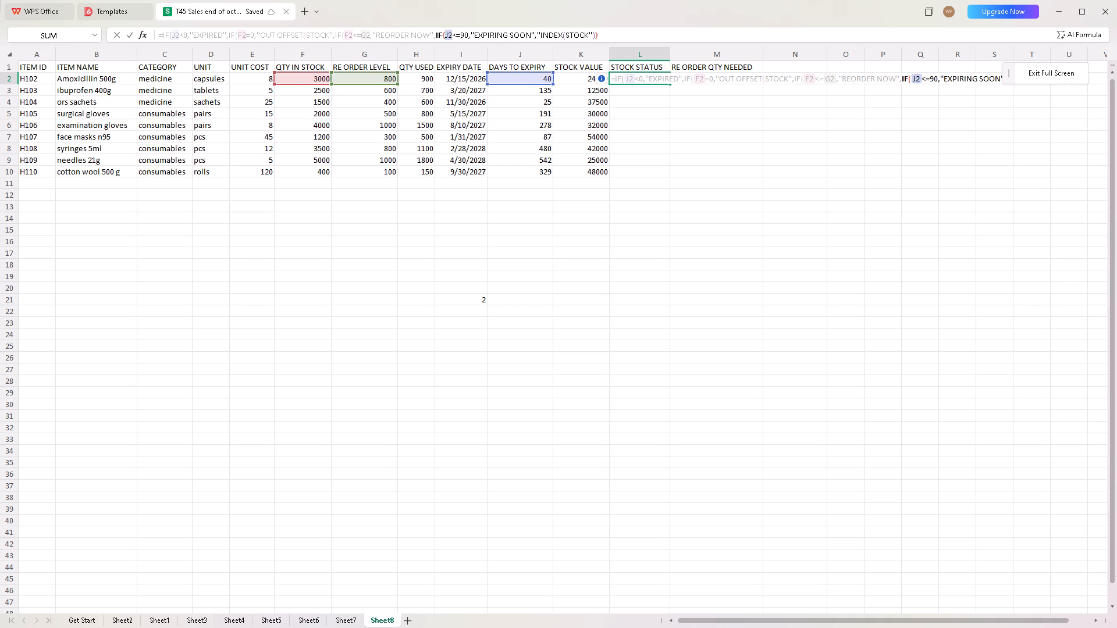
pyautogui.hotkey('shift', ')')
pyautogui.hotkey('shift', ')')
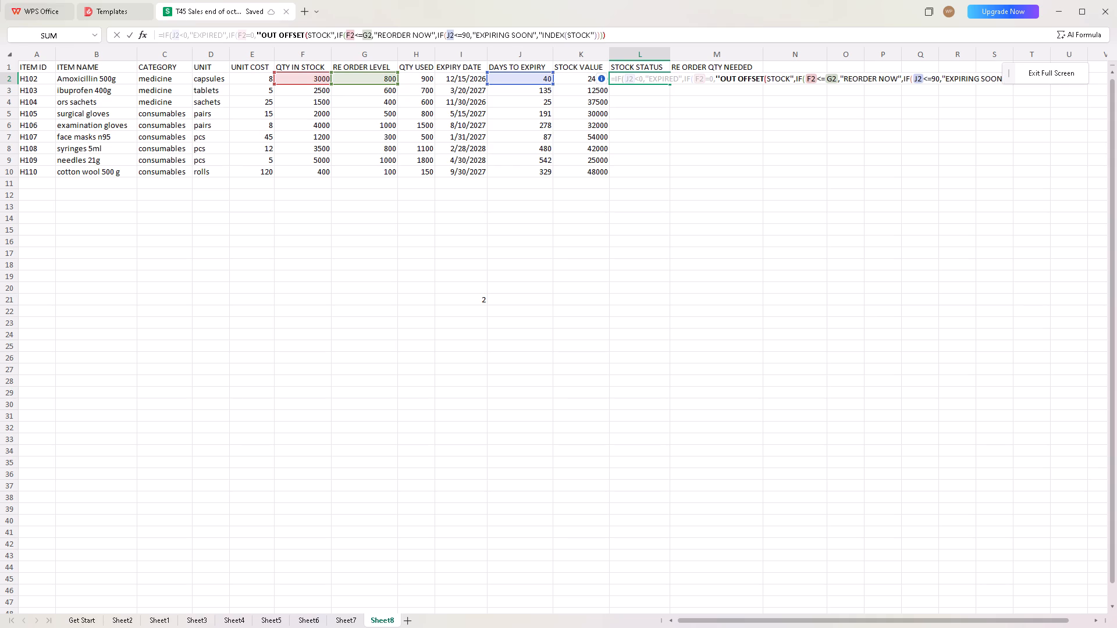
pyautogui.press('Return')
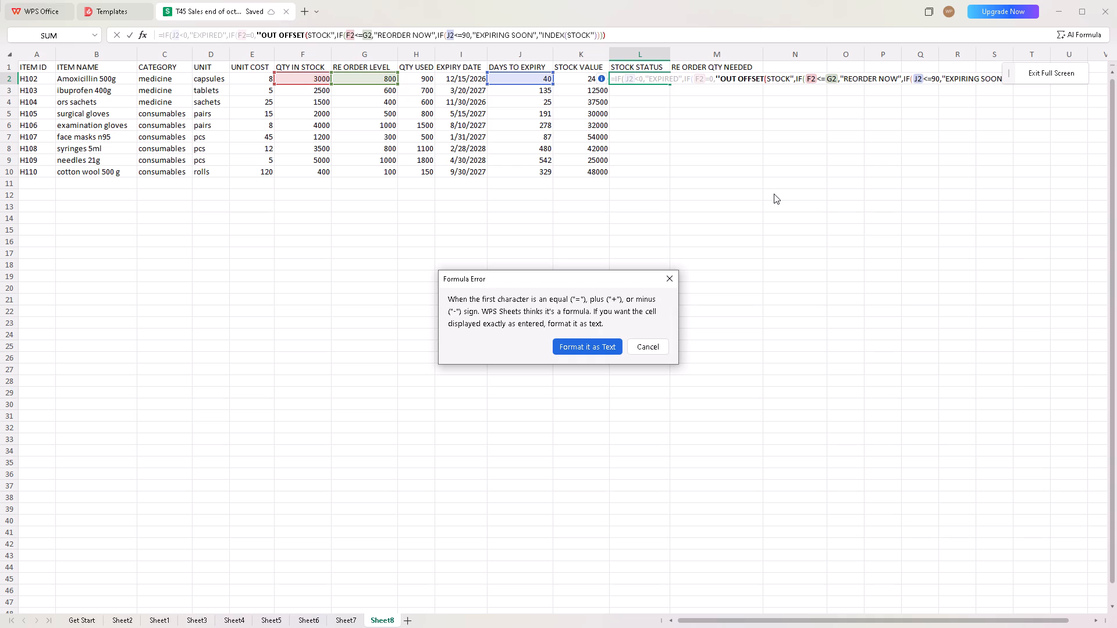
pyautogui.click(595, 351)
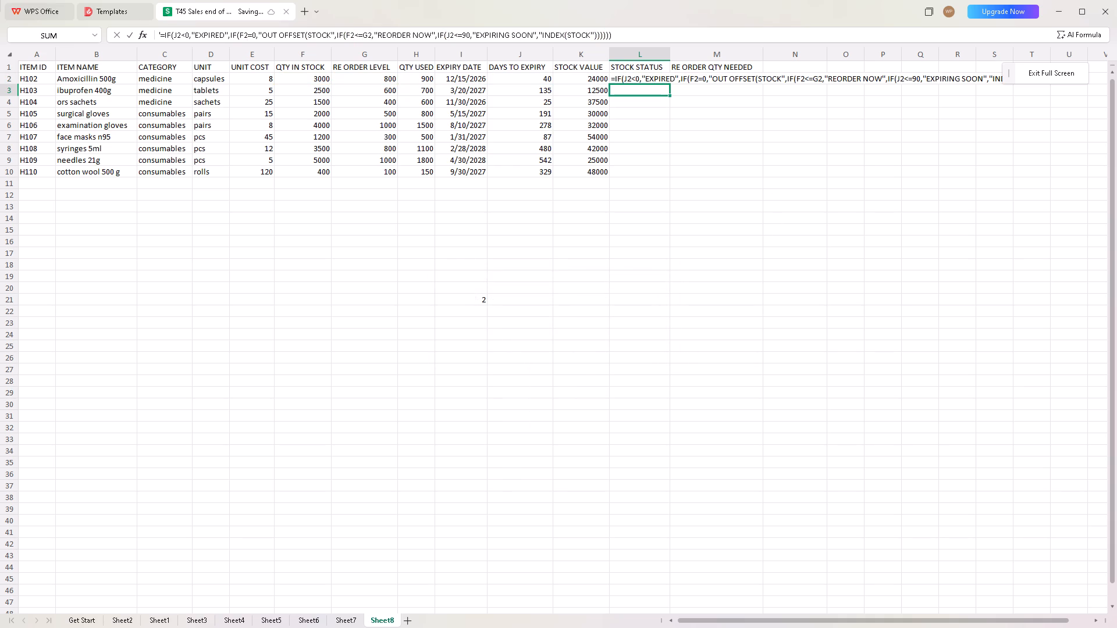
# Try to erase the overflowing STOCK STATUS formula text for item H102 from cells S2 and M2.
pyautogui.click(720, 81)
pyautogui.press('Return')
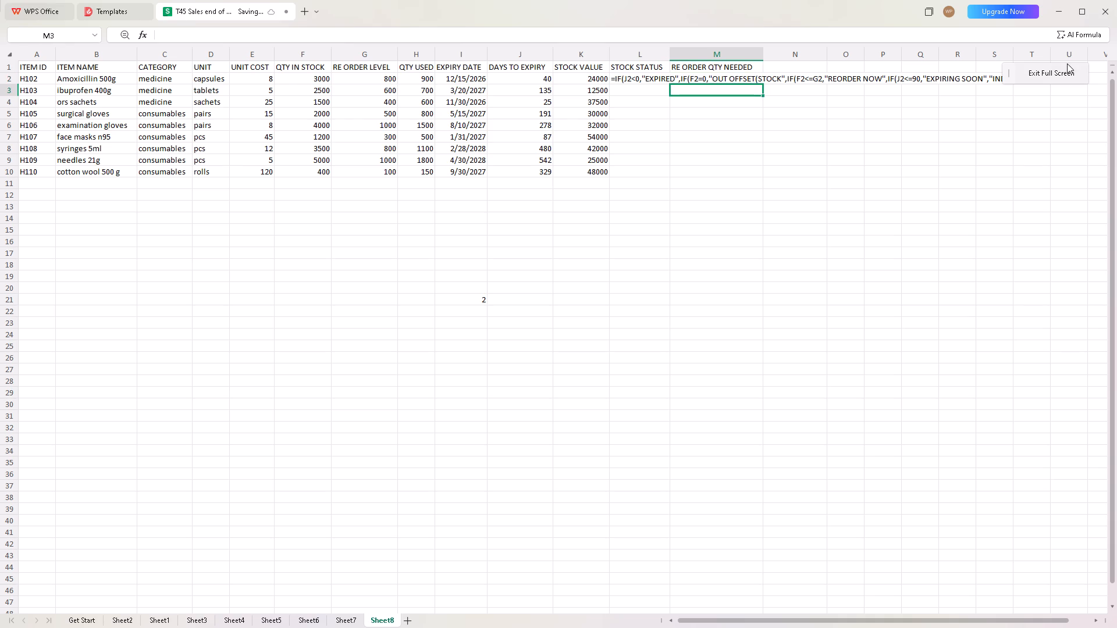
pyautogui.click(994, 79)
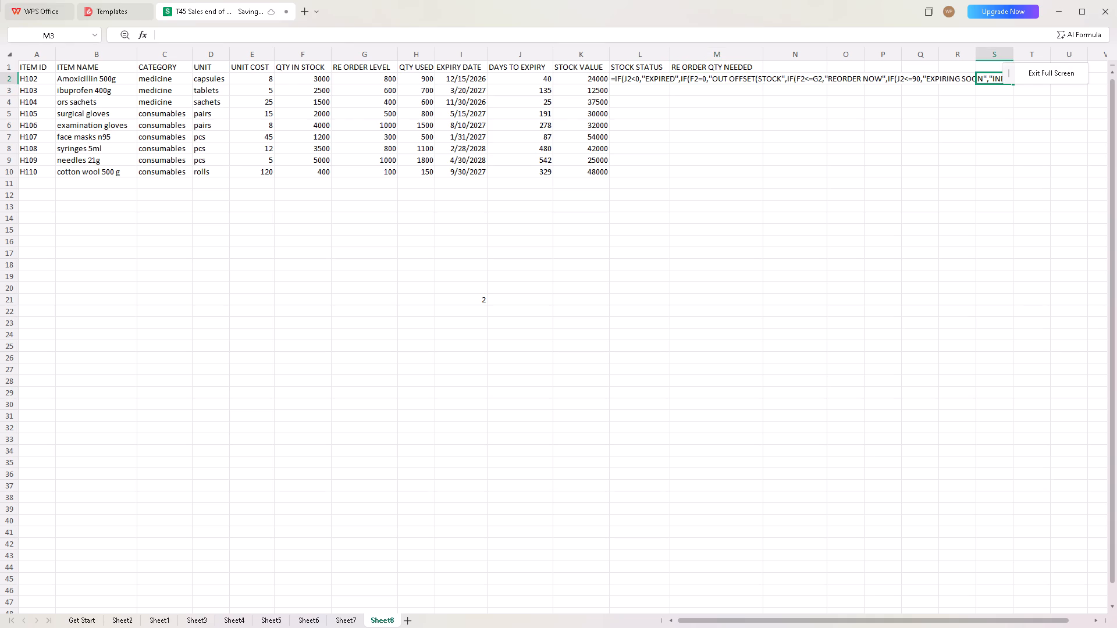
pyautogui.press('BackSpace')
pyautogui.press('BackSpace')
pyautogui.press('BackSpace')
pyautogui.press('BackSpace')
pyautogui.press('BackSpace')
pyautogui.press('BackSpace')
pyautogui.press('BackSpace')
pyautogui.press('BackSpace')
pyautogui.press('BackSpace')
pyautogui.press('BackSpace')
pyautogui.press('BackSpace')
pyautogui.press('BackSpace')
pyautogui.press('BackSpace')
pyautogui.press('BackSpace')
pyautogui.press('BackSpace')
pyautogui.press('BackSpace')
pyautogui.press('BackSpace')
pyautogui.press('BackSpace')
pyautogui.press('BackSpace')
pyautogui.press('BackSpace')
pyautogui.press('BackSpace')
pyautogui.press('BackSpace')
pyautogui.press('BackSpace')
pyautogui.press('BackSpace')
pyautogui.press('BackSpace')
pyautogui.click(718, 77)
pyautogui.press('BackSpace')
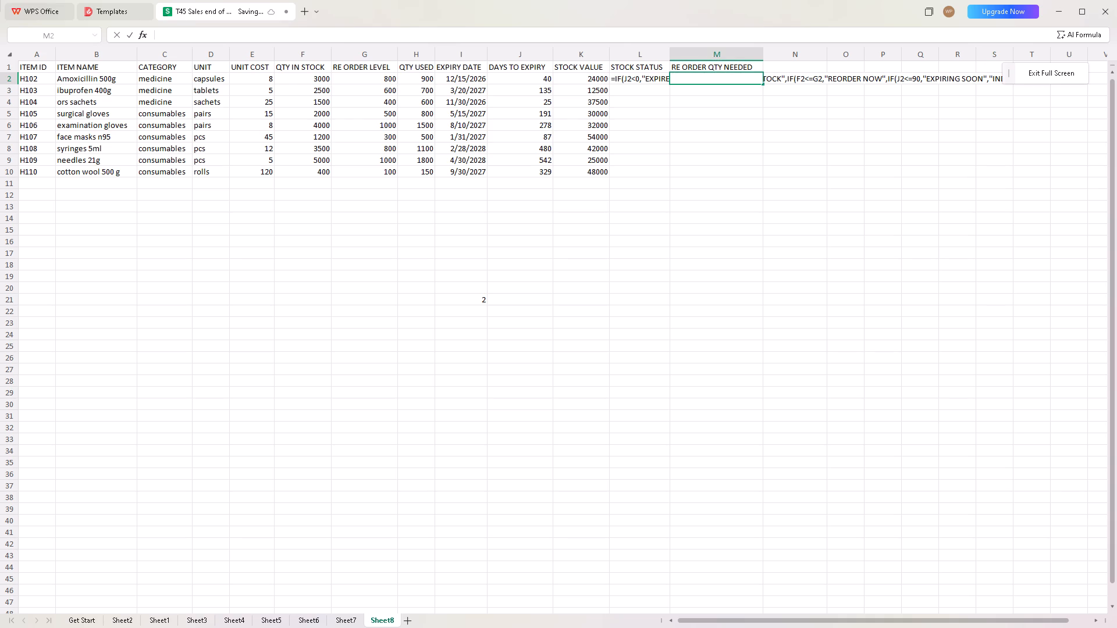
# Clear the text-formatted formula from the STOCK STATUS cell L2 of item H102.
pyautogui.click(641, 79)
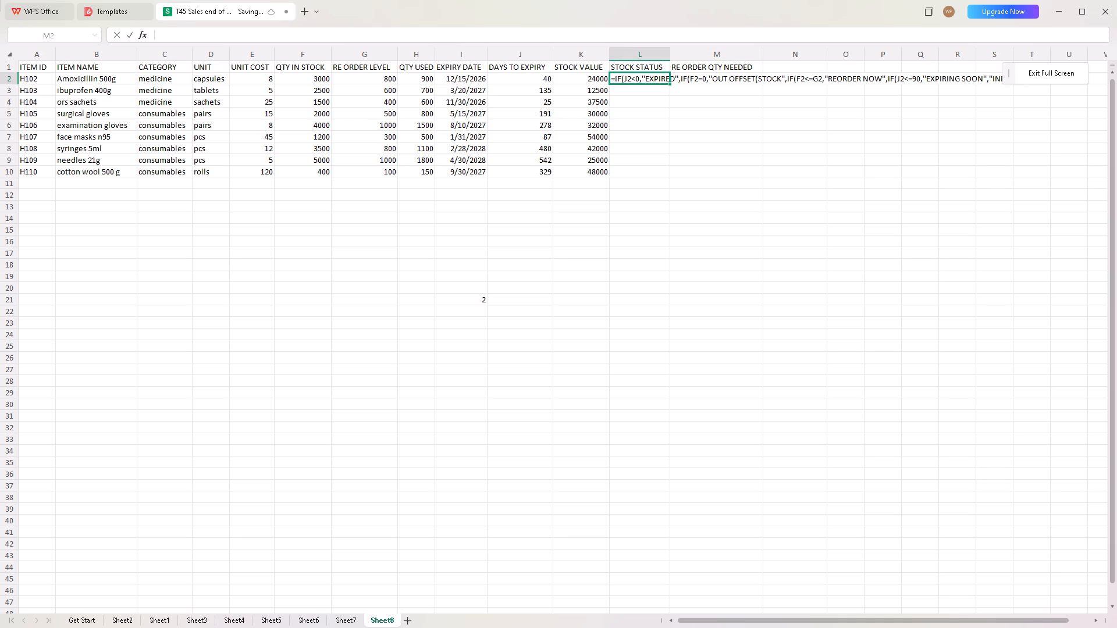
pyautogui.press('BackSpace')
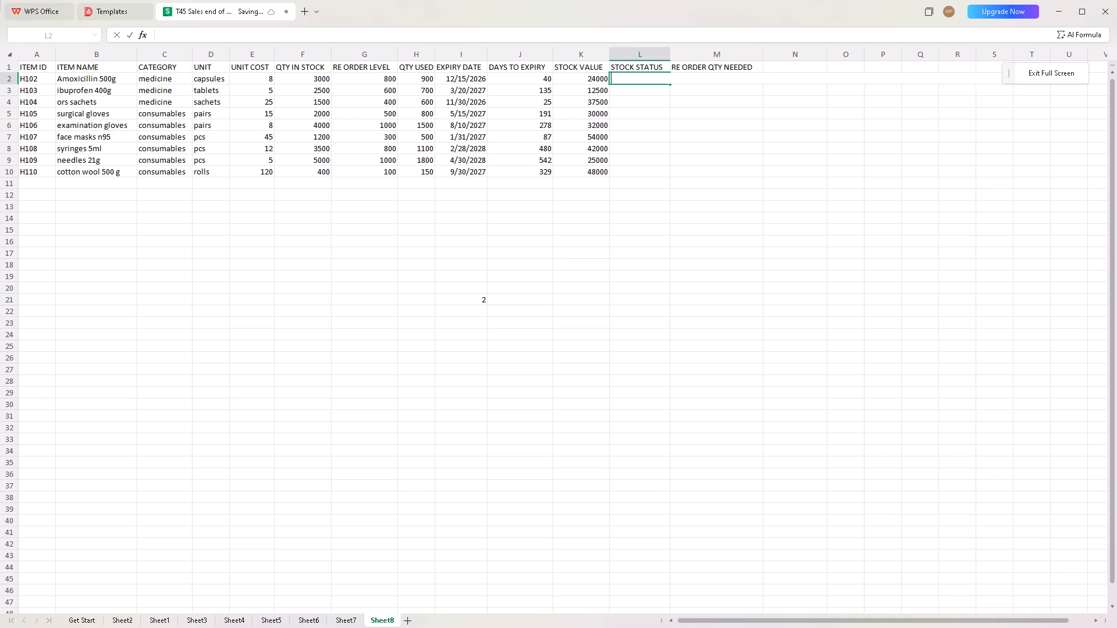
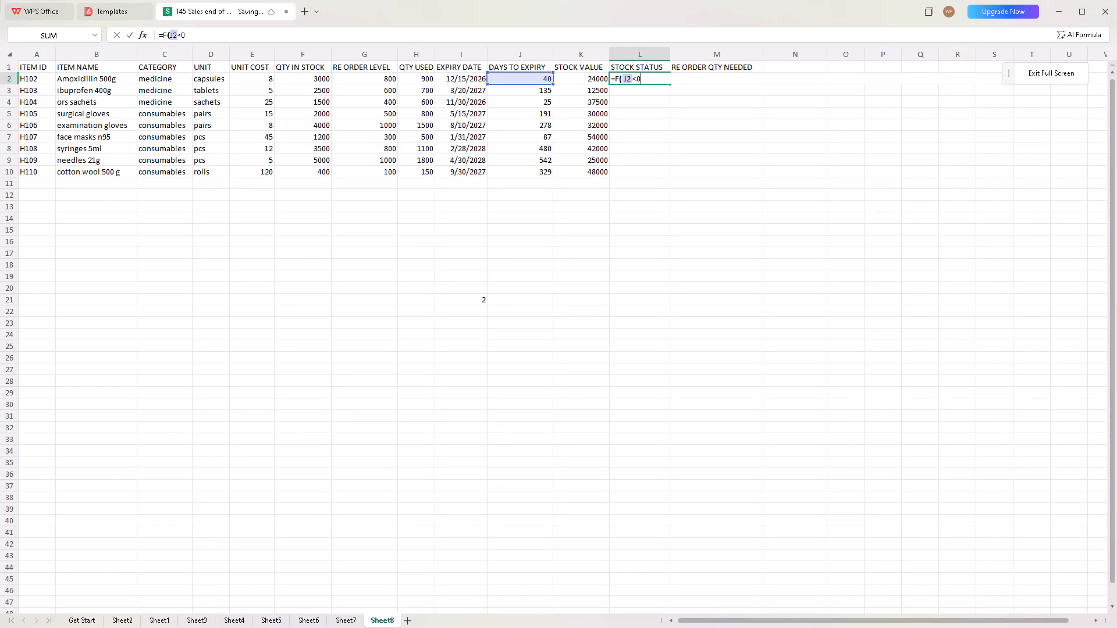
# Add "EXPIRED" as the result of the J2<0 test in the STOCK STATUS formula for item H102.
pyautogui.write(',,')
pyautogui.press('BackSpace')
pyautogui.write("''")
pyautogui.press('e')
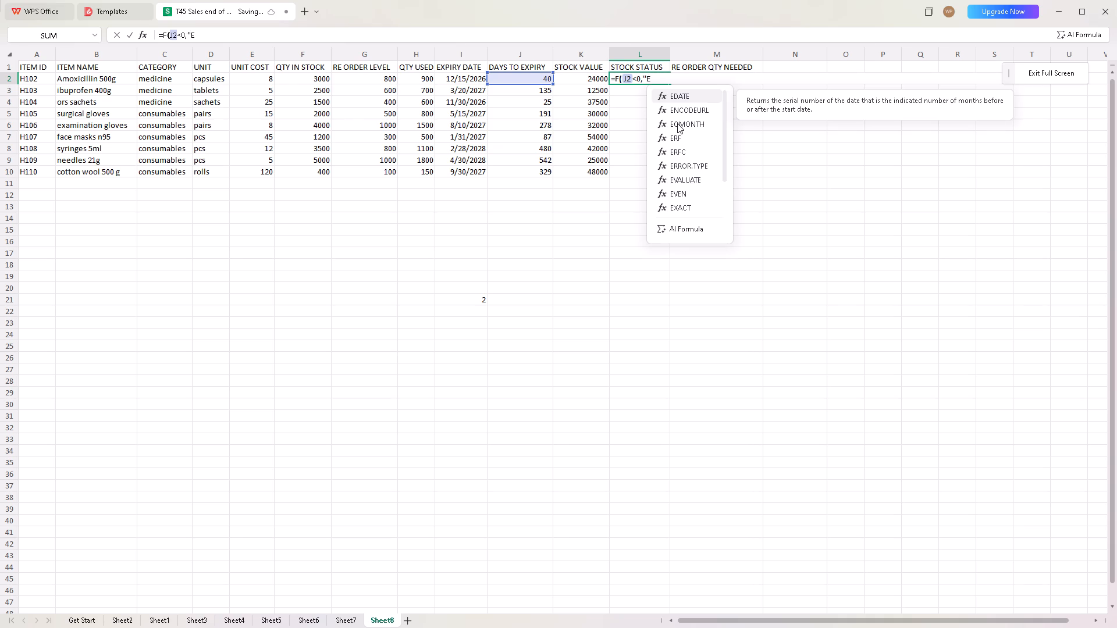
pyautogui.write('XP')
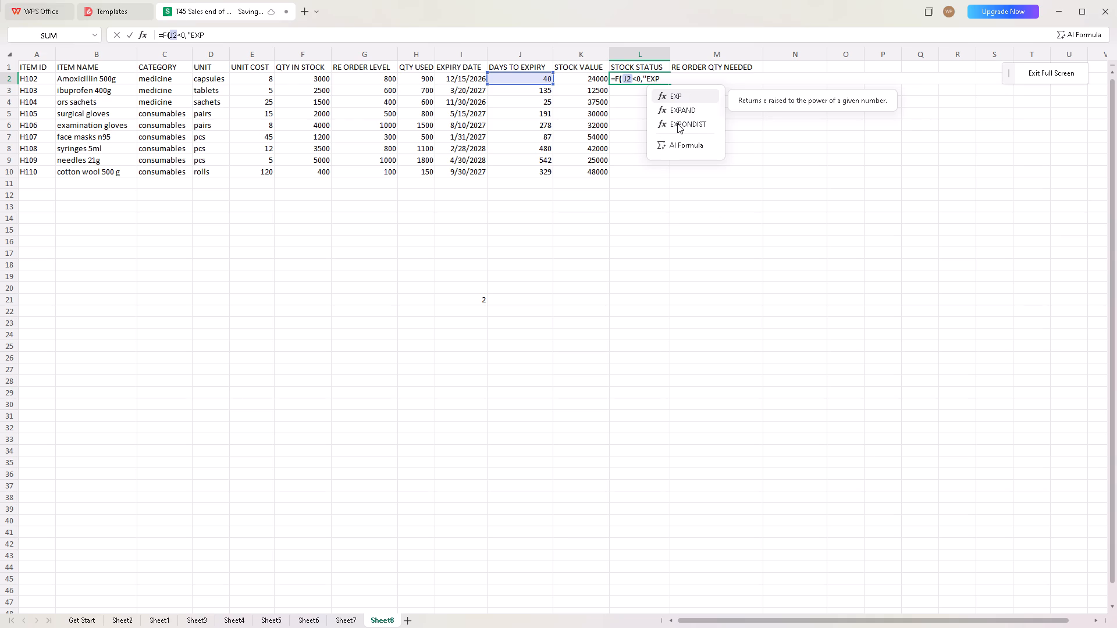
pyautogui.press('i')
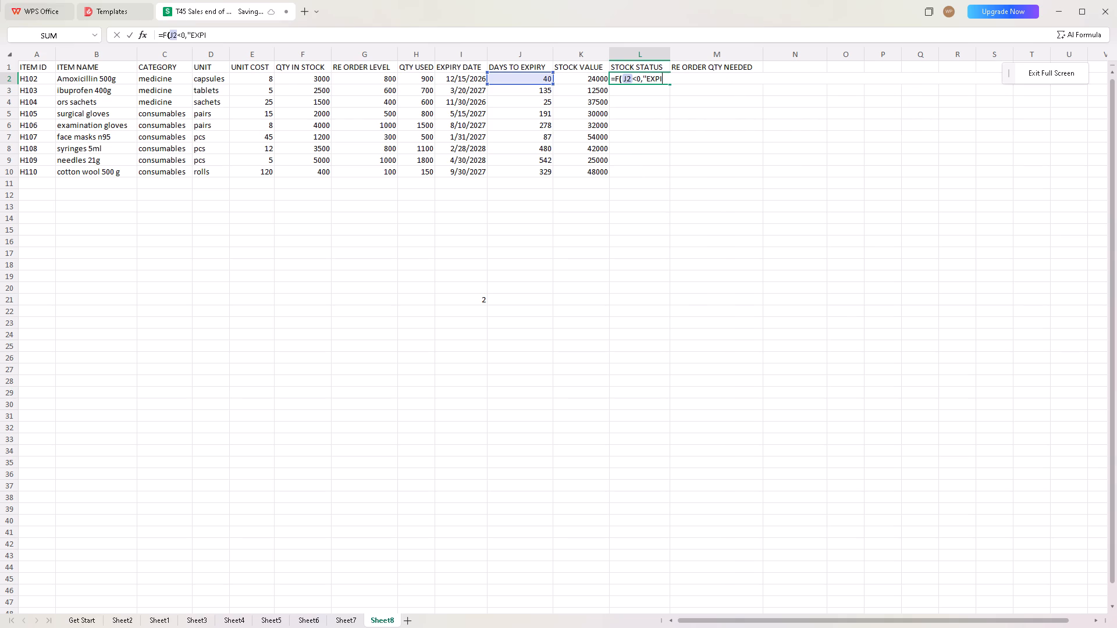
pyautogui.write('RED')
pyautogui.write("''")
pyautogui.press(',')
# Add a nested IF to the STOCK STATUS formula for item H102 that returns "EXPIRING SOON" when J2<=90.
pyautogui.write('IF')
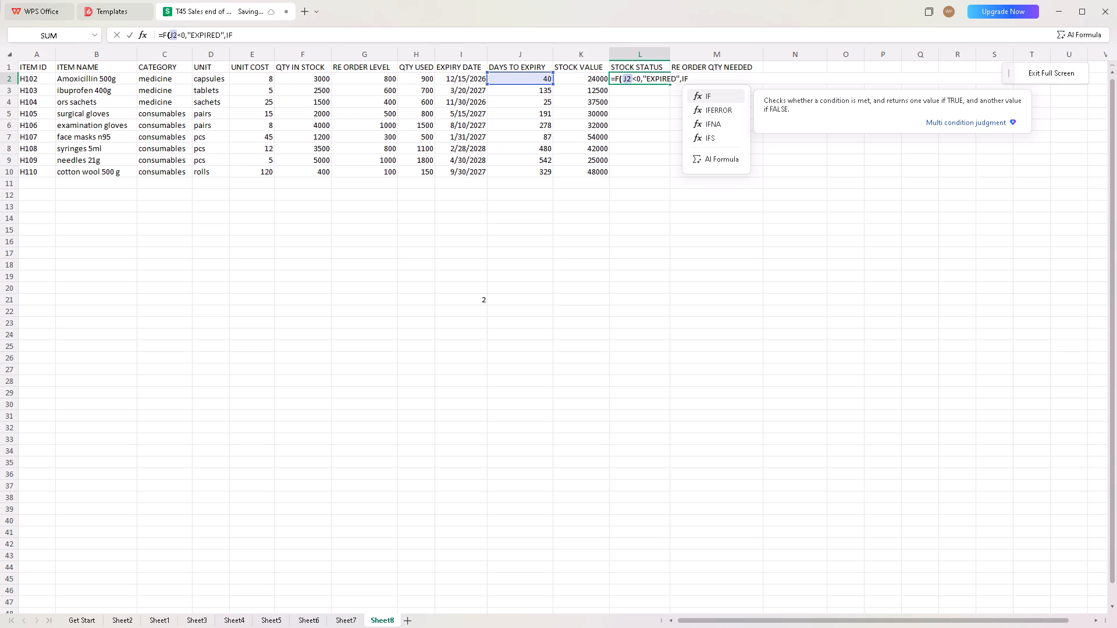
pyautogui.hotkey('shift', '(')
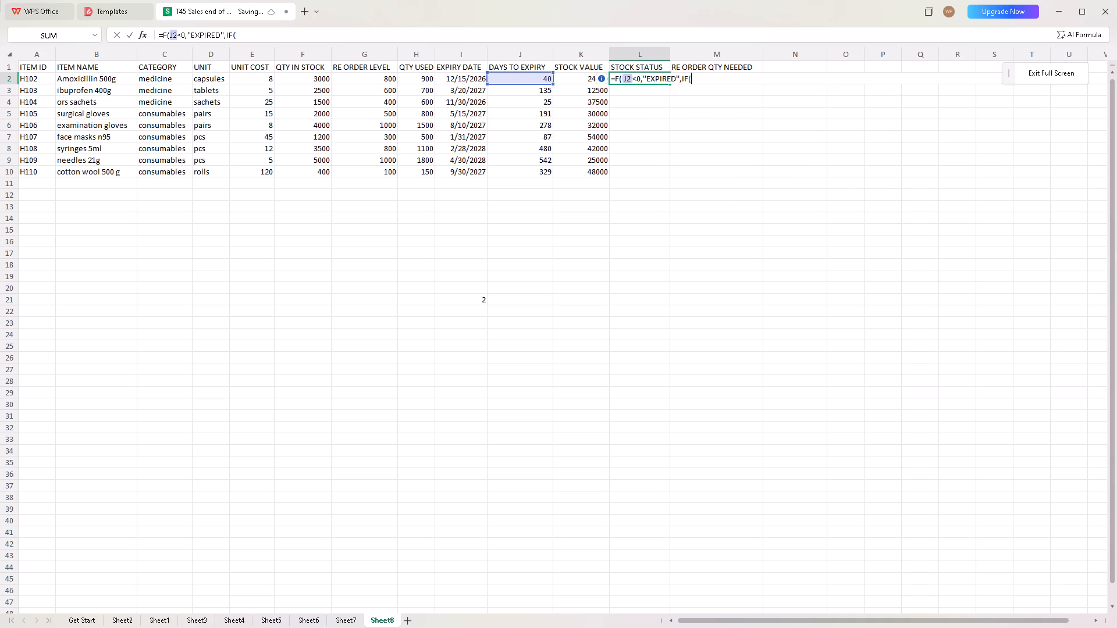
pyautogui.write('J2')
pyautogui.press('shift+less')
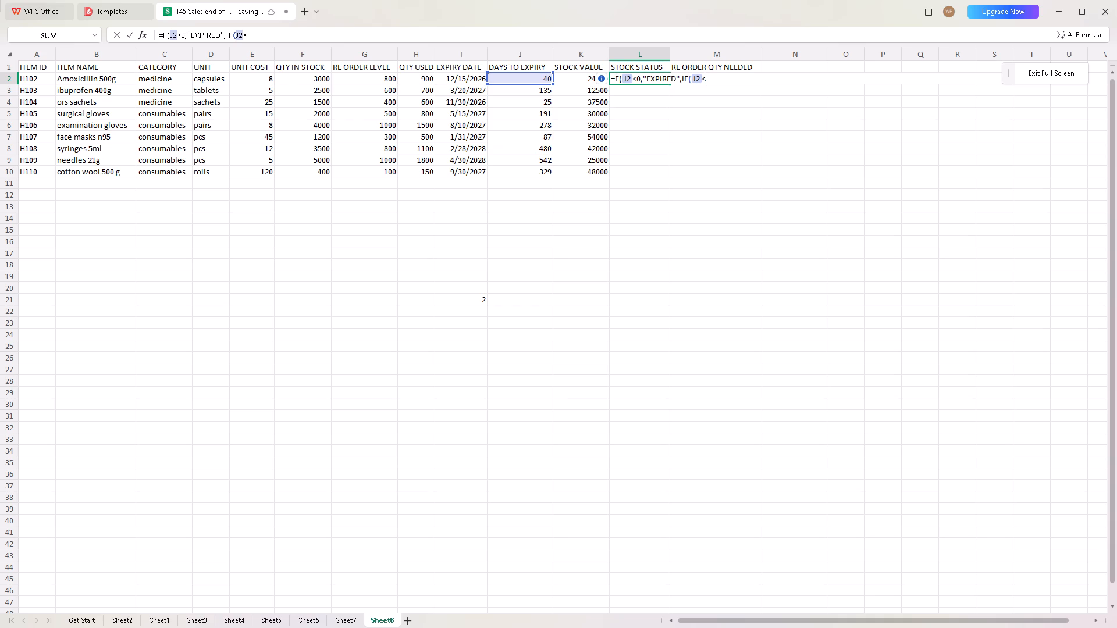
pyautogui.press('=')
pyautogui.write('90')
pyautogui.press(',')
pyautogui.write("''")
pyautogui.write('EXPIRING')
pyautogui.press('space')
pyautogui.write('S')
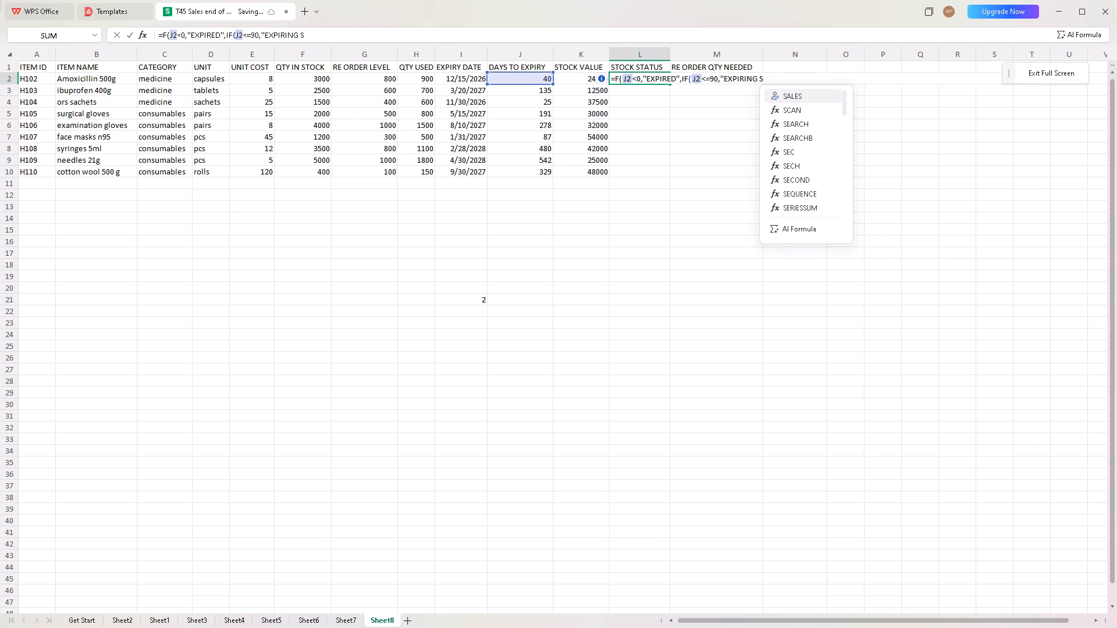
pyautogui.write('OO')
pyautogui.press('n')
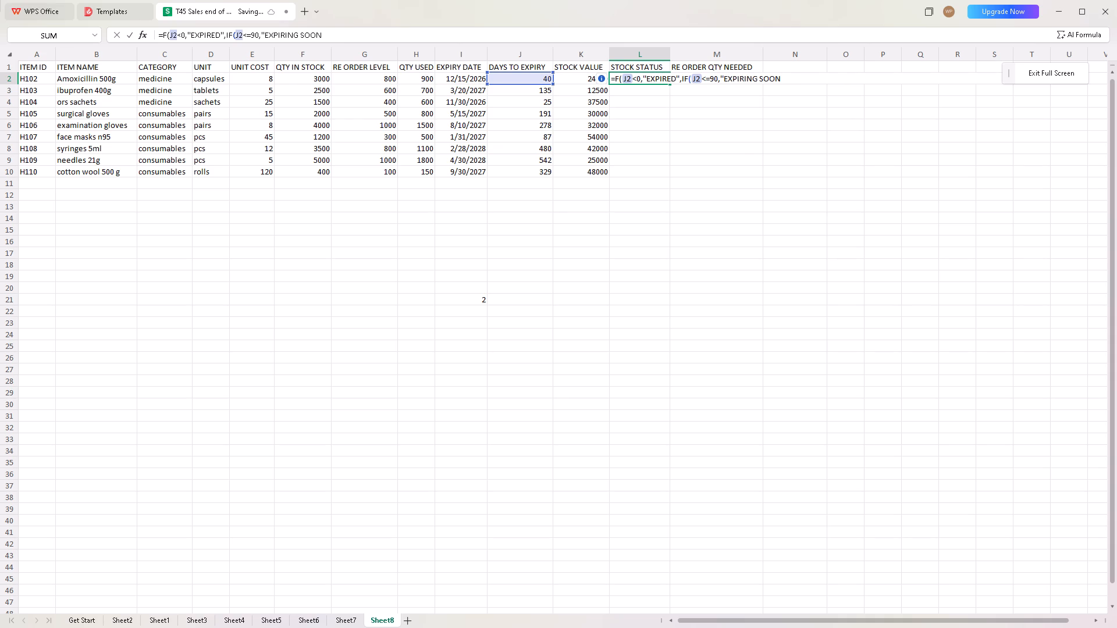
pyautogui.write("''")
pyautogui.press(',')
# Try to add IN STOCK as the final result in item H102's STOCK STATUS formula, close the brackets and enter it.
pyautogui.write('IN')
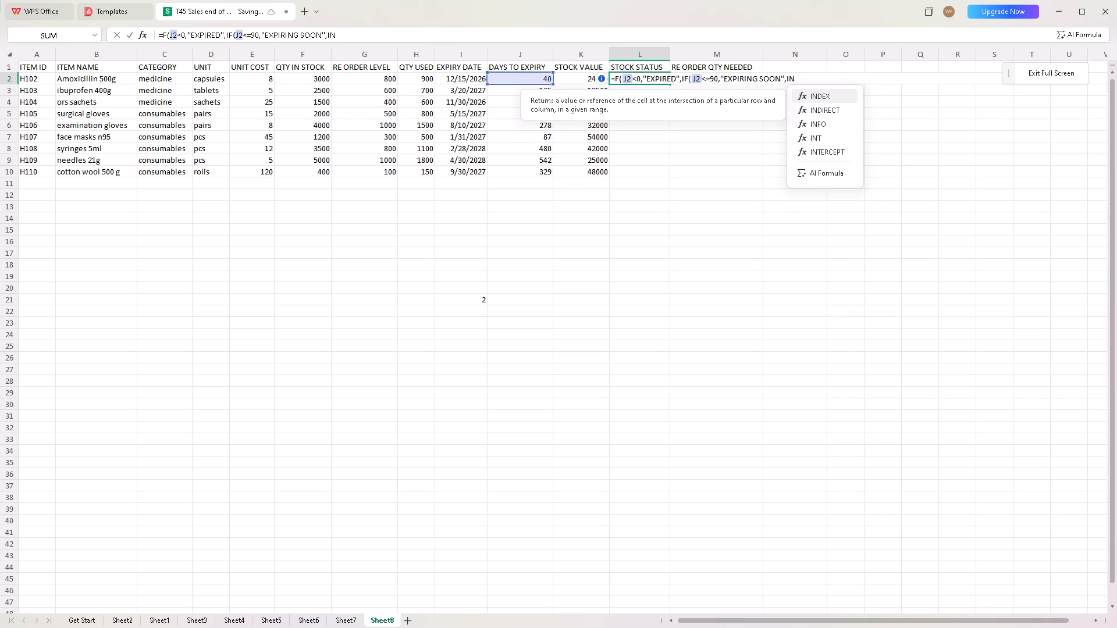
pyautogui.press('space')
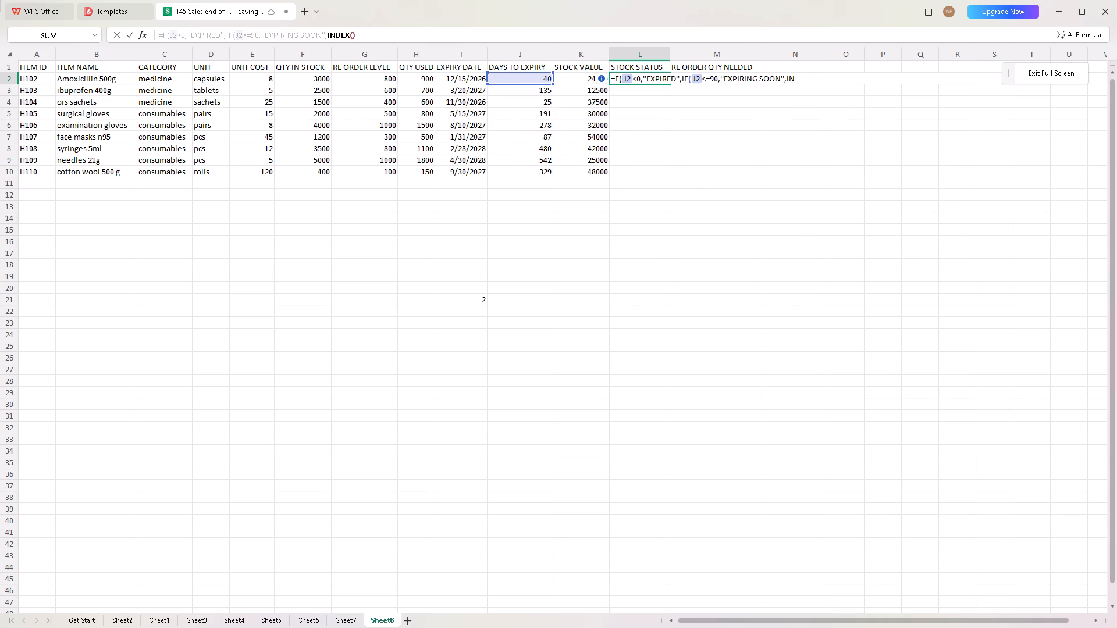
pyautogui.write('STO')
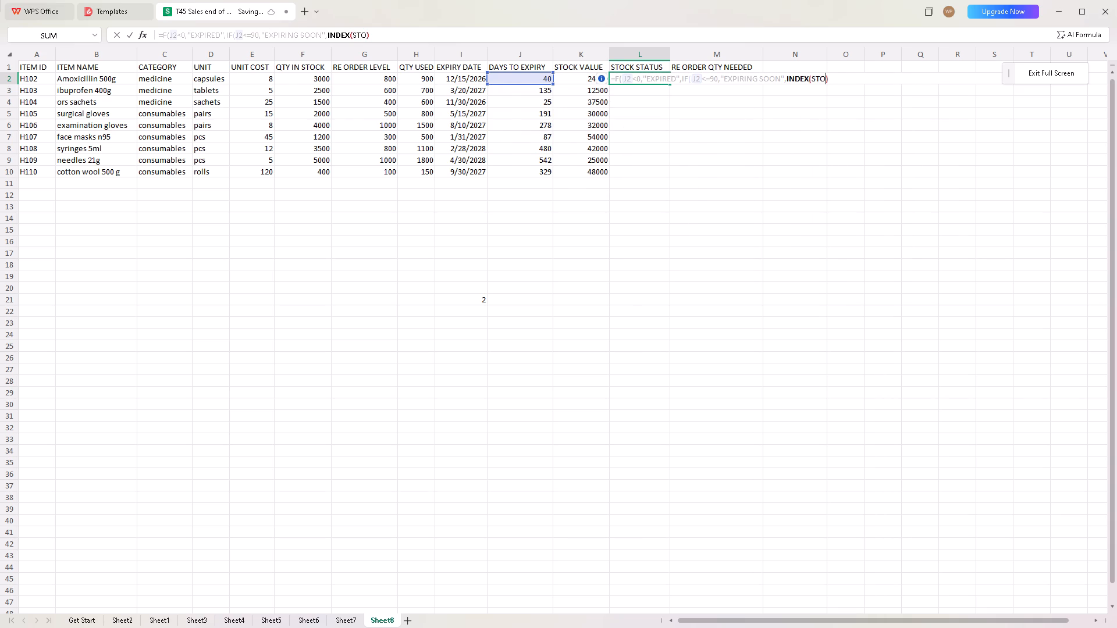
pyautogui.write('CK')
pyautogui.write("''")
pyautogui.hotkey('shift', ')')
pyautogui.hotkey('shift', ')')
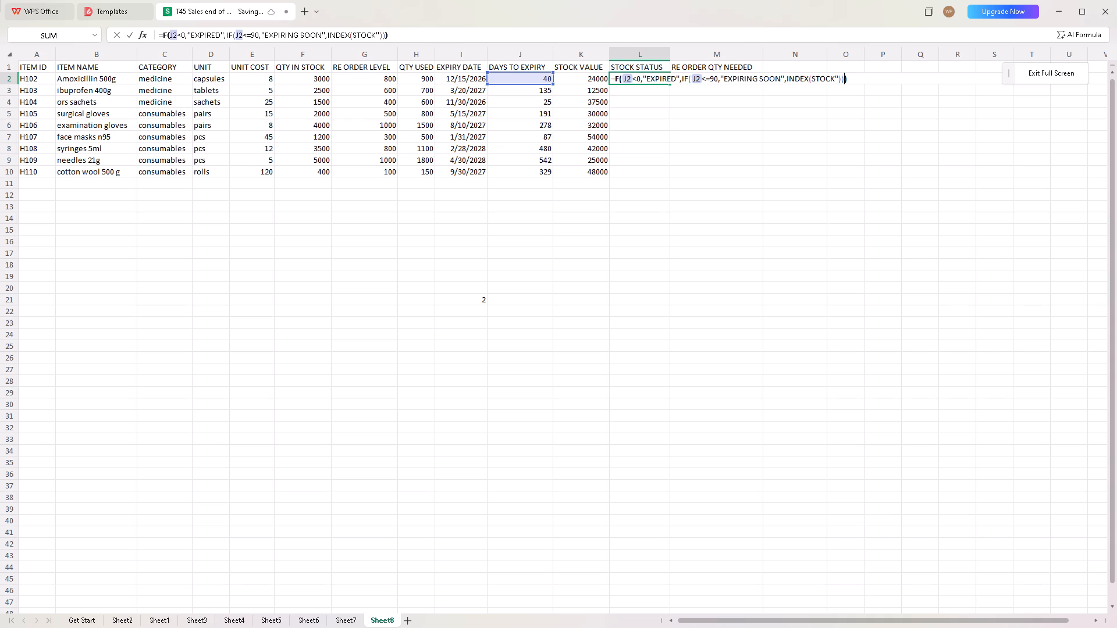
pyautogui.press('Return')
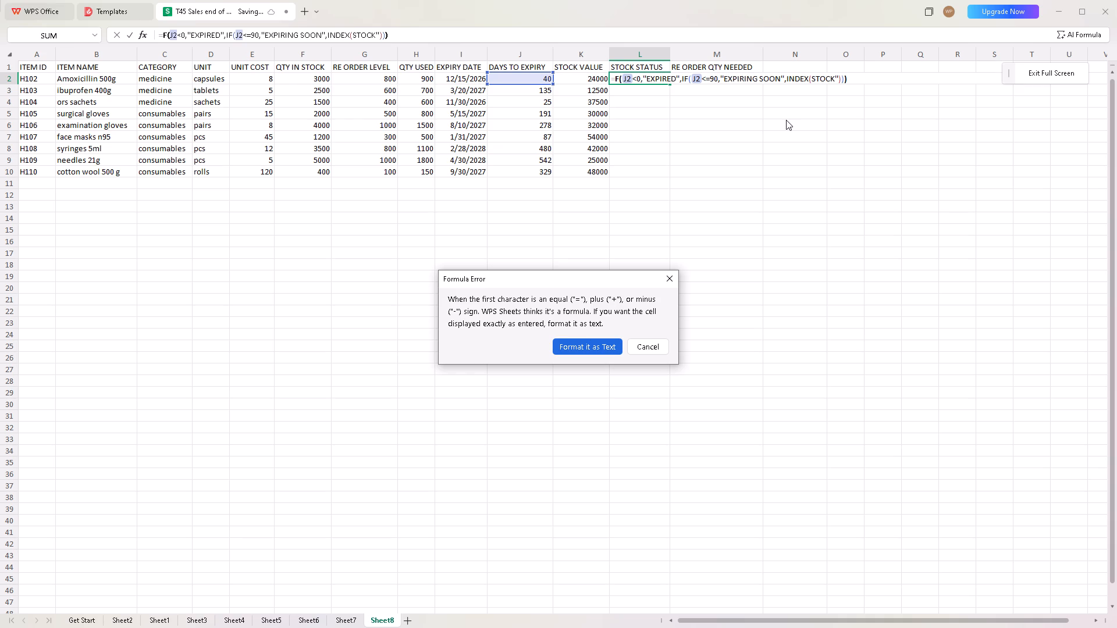
pyautogui.click(666, 283)
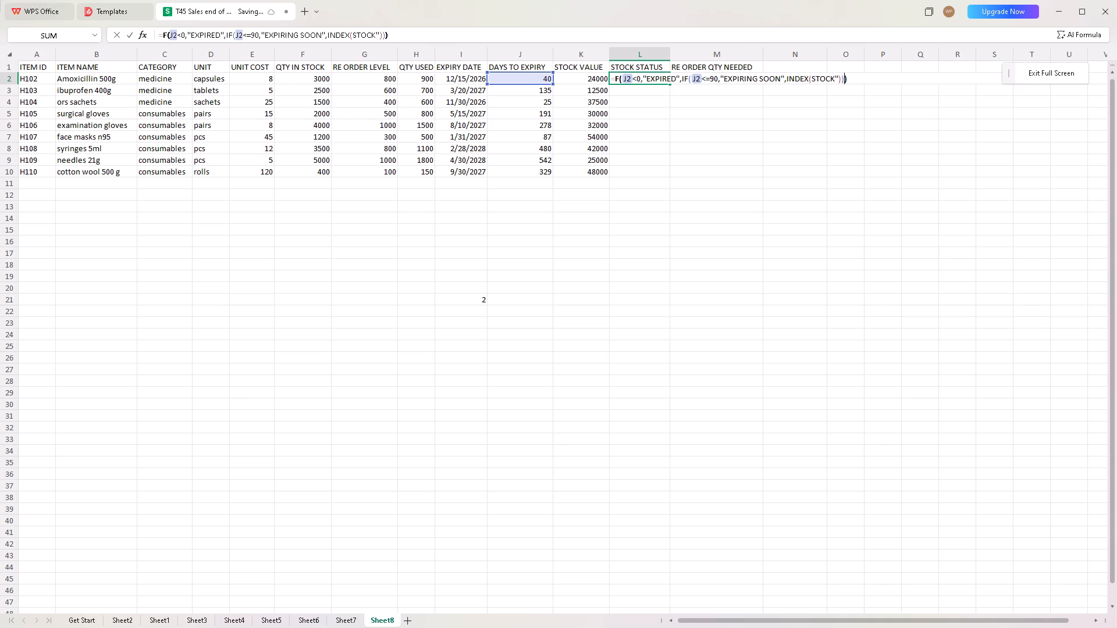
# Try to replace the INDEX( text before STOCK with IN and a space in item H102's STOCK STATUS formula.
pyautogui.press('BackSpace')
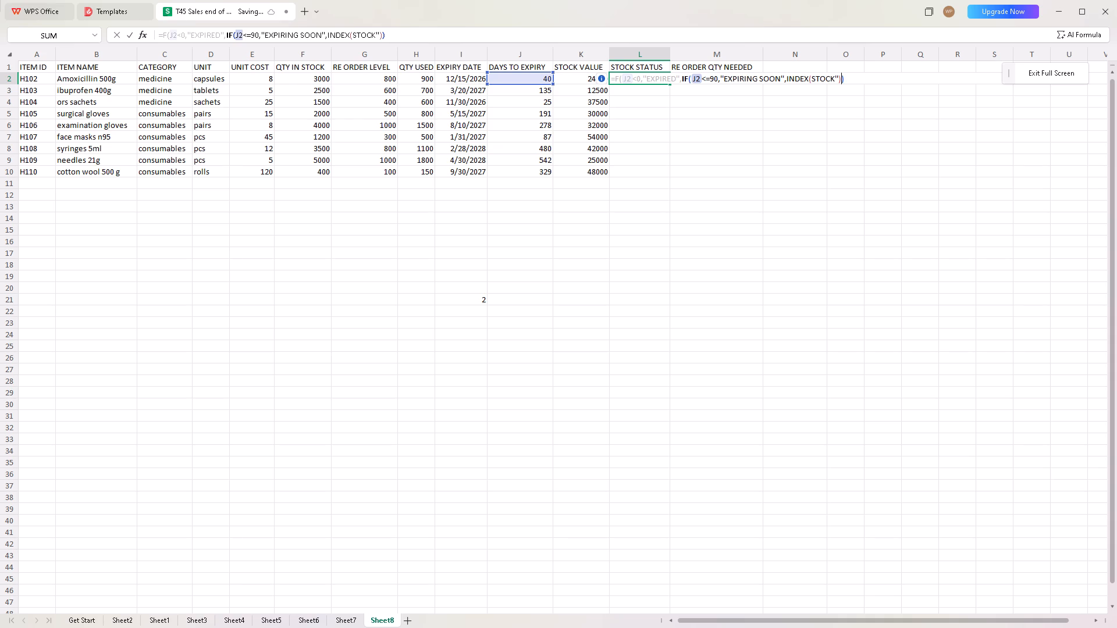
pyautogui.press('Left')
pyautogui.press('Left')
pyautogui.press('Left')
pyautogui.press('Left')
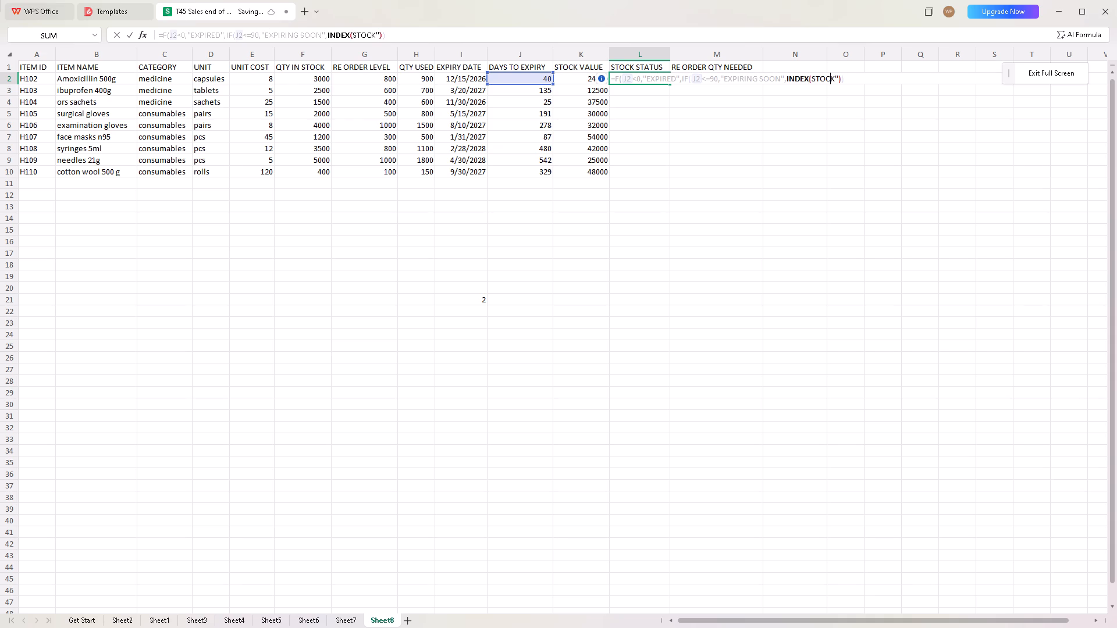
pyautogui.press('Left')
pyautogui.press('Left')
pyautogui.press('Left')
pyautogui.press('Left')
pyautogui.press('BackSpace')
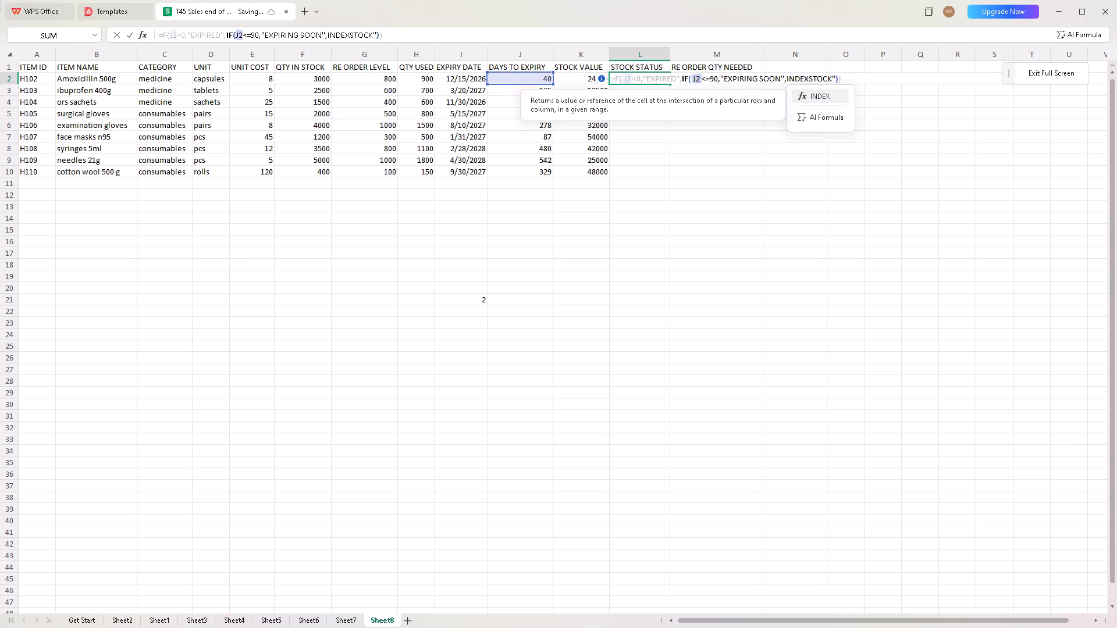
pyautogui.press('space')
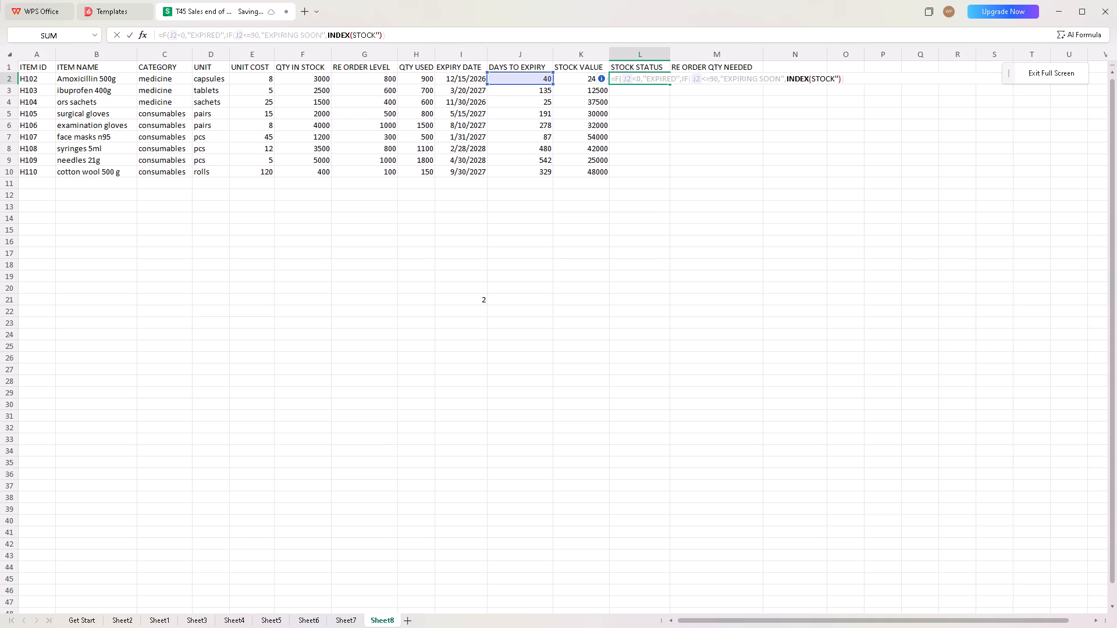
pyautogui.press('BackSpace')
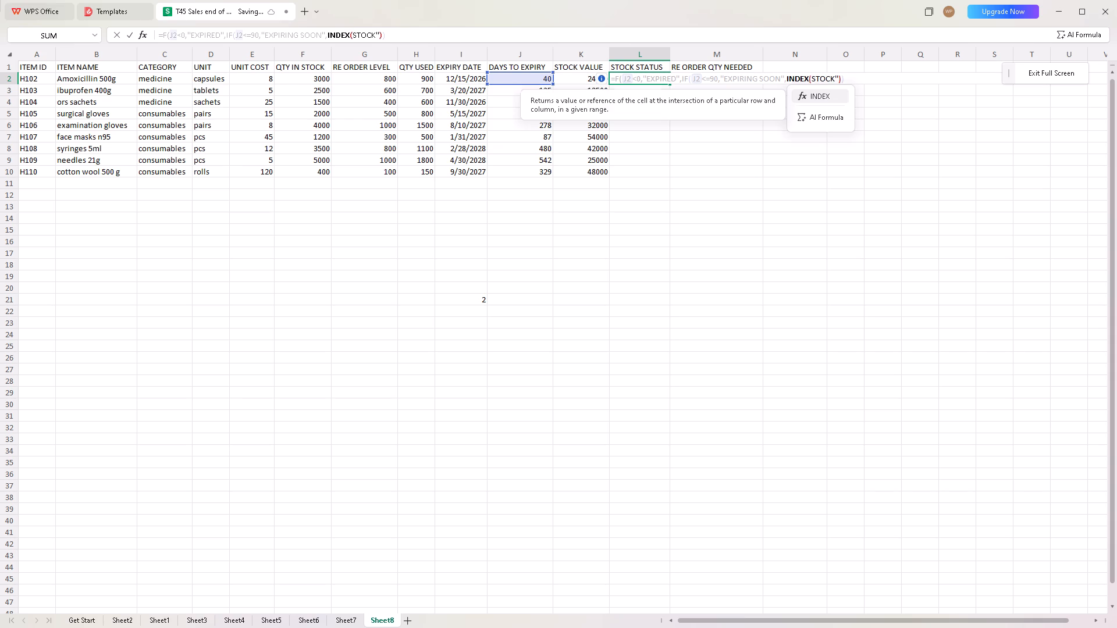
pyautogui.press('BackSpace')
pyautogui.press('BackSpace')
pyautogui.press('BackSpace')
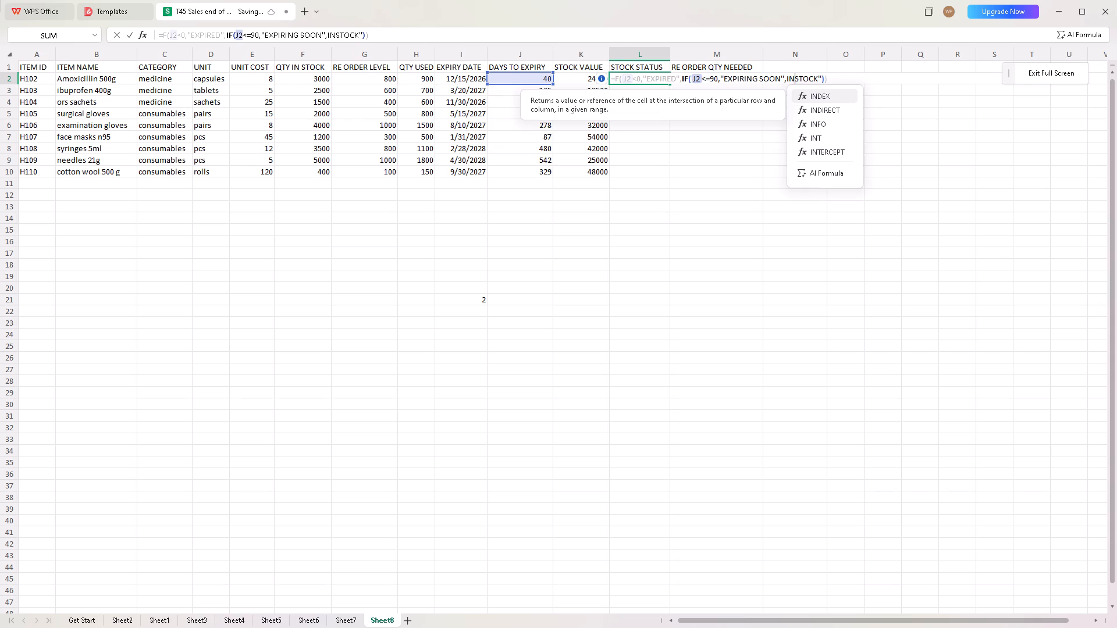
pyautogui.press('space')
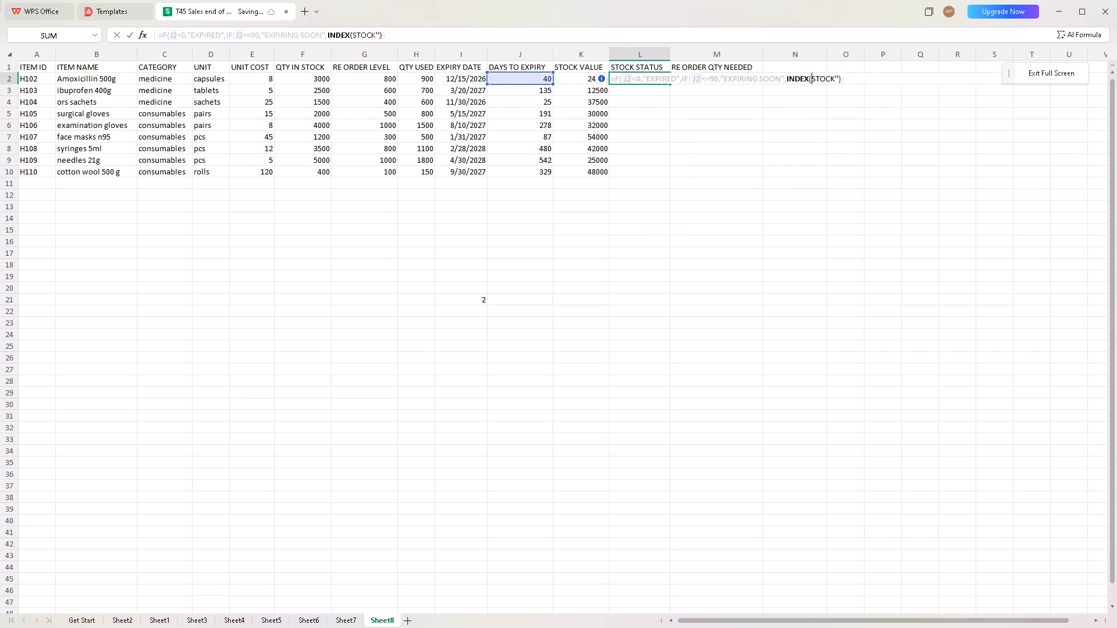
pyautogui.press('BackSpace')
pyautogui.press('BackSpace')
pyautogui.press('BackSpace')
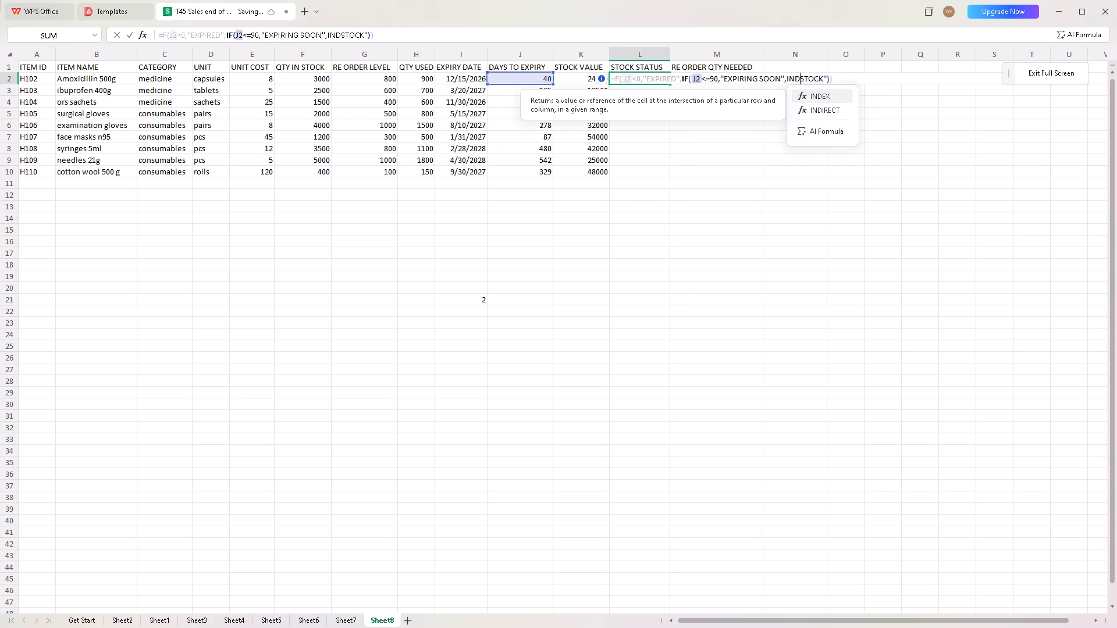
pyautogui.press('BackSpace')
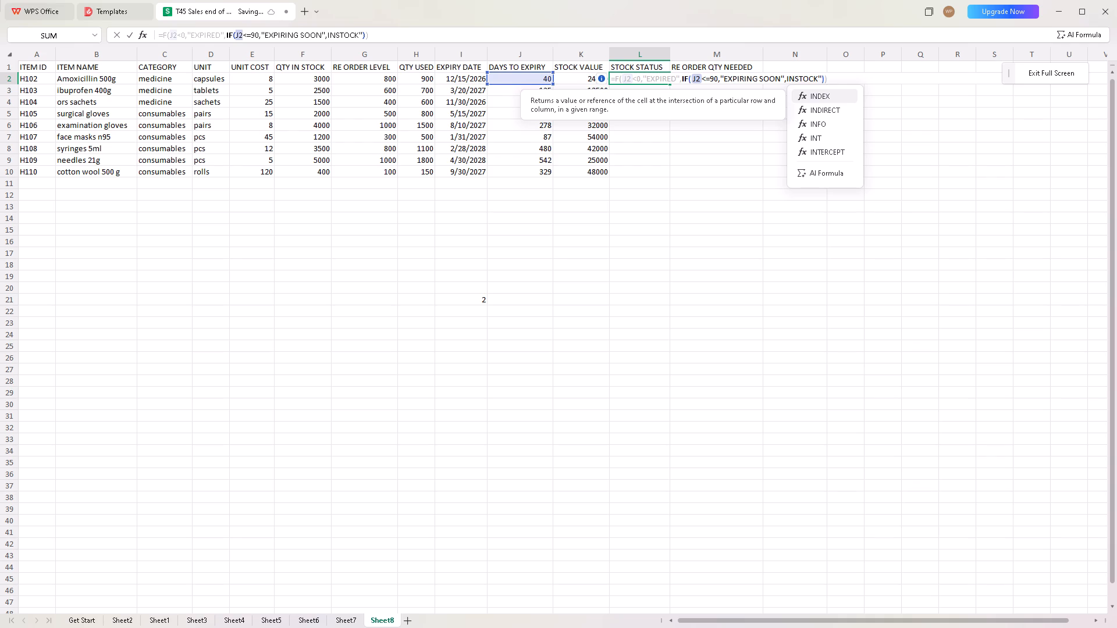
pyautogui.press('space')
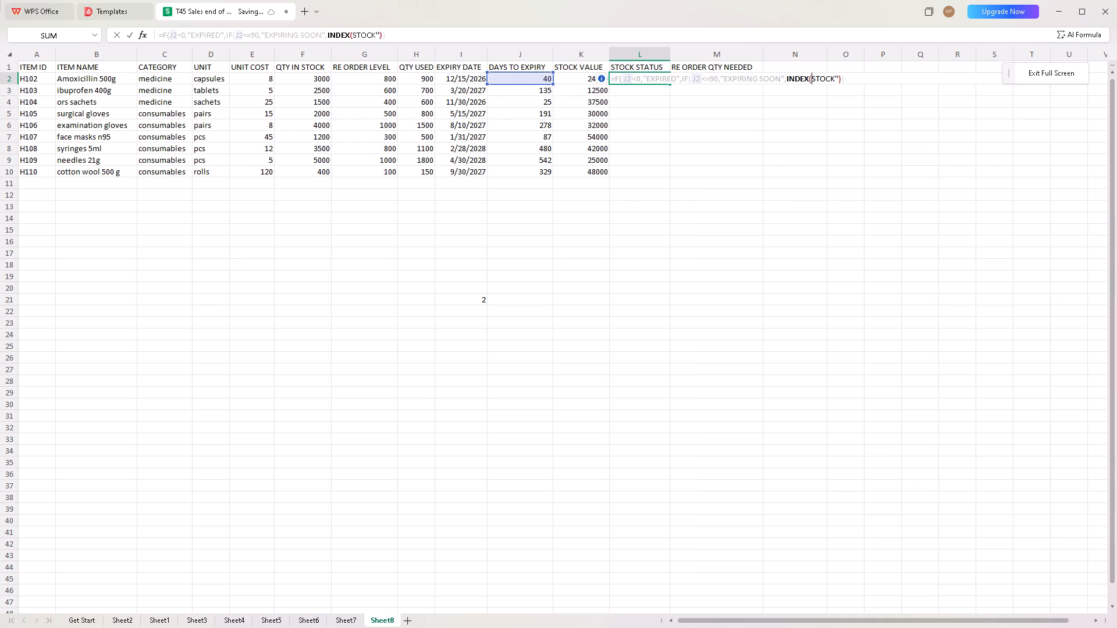
# Delete the INDEX(STOCK")) ending of item H102's STOCK STATUS formula, back to the comma after "EXPIRING SOON".
pyautogui.press('Right')
pyautogui.press('Right')
pyautogui.press('Right')
pyautogui.press('Right')
pyautogui.press('Right')
pyautogui.press('Right')
pyautogui.press('Right')
pyautogui.press('Right')
pyautogui.press('Right')
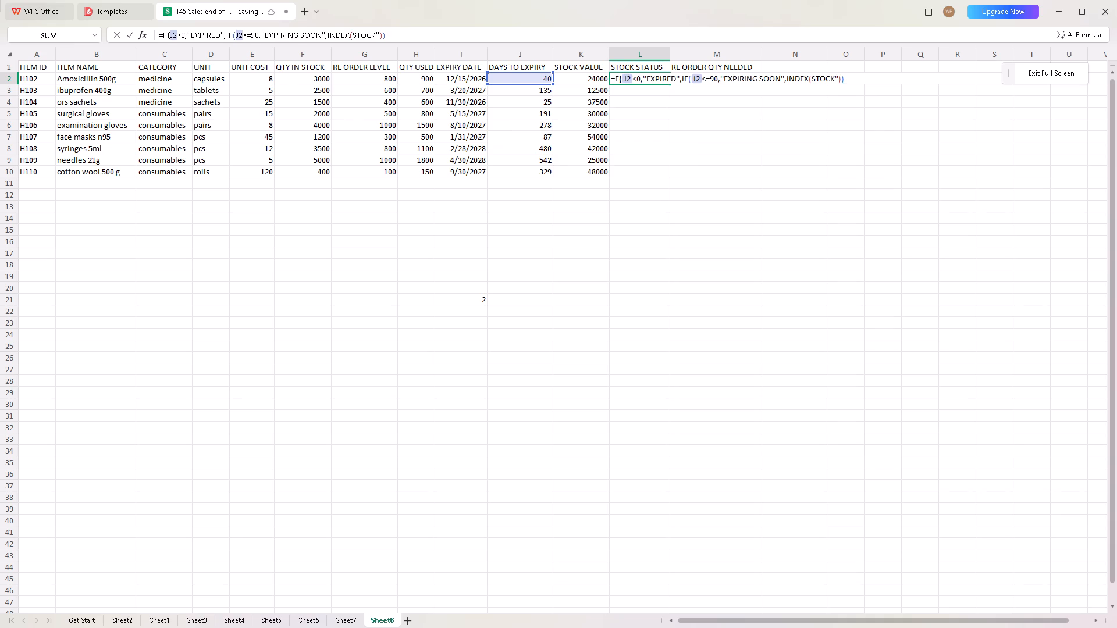
pyautogui.press('BackSpace')
pyautogui.press('BackSpace')
pyautogui.press('BackSpace')
pyautogui.press('BackSpace')
pyautogui.press('BackSpace')
pyautogui.press('BackSpace')
pyautogui.press('BackSpace')
pyautogui.press('BackSpace')
pyautogui.press('BackSpace')
pyautogui.press('BackSpace')
pyautogui.press('BackSpace')
pyautogui.press('BackSpace')
pyautogui.press('BackSpace')
pyautogui.press('BackSpace')
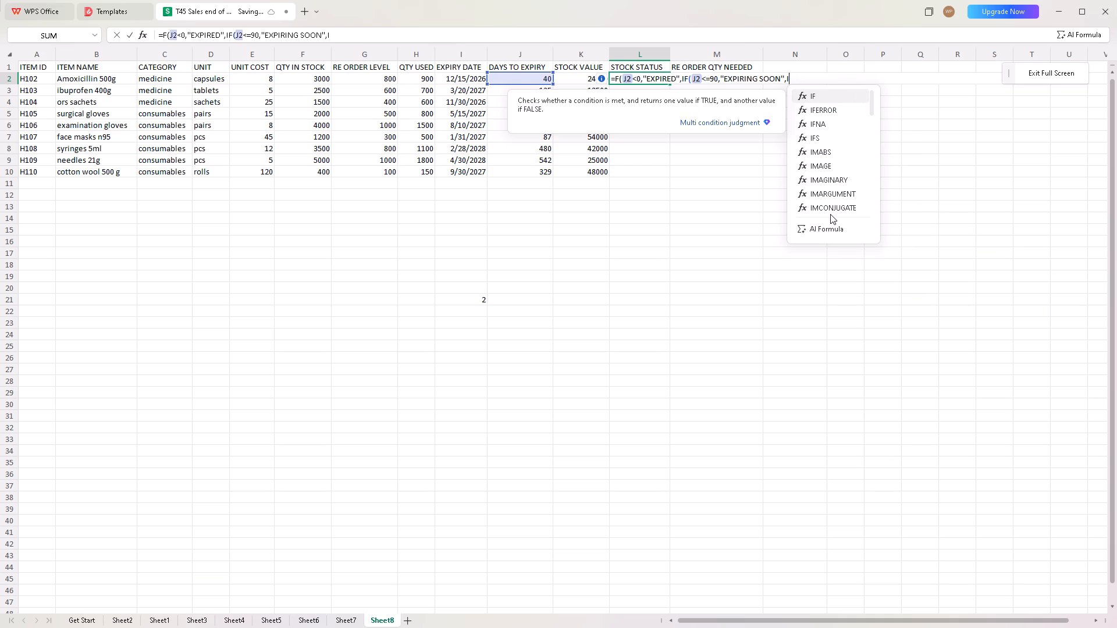
pyautogui.press('n')
pyautogui.press('BackSpace')
pyautogui.press('BackSpace')
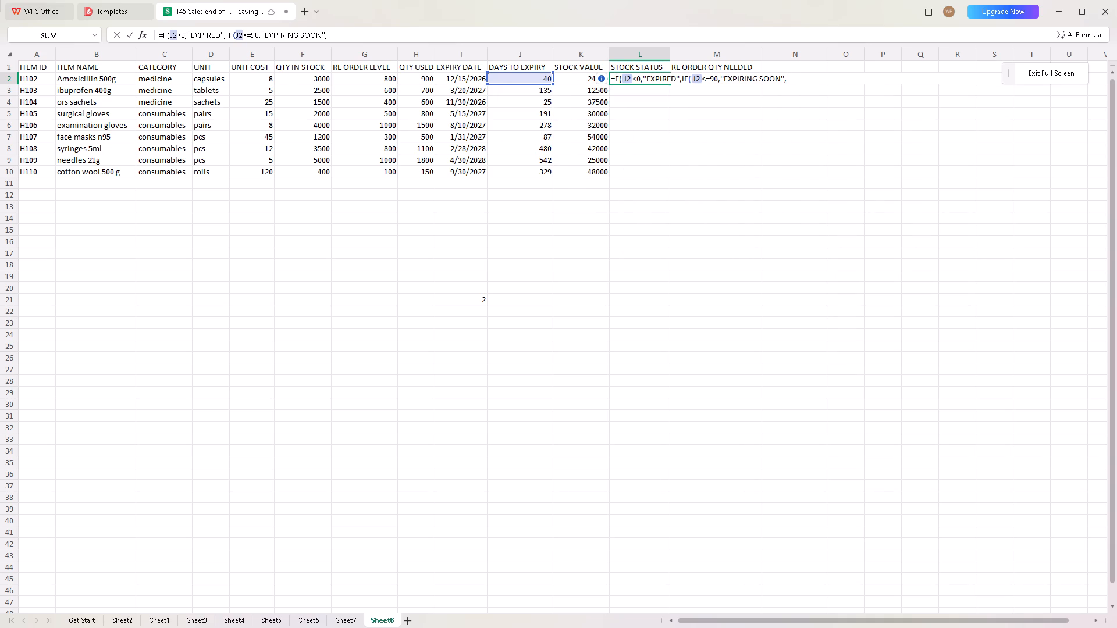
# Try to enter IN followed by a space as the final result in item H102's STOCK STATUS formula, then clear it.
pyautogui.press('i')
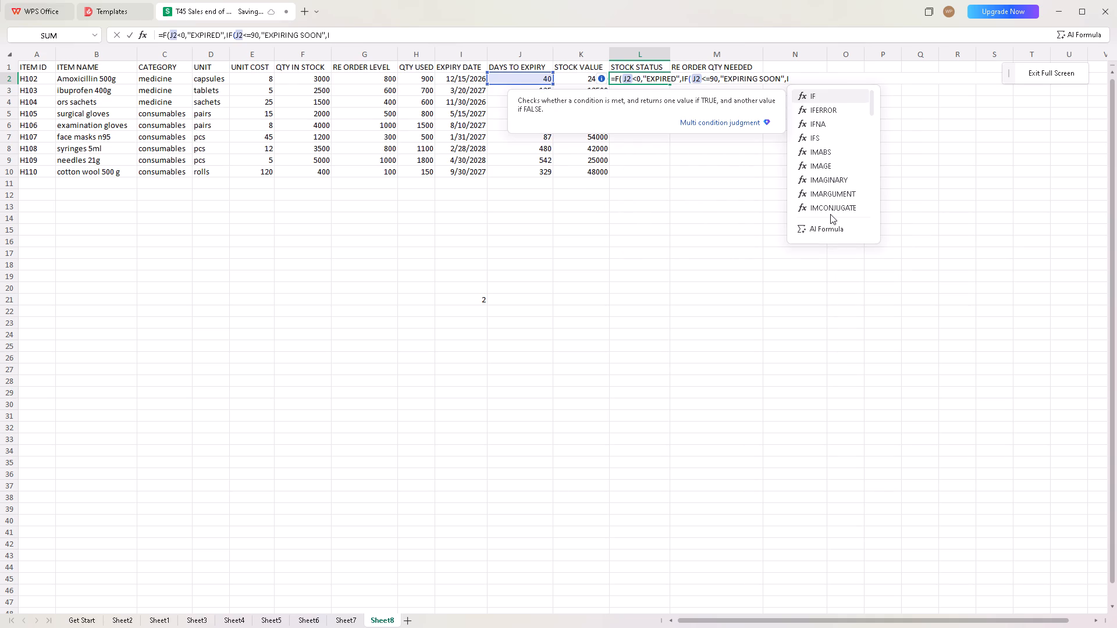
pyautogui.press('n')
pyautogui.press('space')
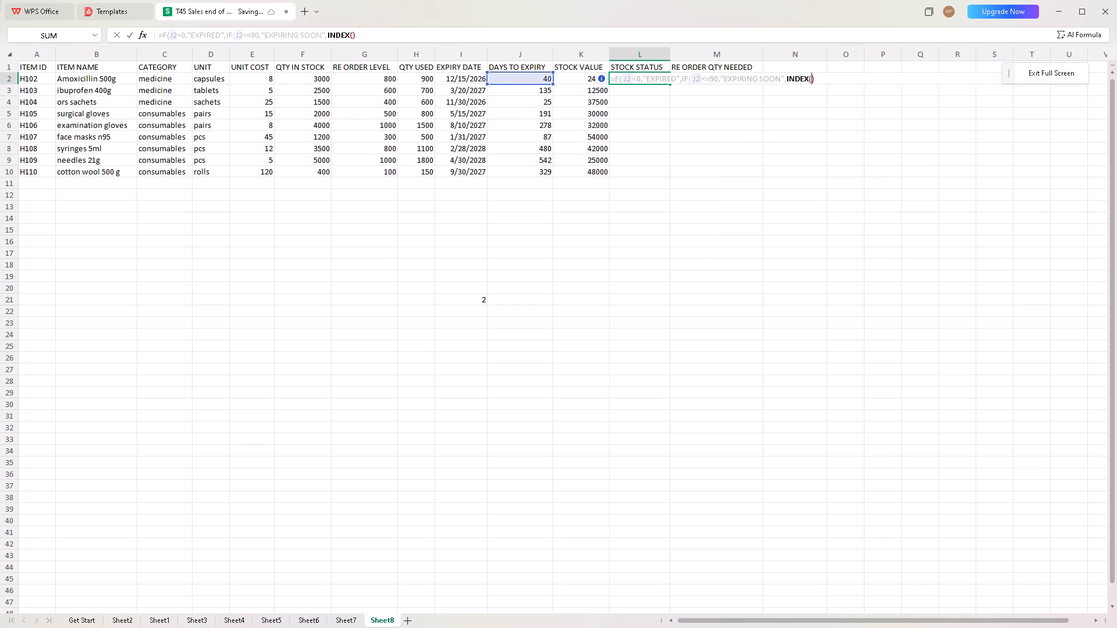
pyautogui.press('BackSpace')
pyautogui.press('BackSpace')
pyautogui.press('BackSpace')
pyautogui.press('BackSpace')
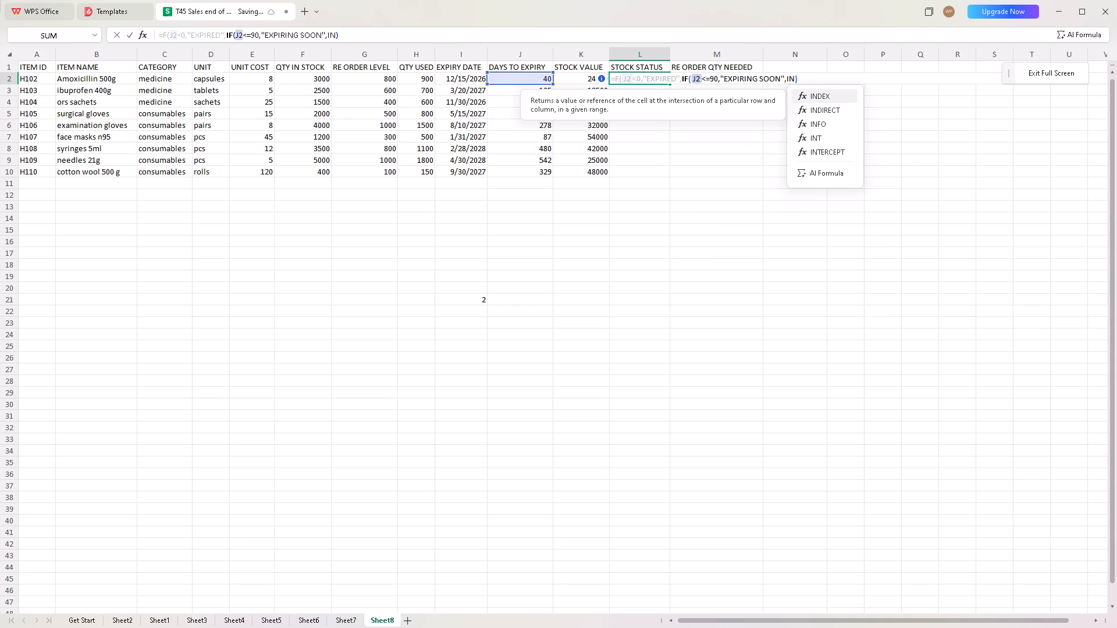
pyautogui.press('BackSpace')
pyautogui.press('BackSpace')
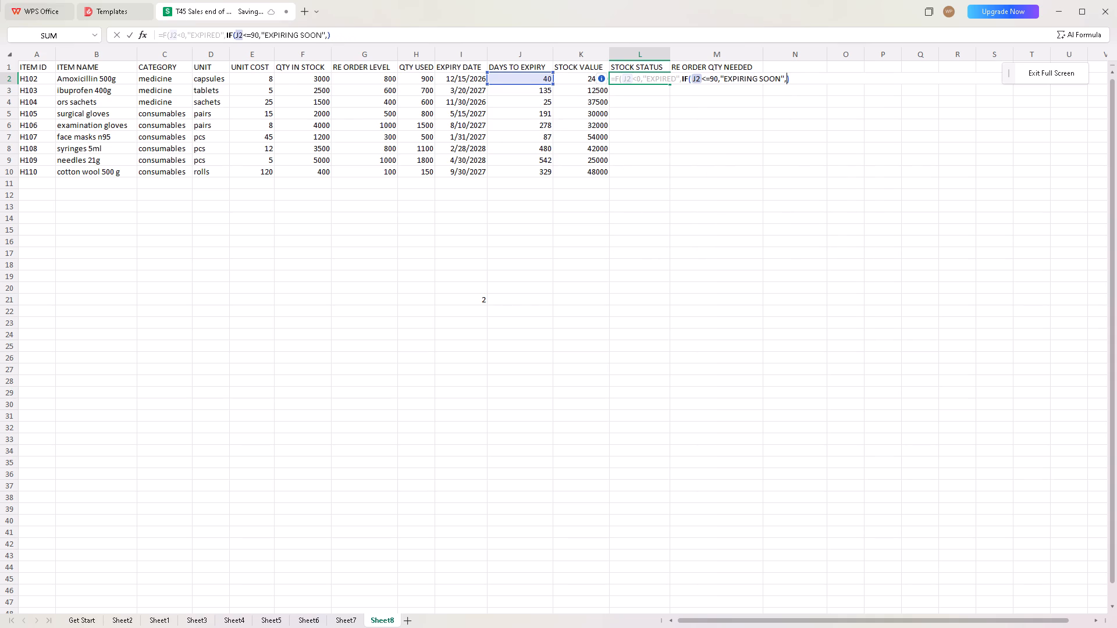
# Enter INSTOCK" without a space as the final result of the nested IF in item H102's STOCK STATUS formula.
pyautogui.write('IN')
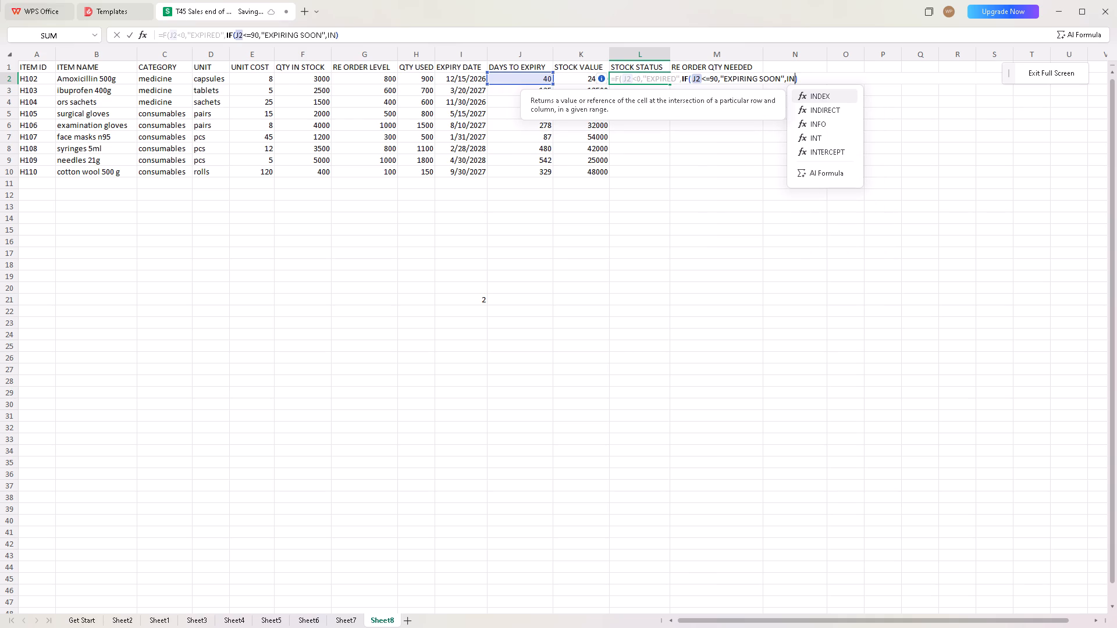
pyautogui.press('space')
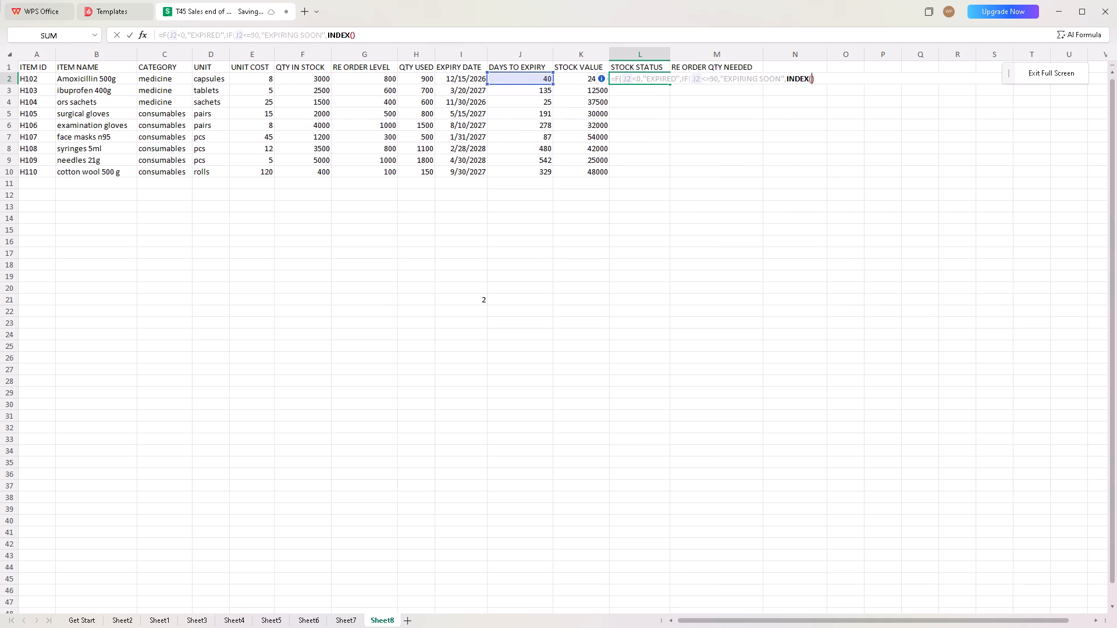
pyautogui.press('s')
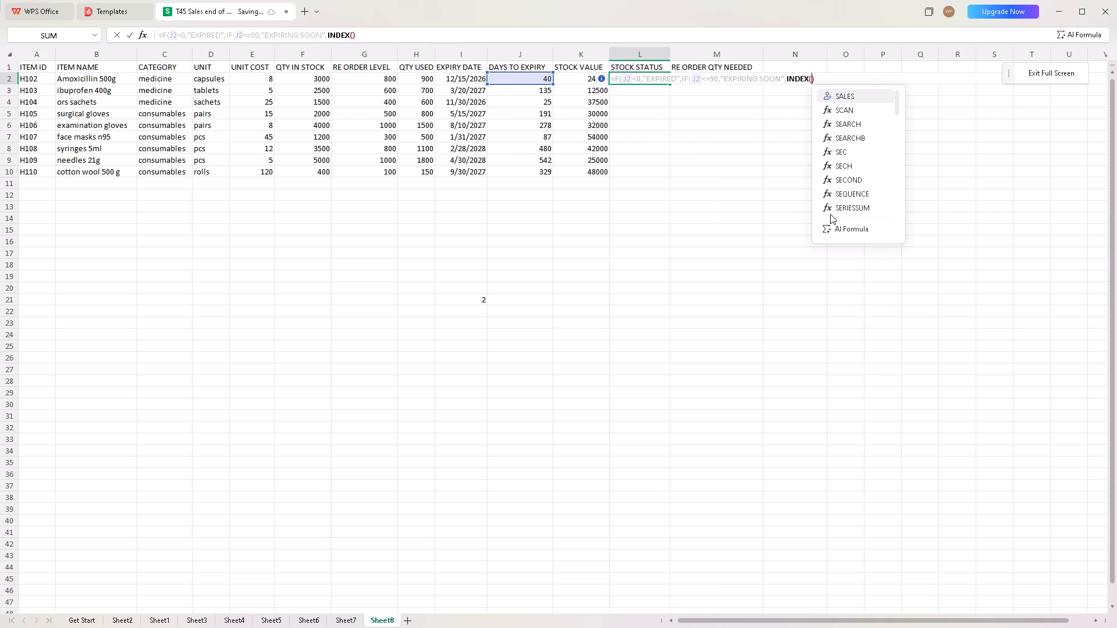
pyautogui.press('BackSpace')
pyautogui.press('BackSpace')
pyautogui.press('BackSpace')
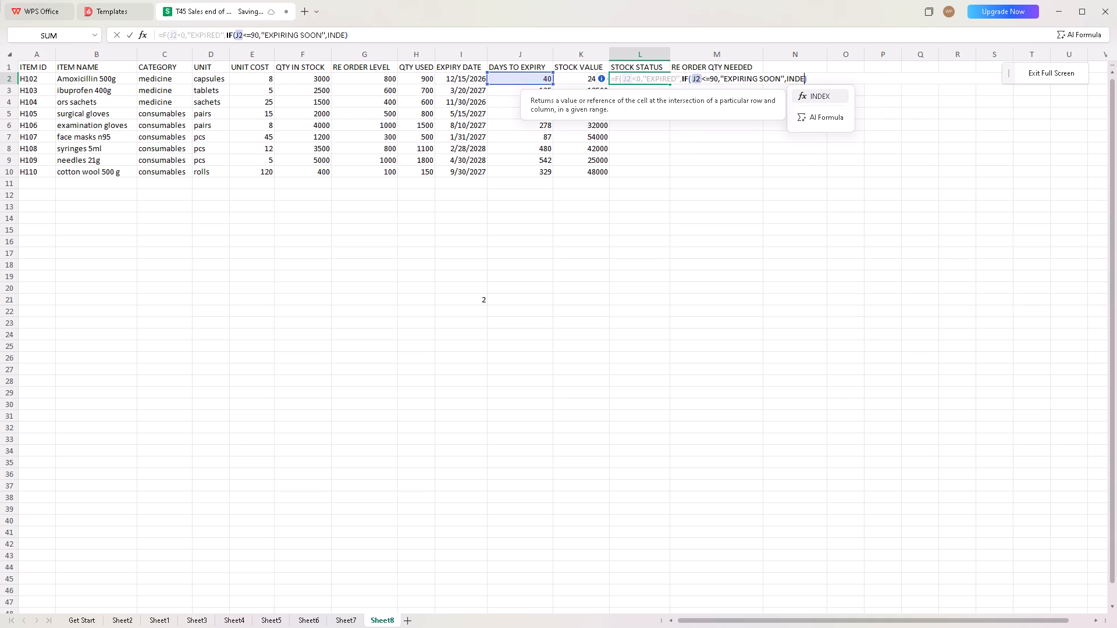
pyautogui.press('BackSpace')
pyautogui.press('BackSpace')
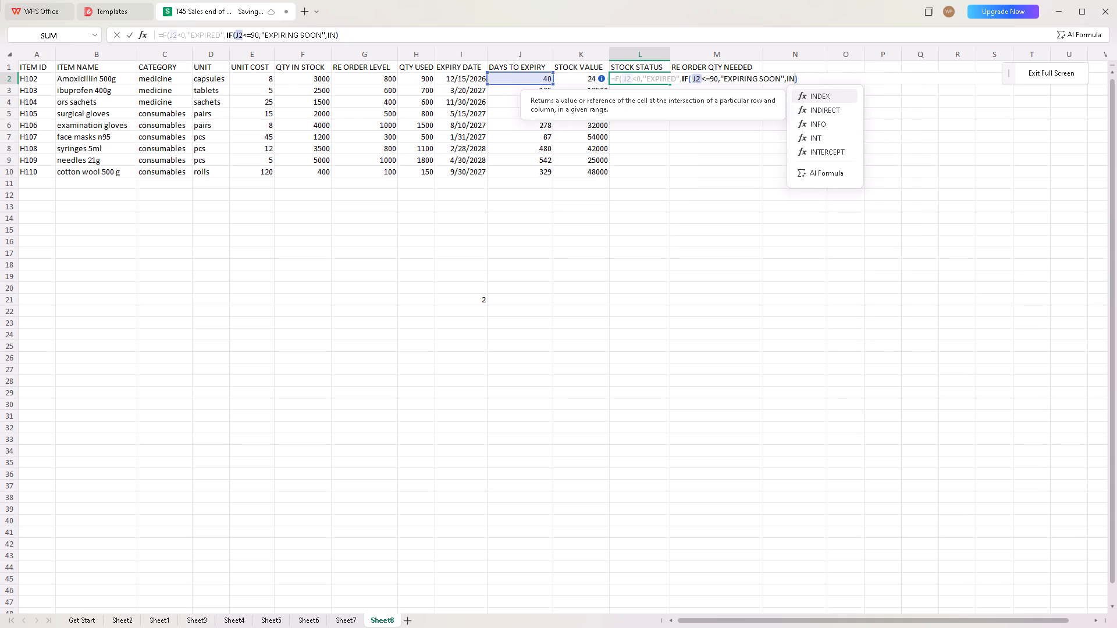
pyautogui.press('s')
pyautogui.write('TOCK')
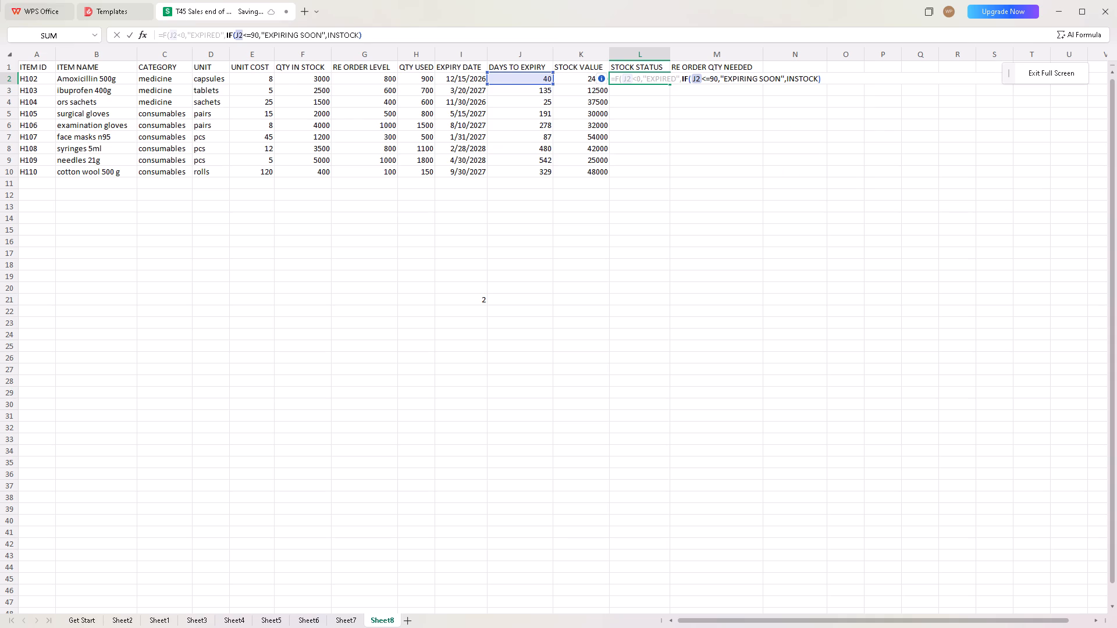
pyautogui.write("''")
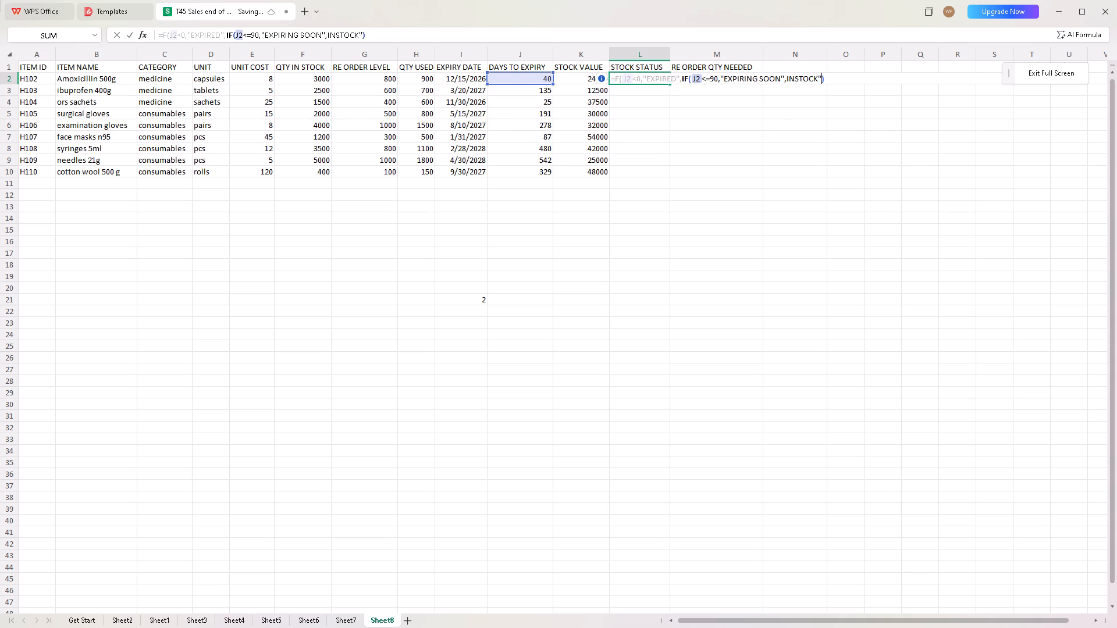
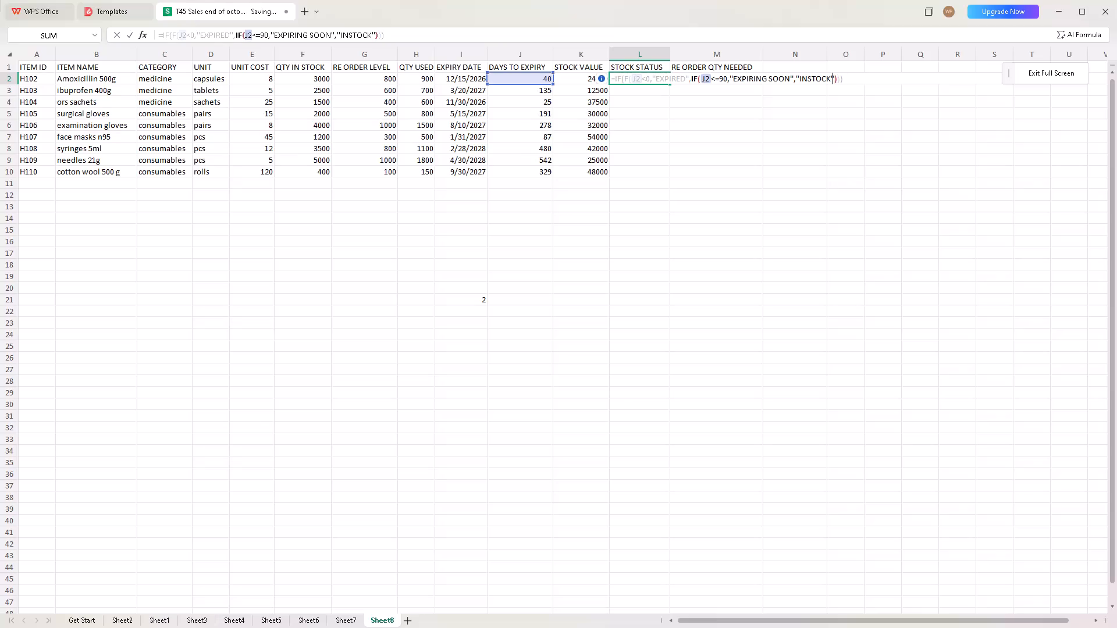
# Remove the stray F( before J2<0 in item H102's STOCK STATUS formula.
pyautogui.press('Left')
pyautogui.press('Left')
pyautogui.press('Left')
pyautogui.press('Left')
pyautogui.press('Left')
pyautogui.press('Left')
pyautogui.press('Left')
pyautogui.press('Left')
pyautogui.press('Left')
pyautogui.press('Left')
pyautogui.press('Left')
pyautogui.press('Left')
pyautogui.press('Left')
pyautogui.press('Left')
pyautogui.press('Left')
pyautogui.press('Left')
pyautogui.press('Left')
pyautogui.press('Left')
pyautogui.press('Left')
pyautogui.press('Left')
pyautogui.press('Left')
pyautogui.press('Left')
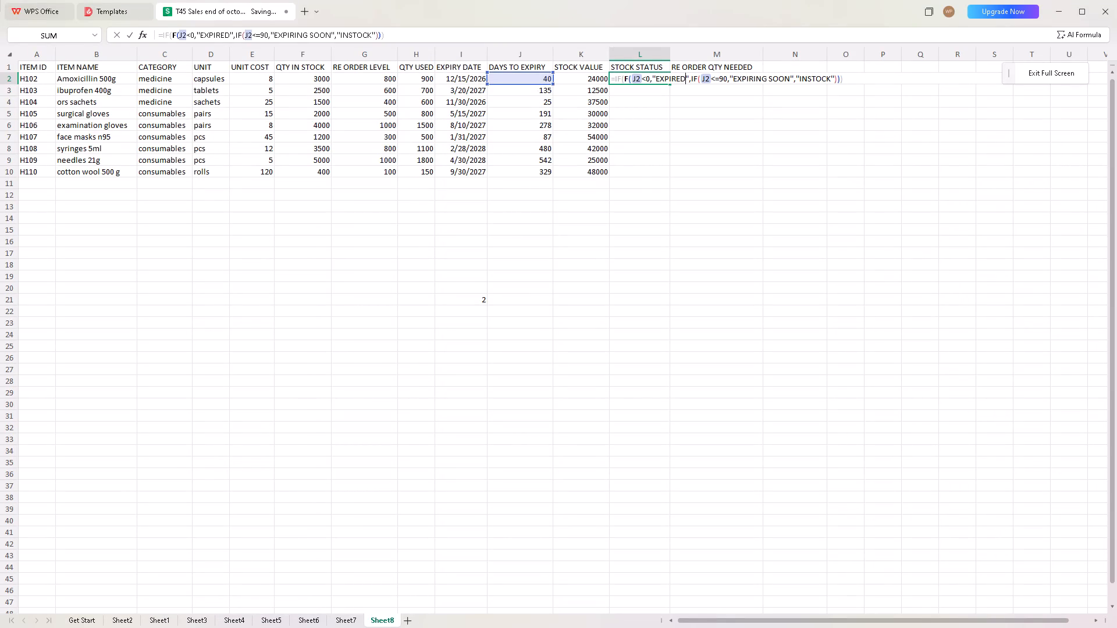
pyautogui.press('Left')
pyautogui.press('Left')
pyautogui.press('Left')
pyautogui.press('Left')
pyautogui.press('Left')
pyautogui.press('Left')
pyautogui.press('Left')
pyautogui.press('Left')
pyautogui.press('Left')
pyautogui.press('Left')
pyautogui.press('Left')
pyautogui.press('Left')
pyautogui.press('Left')
pyautogui.press('Left')
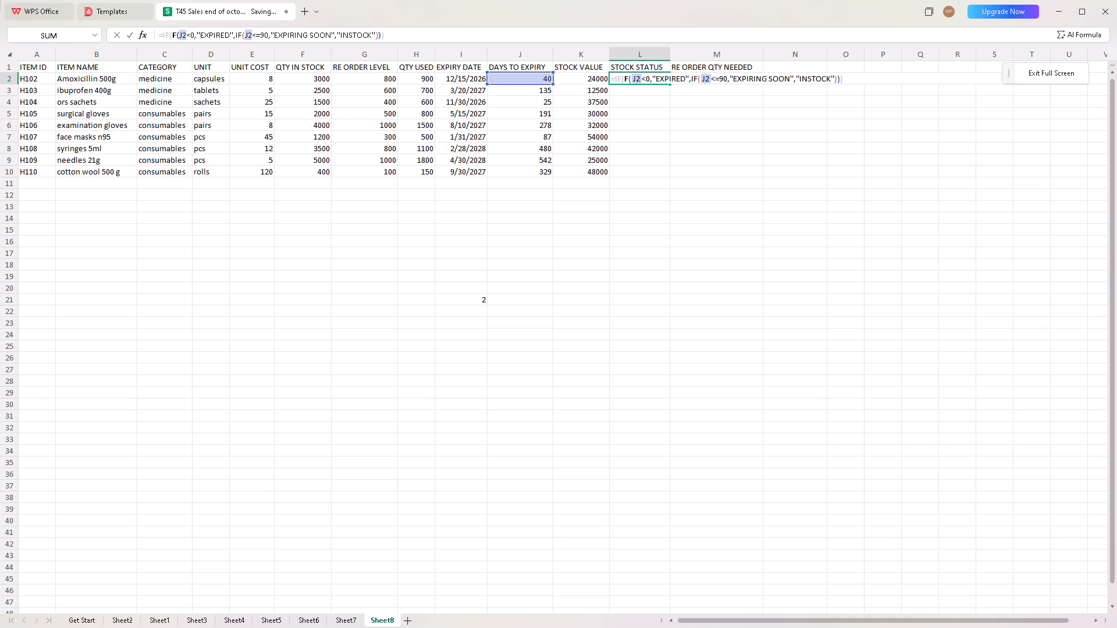
pyautogui.press('BackSpace')
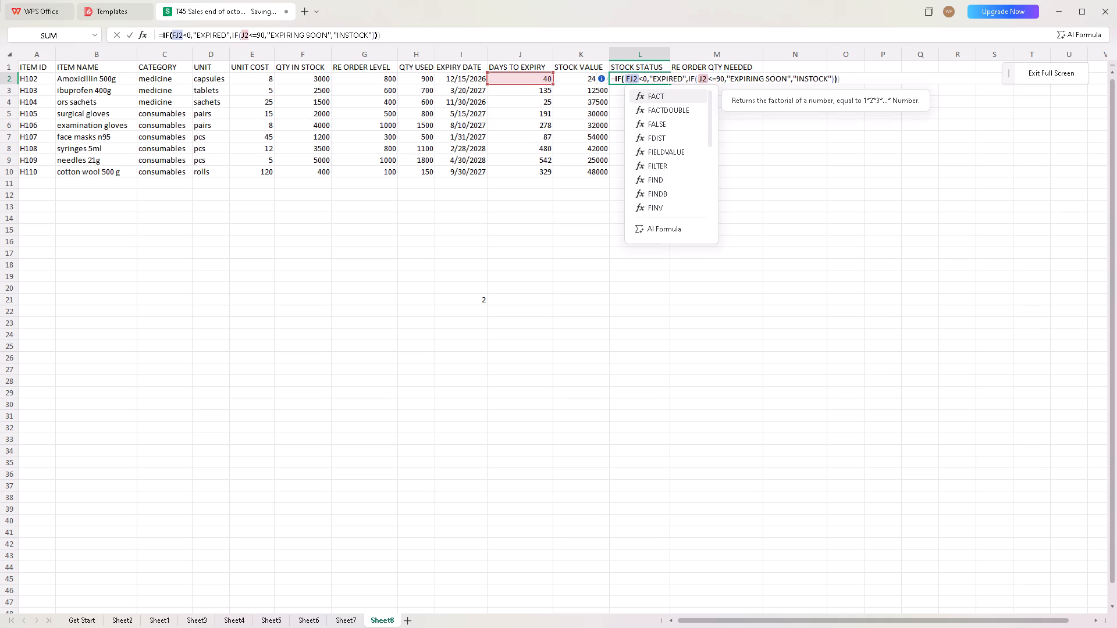
pyautogui.press('BackSpace')
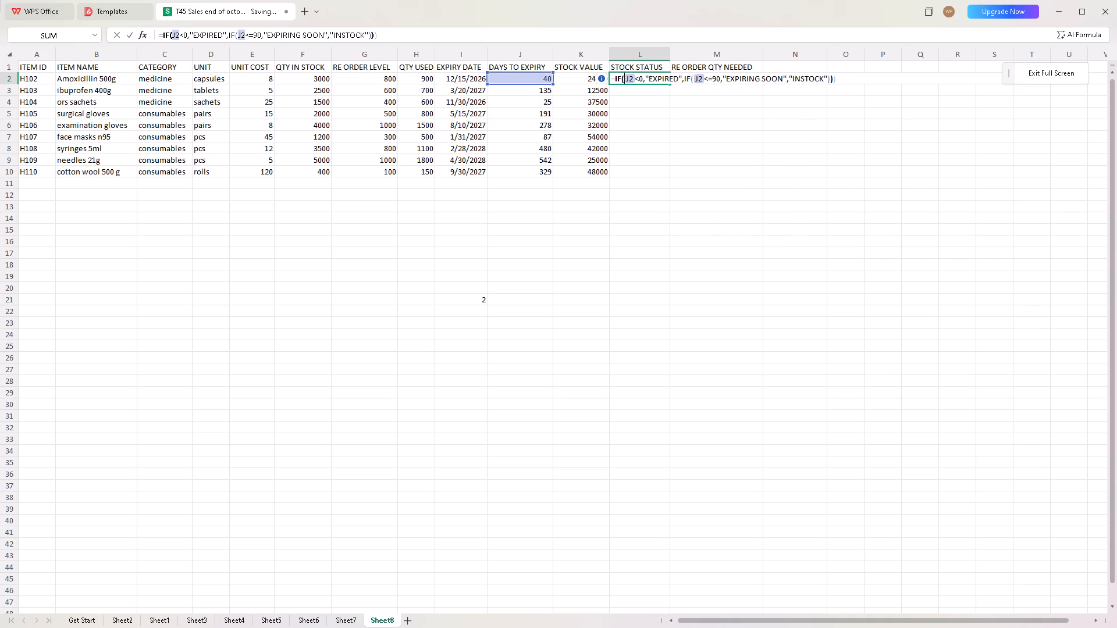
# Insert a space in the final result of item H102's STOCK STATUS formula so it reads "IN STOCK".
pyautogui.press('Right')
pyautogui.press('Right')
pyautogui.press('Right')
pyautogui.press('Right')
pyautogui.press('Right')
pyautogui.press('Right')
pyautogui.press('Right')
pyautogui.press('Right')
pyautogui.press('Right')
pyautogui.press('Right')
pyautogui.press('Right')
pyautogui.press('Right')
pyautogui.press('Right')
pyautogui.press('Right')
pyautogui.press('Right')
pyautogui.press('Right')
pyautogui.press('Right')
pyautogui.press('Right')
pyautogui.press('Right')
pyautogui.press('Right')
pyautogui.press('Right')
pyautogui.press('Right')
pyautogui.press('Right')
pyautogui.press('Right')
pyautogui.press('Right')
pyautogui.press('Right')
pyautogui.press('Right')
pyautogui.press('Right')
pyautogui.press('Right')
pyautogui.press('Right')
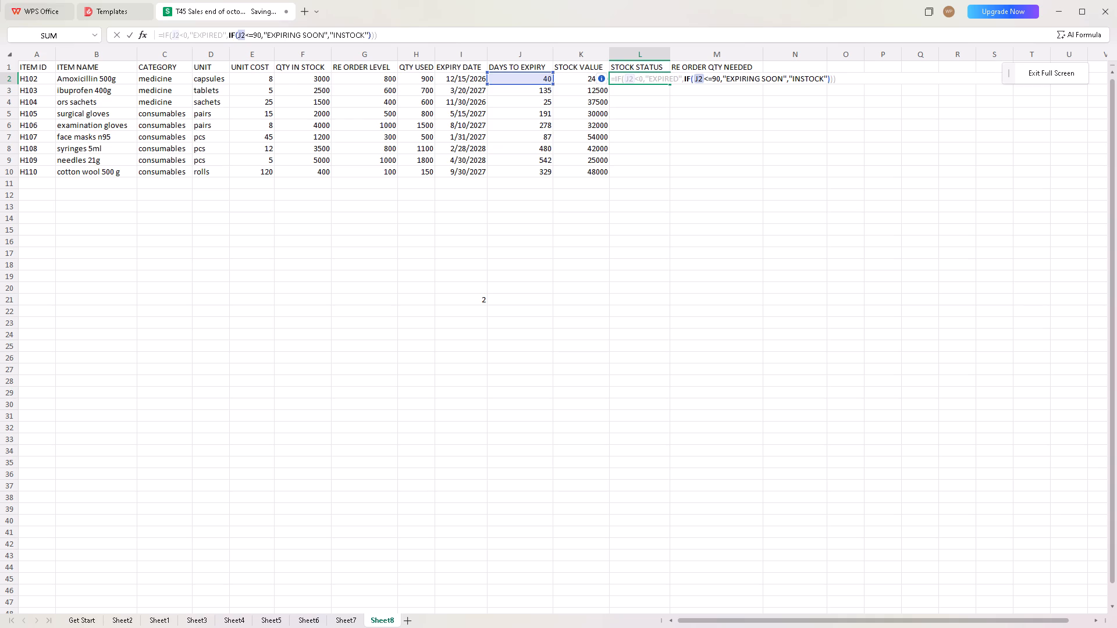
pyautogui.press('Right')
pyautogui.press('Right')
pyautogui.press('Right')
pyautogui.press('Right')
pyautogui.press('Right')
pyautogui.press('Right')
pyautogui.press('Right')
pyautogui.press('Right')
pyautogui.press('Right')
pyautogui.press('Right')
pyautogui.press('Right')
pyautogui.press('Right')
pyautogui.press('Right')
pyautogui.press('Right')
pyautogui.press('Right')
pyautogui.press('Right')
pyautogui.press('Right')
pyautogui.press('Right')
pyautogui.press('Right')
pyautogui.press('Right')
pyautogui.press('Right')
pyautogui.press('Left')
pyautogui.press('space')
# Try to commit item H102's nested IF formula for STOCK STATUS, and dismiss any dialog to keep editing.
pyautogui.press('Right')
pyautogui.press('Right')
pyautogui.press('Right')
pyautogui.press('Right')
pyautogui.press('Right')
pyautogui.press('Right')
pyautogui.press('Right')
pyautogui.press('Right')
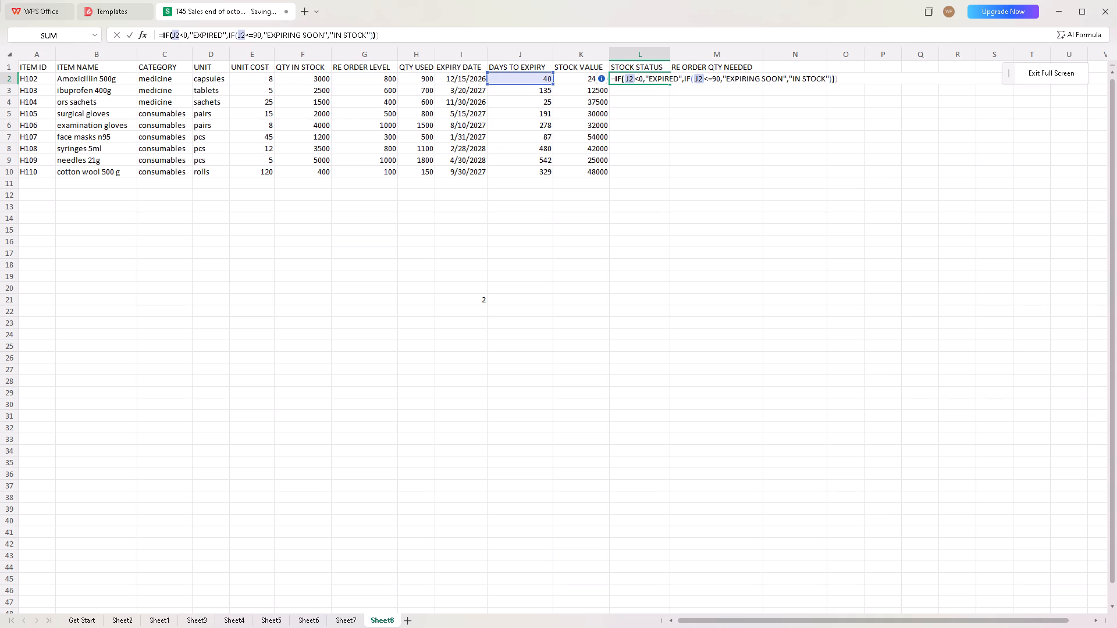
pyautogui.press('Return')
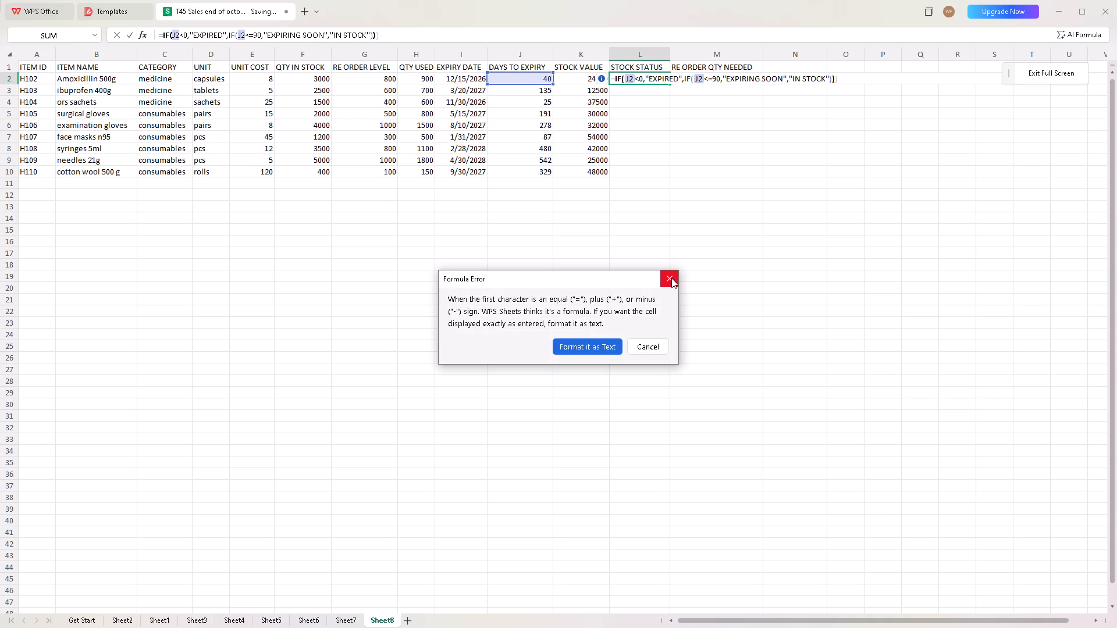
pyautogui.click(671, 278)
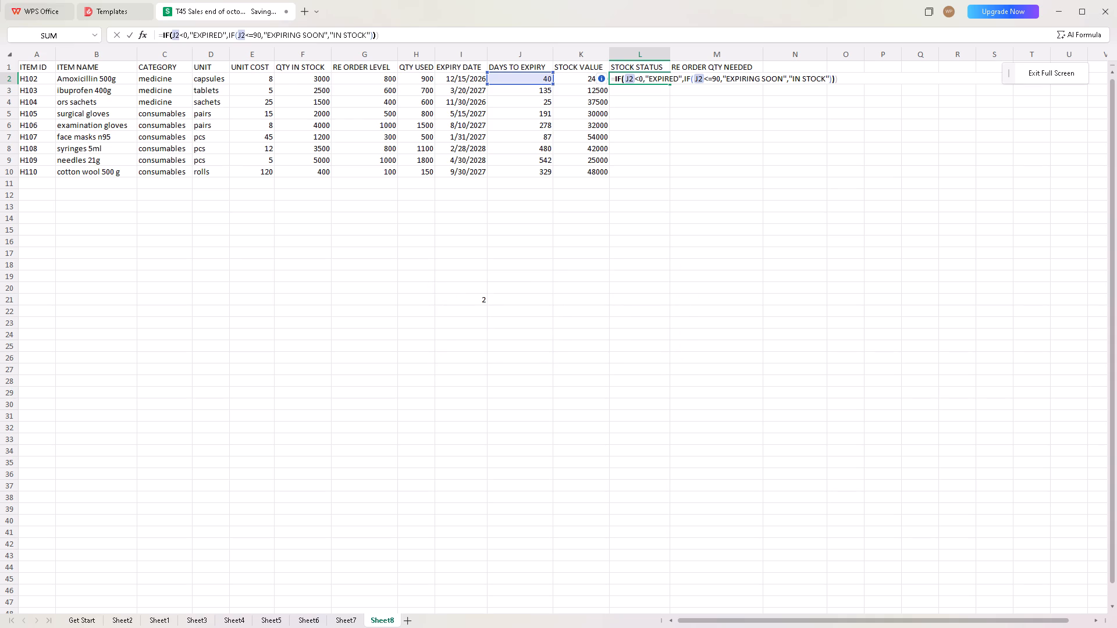
# Delete the ending of item H102's STOCK STATUS formula back to "EX in the nested IF's first result.
pyautogui.press('BackSpace')
pyautogui.press('BackSpace')
pyautogui.press('BackSpace')
pyautogui.press('BackSpace')
pyautogui.press('BackSpace')
pyautogui.press('BackSpace')
pyautogui.press('BackSpace')
pyautogui.press('BackSpace')
pyautogui.press('BackSpace')
pyautogui.press('BackSpace')
pyautogui.press('BackSpace')
pyautogui.press('BackSpace')
pyautogui.press('BackSpace')
pyautogui.press('BackSpace')
pyautogui.press('BackSpace')
pyautogui.press('BackSpace')
pyautogui.press('BackSpace')
pyautogui.press('BackSpace')
pyautogui.press('BackSpace')
pyautogui.press('BackSpace')
pyautogui.press('BackSpace')
pyautogui.press('BackSpace')
pyautogui.press('BackSpace')
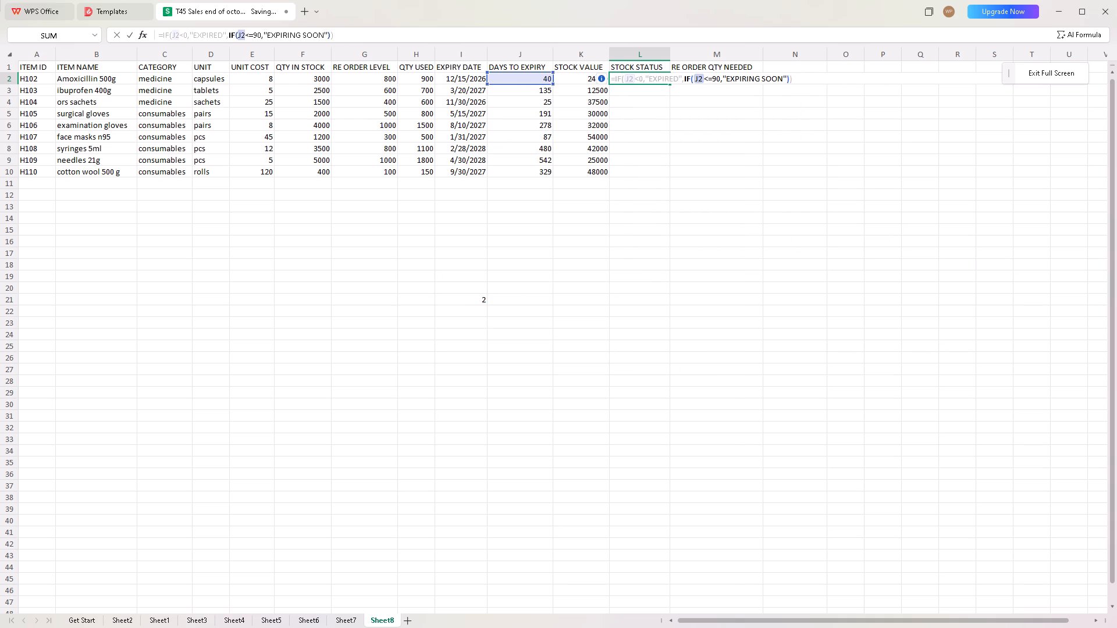
pyautogui.press('BackSpace')
pyautogui.press('BackSpace')
pyautogui.press('BackSpace')
pyautogui.press('BackSpace')
pyautogui.press('BackSpace')
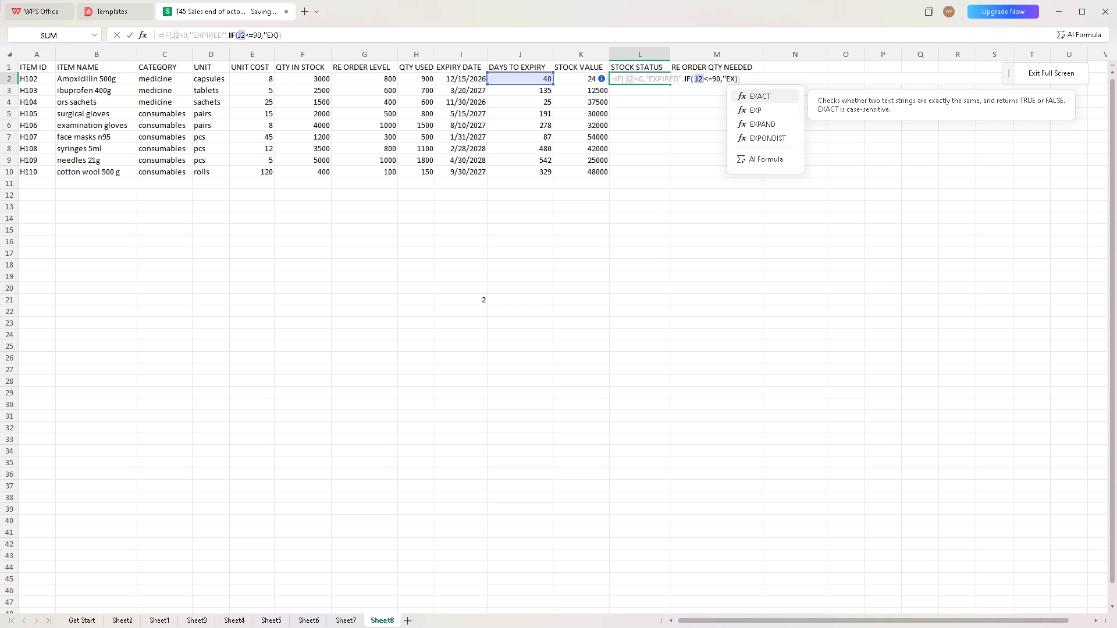
# Change the first IF condition in item H102's STOCK STATUS formula to J2<=90.
pyautogui.press('Left')
pyautogui.press('Left')
pyautogui.press('Left')
pyautogui.press('Left')
pyautogui.press('Left')
pyautogui.press('Left')
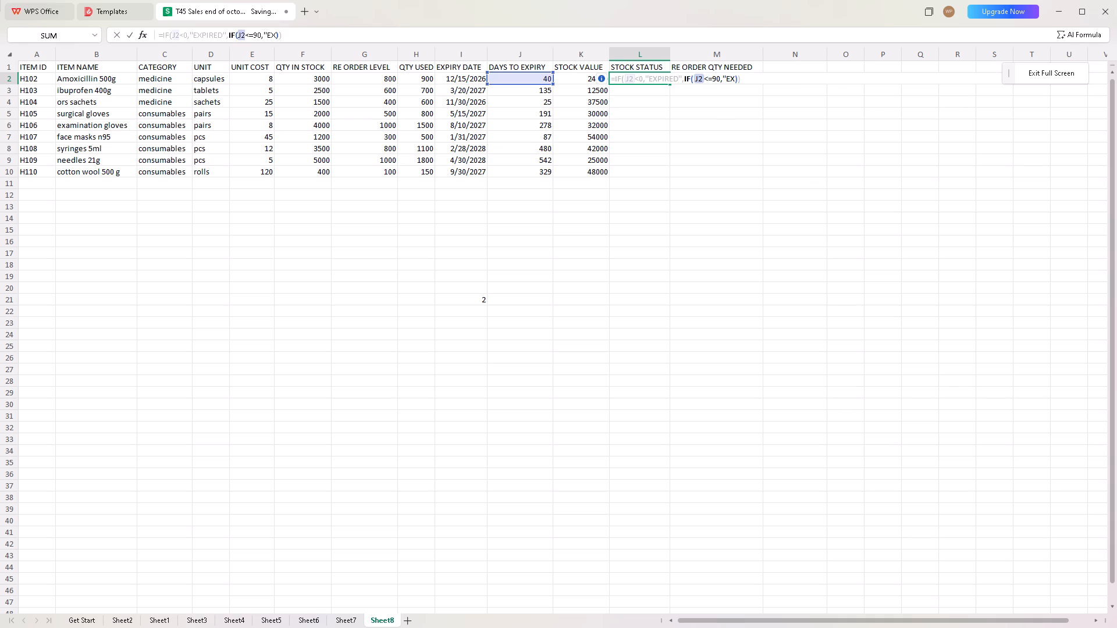
pyautogui.press('Left')
pyautogui.press('Left')
pyautogui.press('Left')
pyautogui.press('Left')
pyautogui.press('Left')
pyautogui.press('Left')
pyautogui.press('Left')
pyautogui.press('Left')
pyautogui.press('Left')
pyautogui.press('Left')
pyautogui.press('Left')
pyautogui.press('Left')
pyautogui.press('Left')
pyautogui.press('Left')
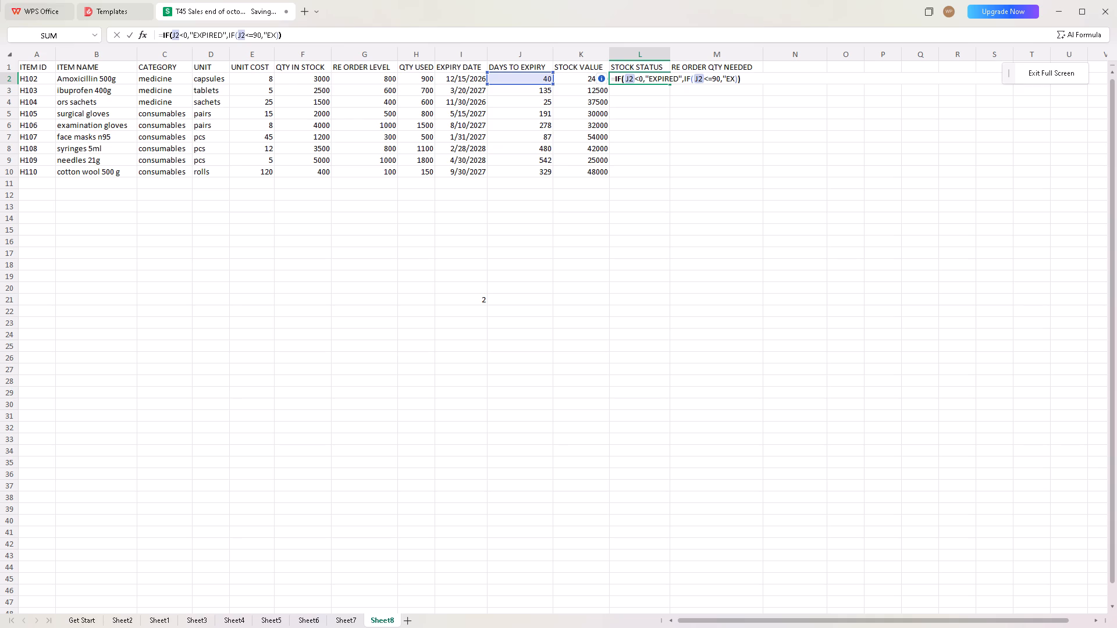
pyautogui.press('Left')
pyautogui.press('Left')
pyautogui.press('Left')
pyautogui.press('Left')
pyautogui.press('Left')
pyautogui.press('Left')
pyautogui.press('Left')
pyautogui.press('Left')
pyautogui.press('Left')
pyautogui.press('=')
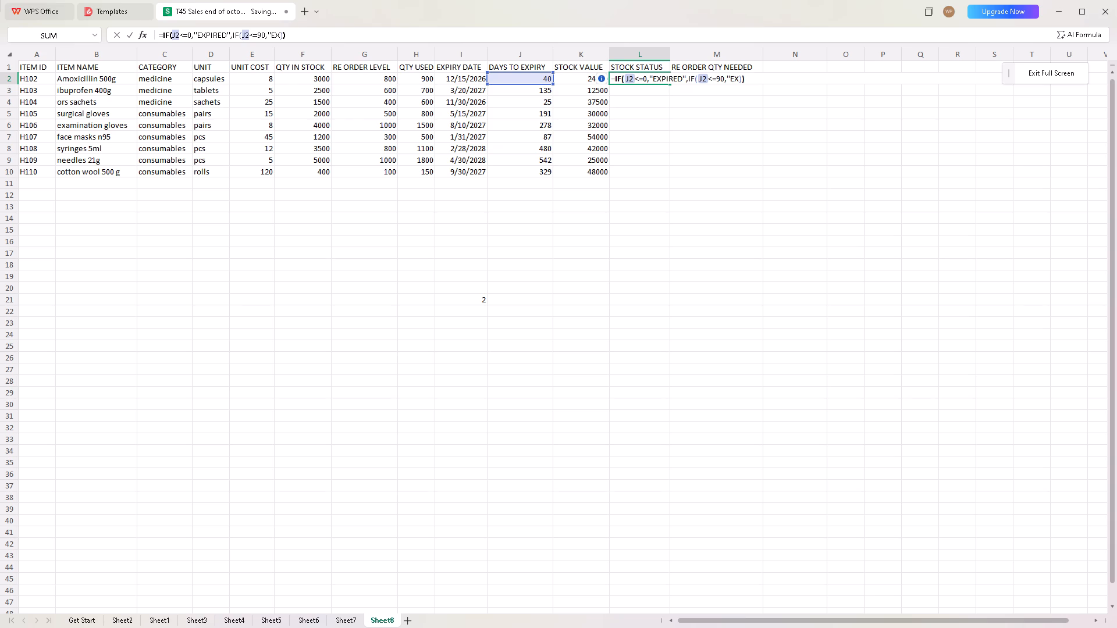
pyautogui.press('9')
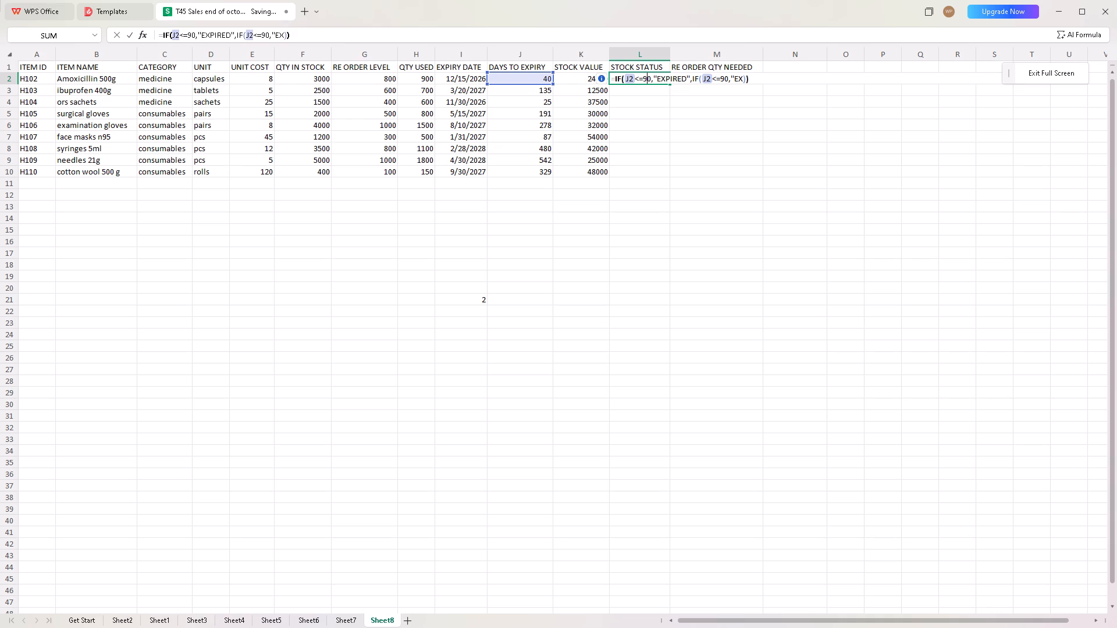
# Change the first IF's true result in item H102's STOCK STATUS formula to "EXPIRING SOON".
pyautogui.press('Right')
pyautogui.press('Right')
pyautogui.press('Right')
pyautogui.press('Right')
pyautogui.press('Right')
pyautogui.press('Right')
pyautogui.press('Right')
pyautogui.press('Right')
pyautogui.press('Right')
pyautogui.press('Right')
pyautogui.press('Right')
pyautogui.press('BackSpace')
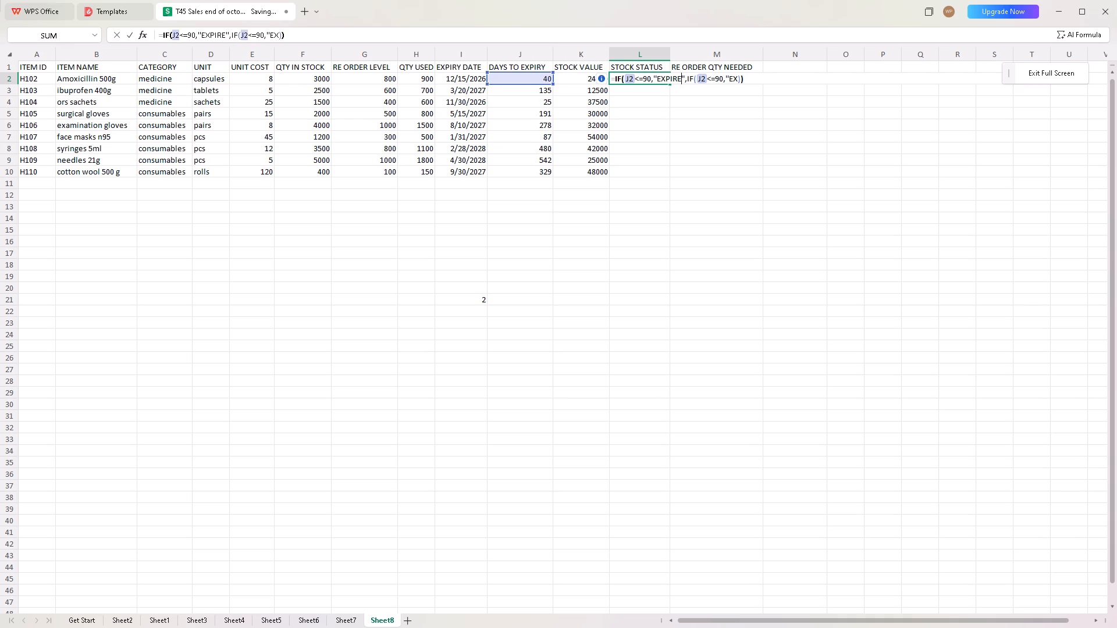
pyautogui.press('BackSpace')
pyautogui.write('ING')
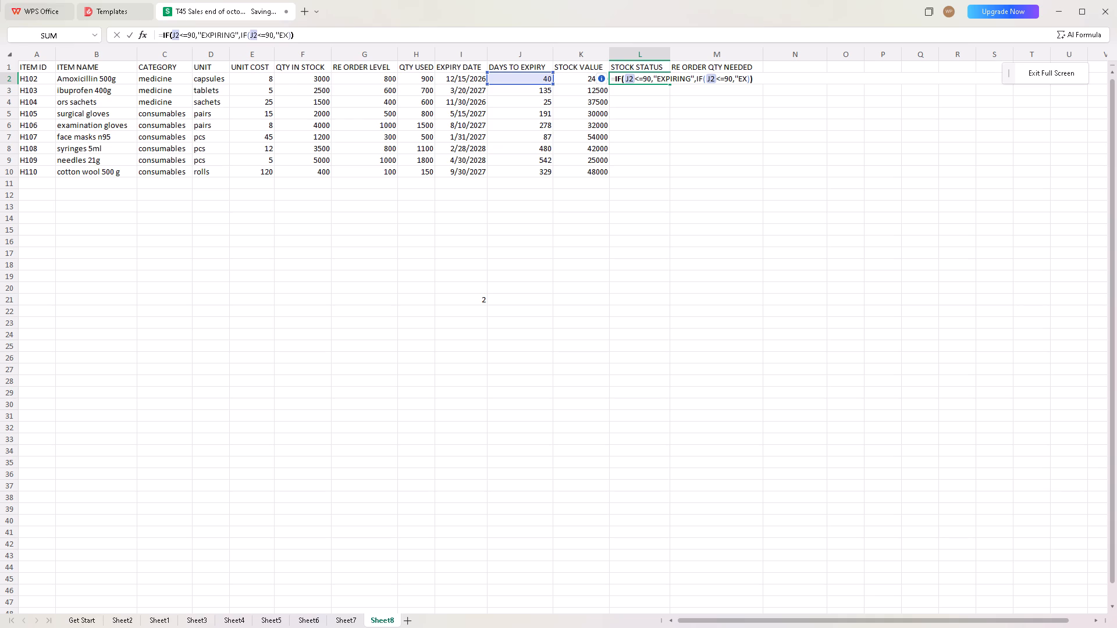
pyautogui.press('space')
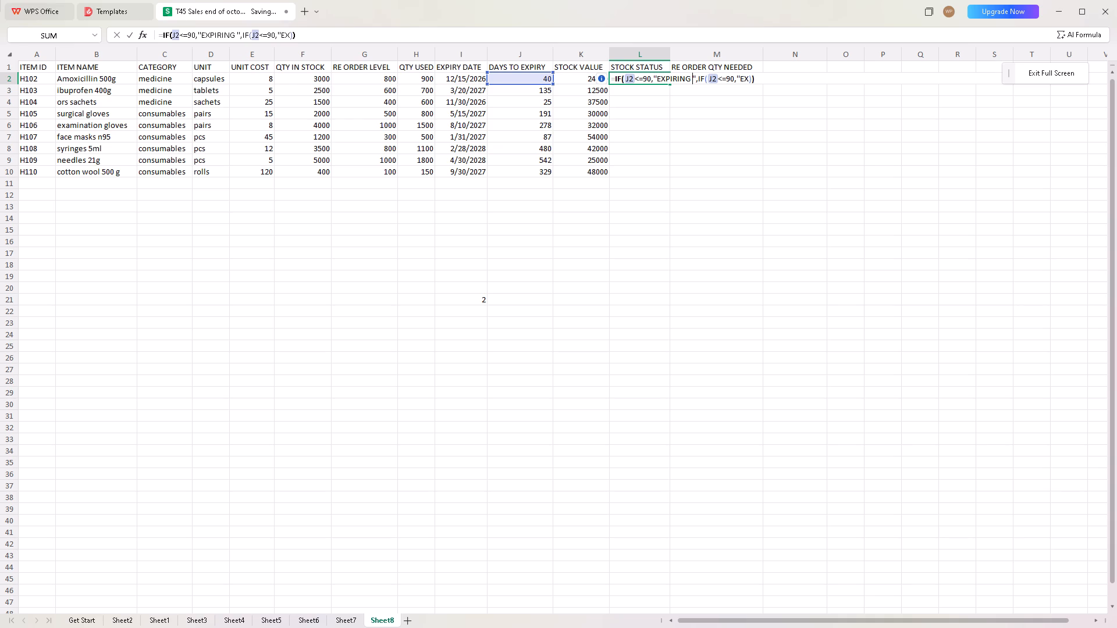
pyautogui.write('SOON')
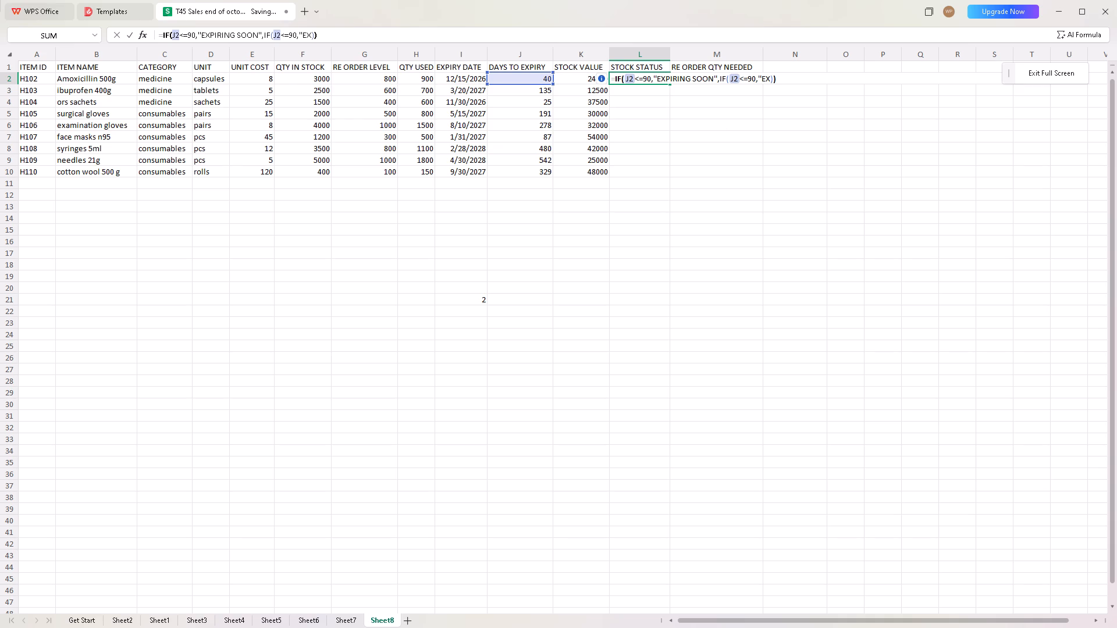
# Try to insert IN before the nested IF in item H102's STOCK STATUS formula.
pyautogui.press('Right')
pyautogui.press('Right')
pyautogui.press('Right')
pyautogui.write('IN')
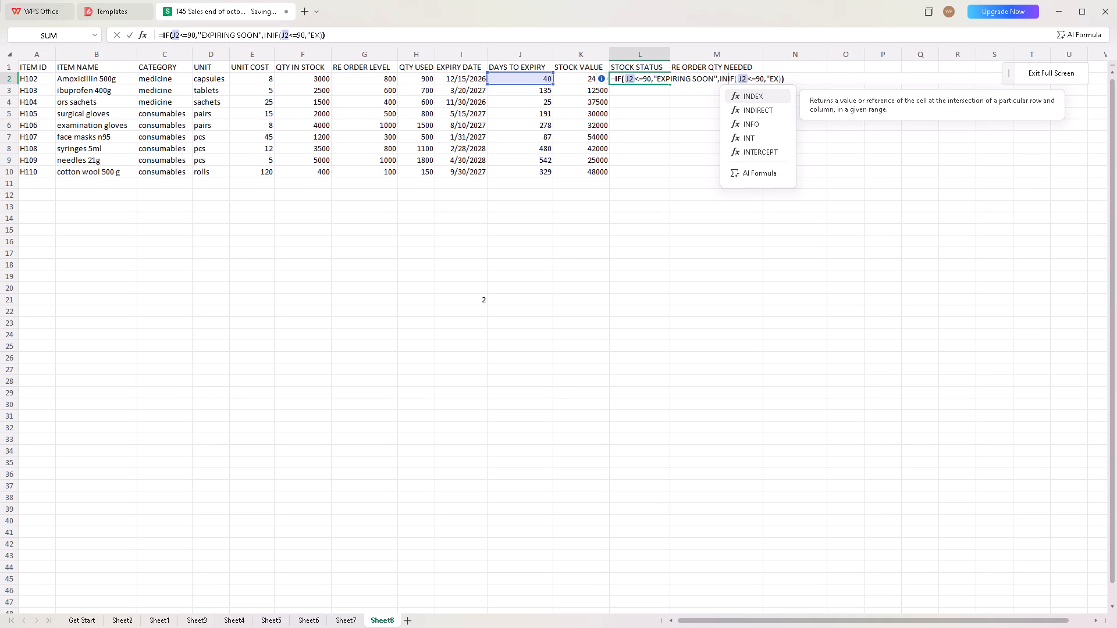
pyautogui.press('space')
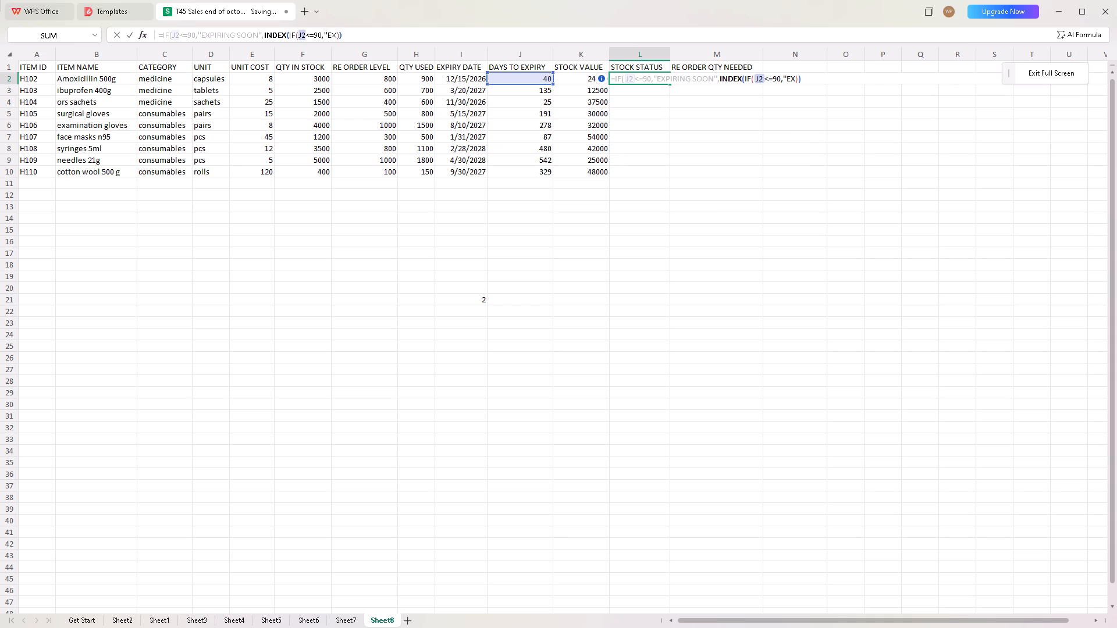
# Delete everything after "EXPIRING SOON" in item H102's STOCK STATUS formula, including INDEX and the nested IF.
pyautogui.press('Right')
pyautogui.press('Right')
pyautogui.press('Right')
pyautogui.press('Right')
pyautogui.press('Right')
pyautogui.press('Right')
pyautogui.press('Right')
pyautogui.press('Right')
pyautogui.press('Right')
pyautogui.press('Right')
pyautogui.press('Right')
pyautogui.press('Right')
pyautogui.press('Right')
pyautogui.press('Right')
pyautogui.press('Right')
pyautogui.press('Right')
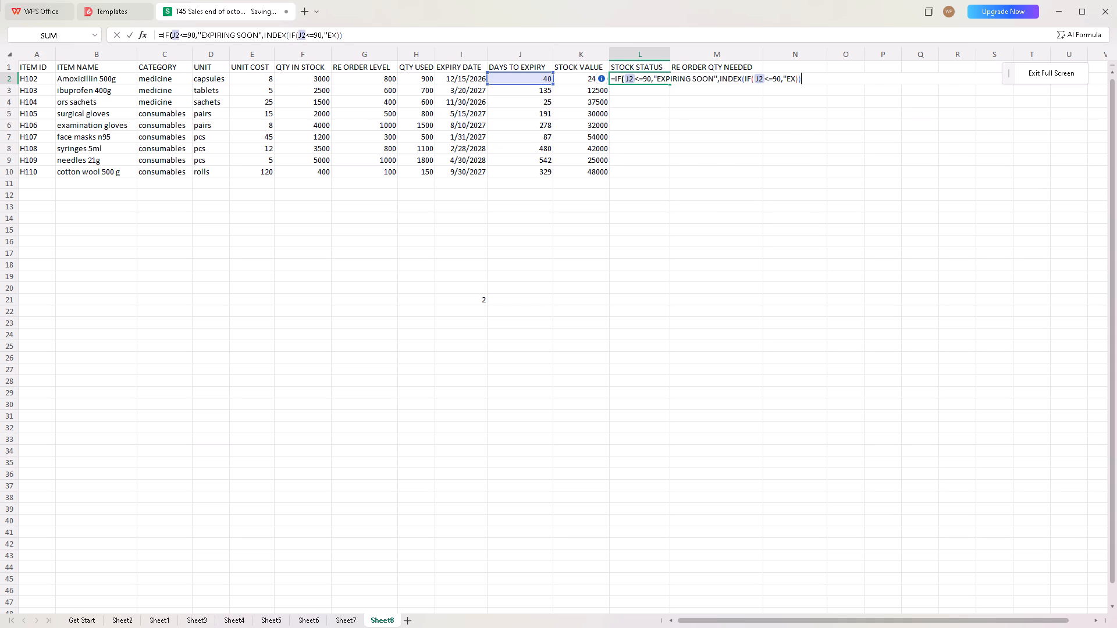
pyautogui.press('BackSpace')
pyautogui.press('BackSpace')
pyautogui.press('BackSpace')
pyautogui.press('BackSpace')
pyautogui.press('BackSpace')
pyautogui.press('BackSpace')
pyautogui.press('BackSpace')
pyautogui.press('BackSpace')
pyautogui.press('BackSpace')
pyautogui.press('BackSpace')
pyautogui.press('BackSpace')
pyautogui.press('BackSpace')
pyautogui.press('BackSpace')
pyautogui.press('BackSpace')
pyautogui.press('BackSpace')
pyautogui.press('BackSpace')
pyautogui.press('BackSpace')
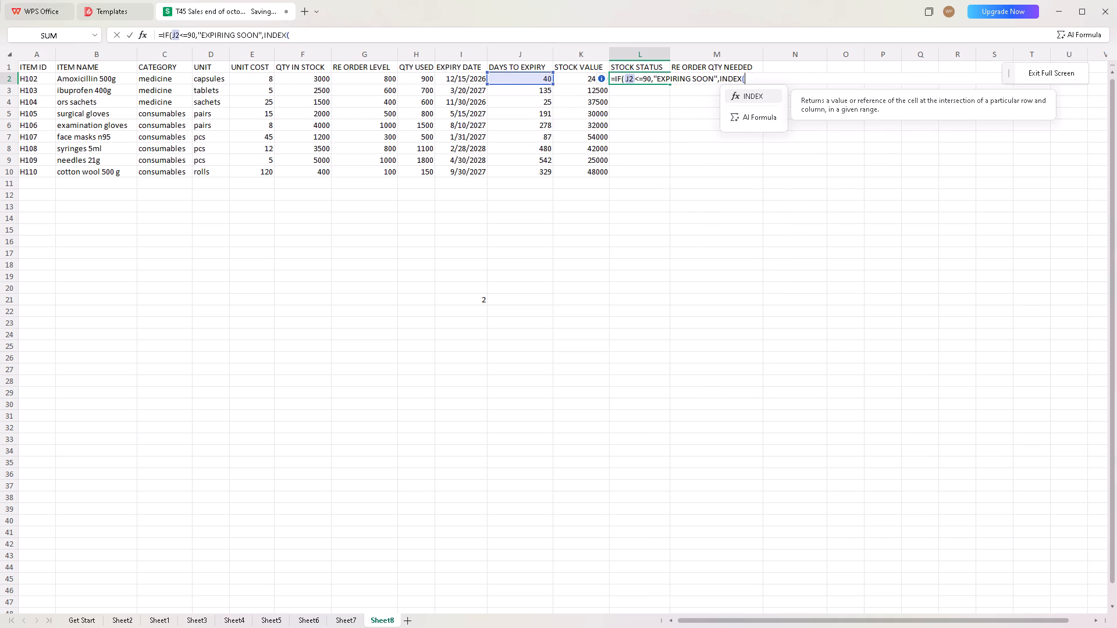
pyautogui.press('BackSpace')
pyautogui.press('BackSpace')
pyautogui.press('BackSpace')
pyautogui.press('BackSpace')
pyautogui.press('BackSpace')
pyautogui.press('BackSpace')
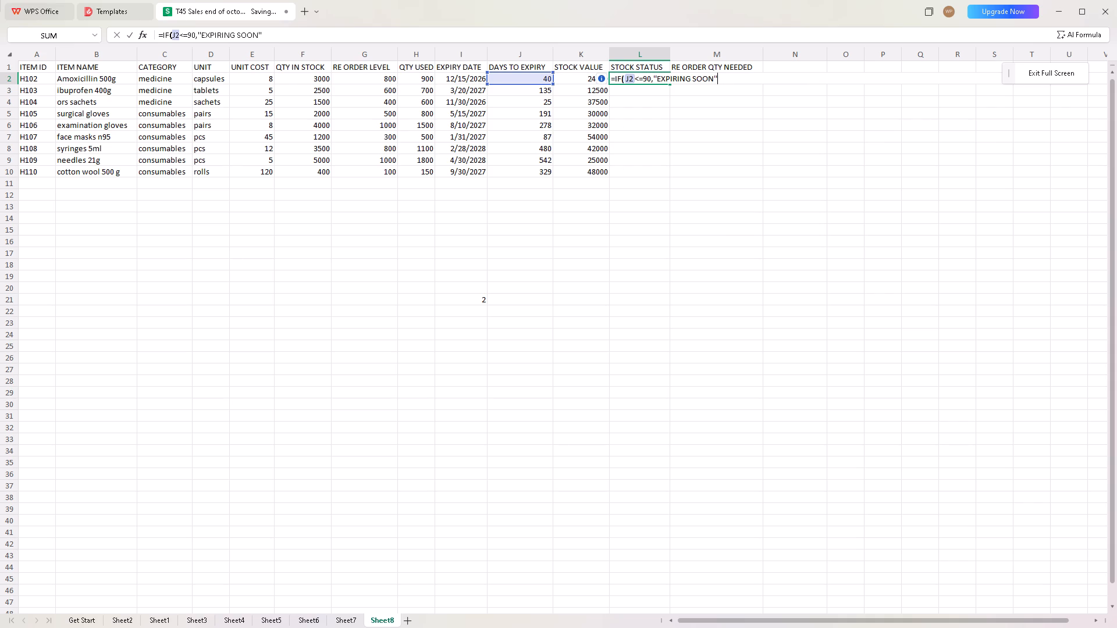
# Complete item H102's STOCK STATUS formula after "EXPIRING SOON" with ,INSTOCK"), removing any auto-inserted function text.
pyautogui.press(',')
pyautogui.write('IN')
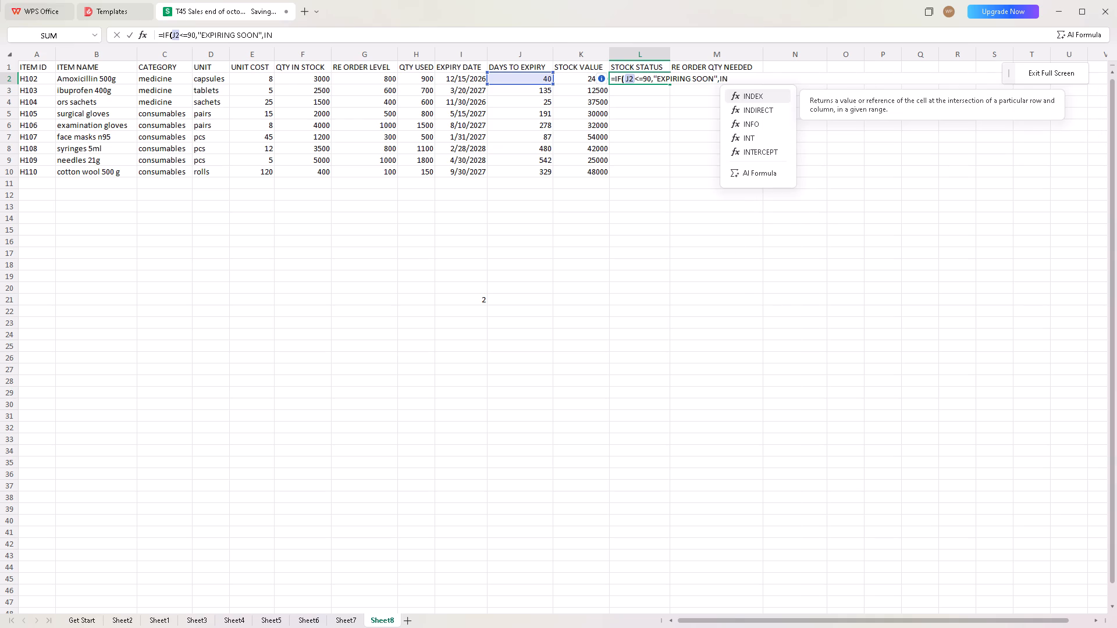
pyautogui.press('space')
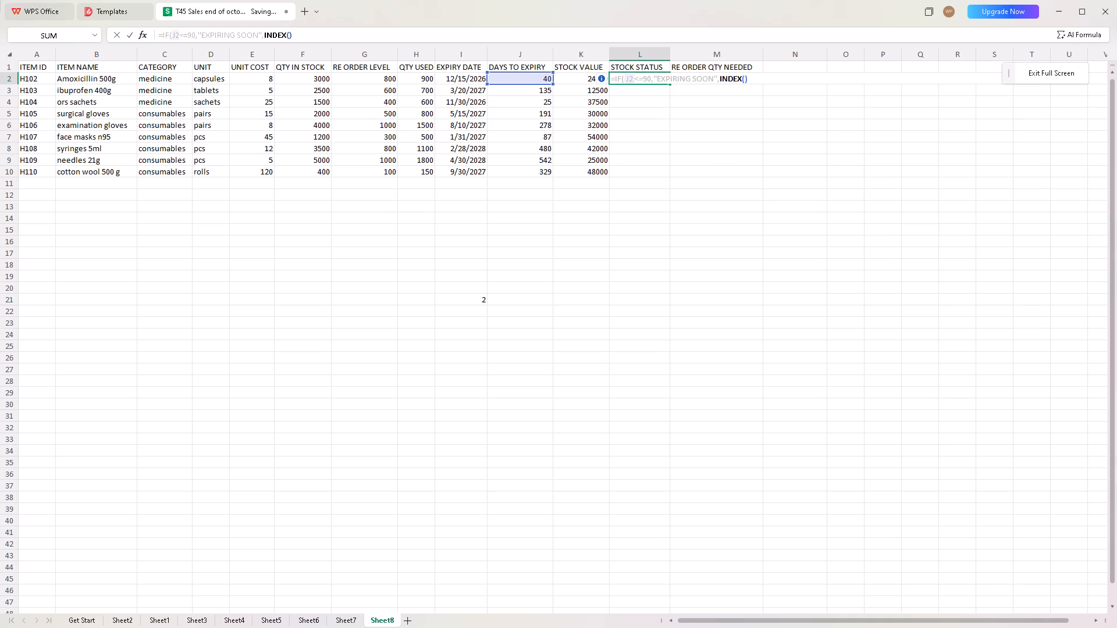
pyautogui.press('Left')
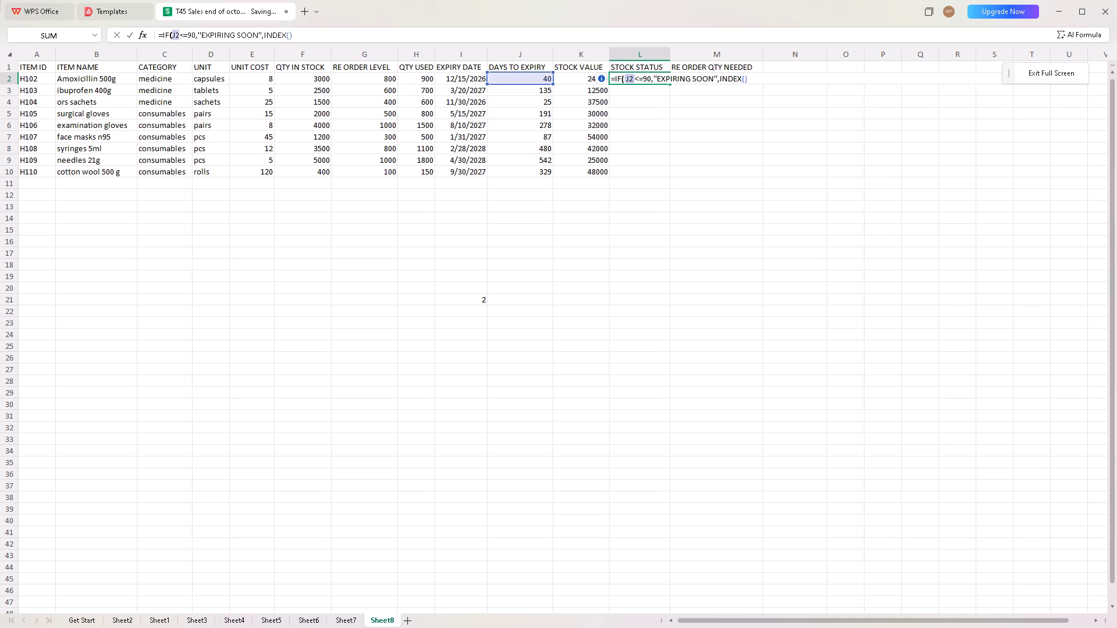
pyautogui.press('Left')
pyautogui.press('Left')
pyautogui.press('Left')
pyautogui.press('s')
pyautogui.press('Right')
pyautogui.press('Right')
pyautogui.press('Right')
pyautogui.press('Right')
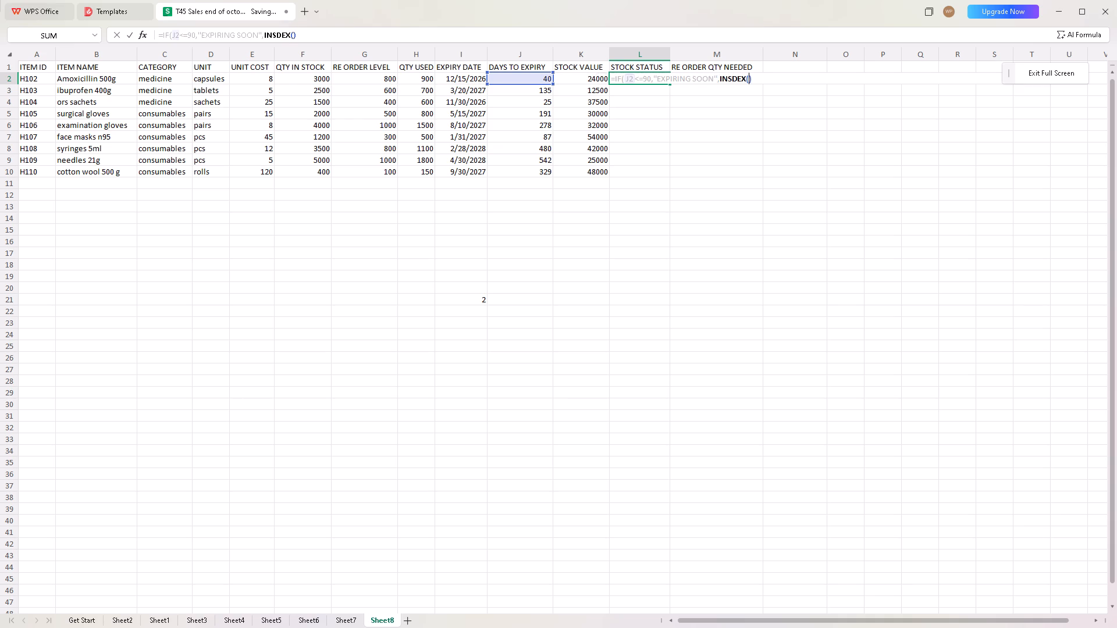
pyautogui.press('Right')
pyautogui.press('BackSpace')
pyautogui.press('BackSpace')
pyautogui.press('BackSpace')
pyautogui.press('BackSpace')
pyautogui.press('BackSpace')
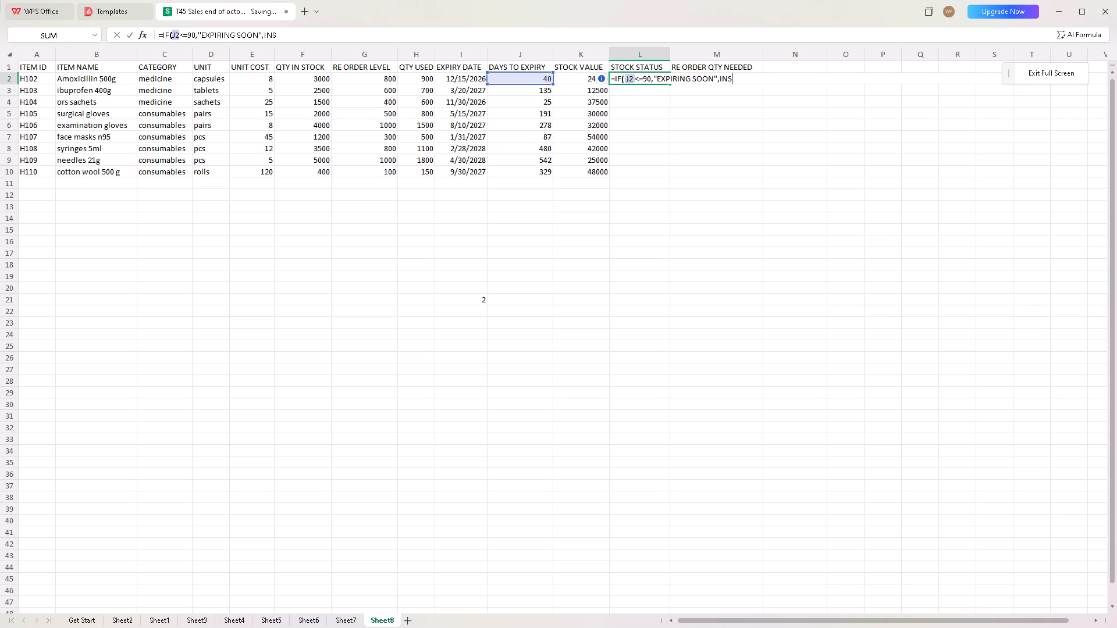
pyautogui.press('BackSpace')
pyautogui.write('STOCK')
pyautogui.write("''")
pyautogui.hotkey('shift', ')')
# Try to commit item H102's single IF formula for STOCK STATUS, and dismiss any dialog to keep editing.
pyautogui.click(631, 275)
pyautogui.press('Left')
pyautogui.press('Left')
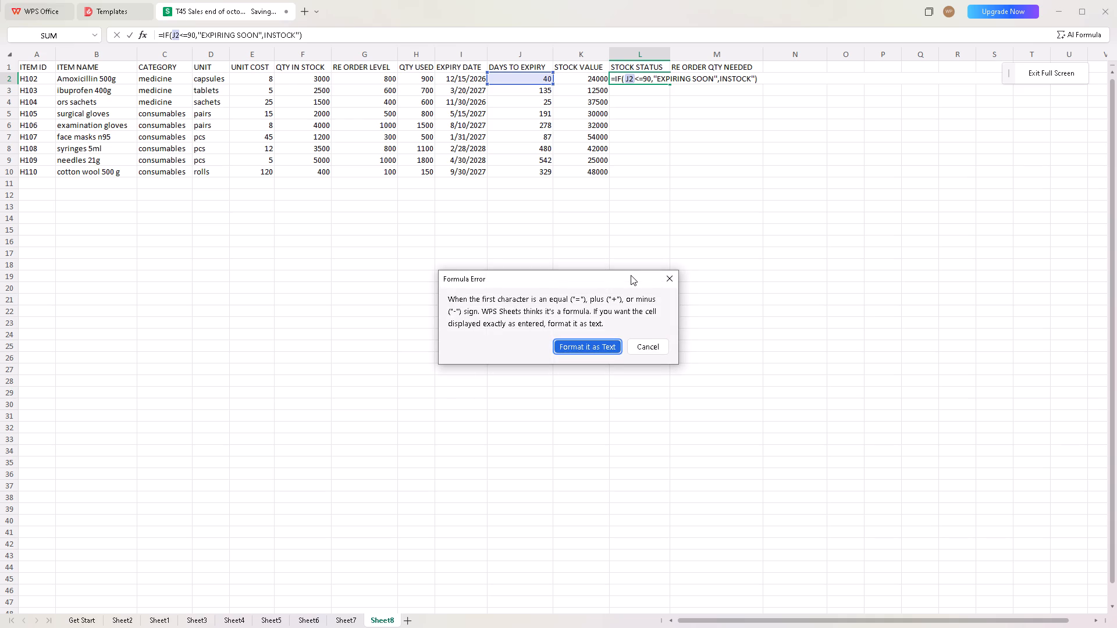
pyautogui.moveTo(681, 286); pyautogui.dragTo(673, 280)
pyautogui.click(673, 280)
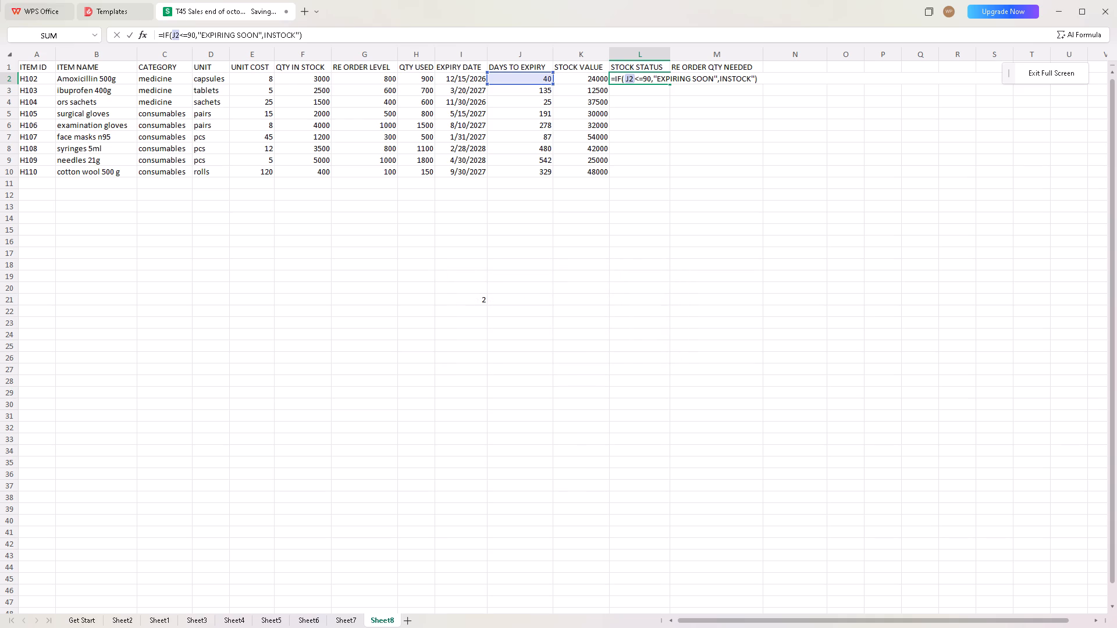
# Insert a space in the final result of item H102's STOCK STATUS formula so it reads IN STOCK.
pyautogui.press('Left')
pyautogui.press('Left')
pyautogui.press('Left')
pyautogui.press('Left')
pyautogui.press('Left')
pyautogui.press('Left')
pyautogui.press('Left')
pyautogui.press('Left')
pyautogui.press('space')
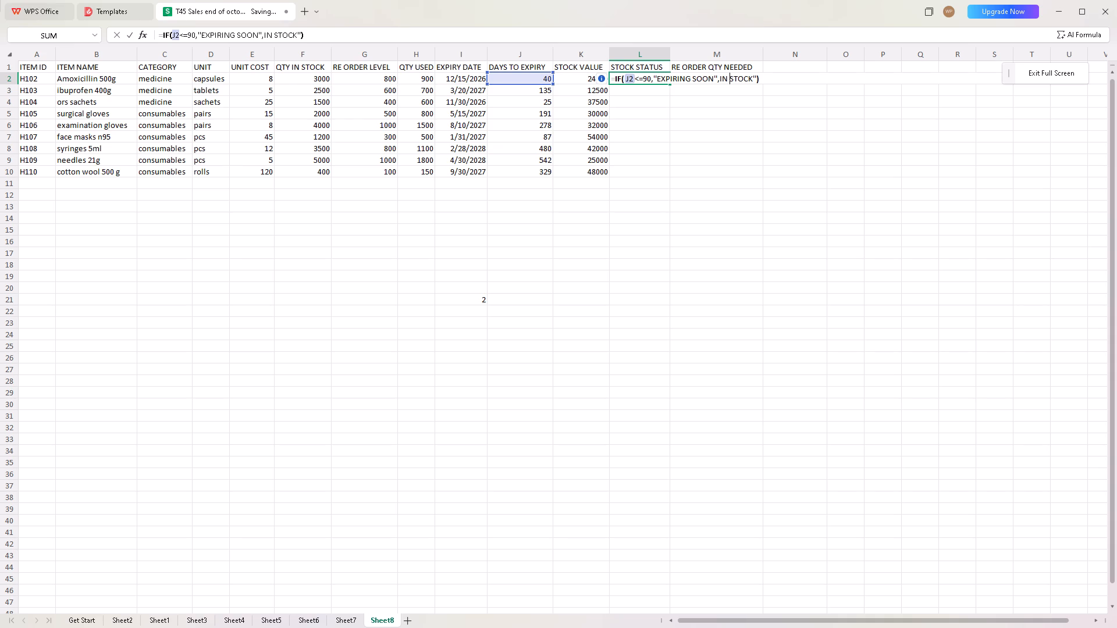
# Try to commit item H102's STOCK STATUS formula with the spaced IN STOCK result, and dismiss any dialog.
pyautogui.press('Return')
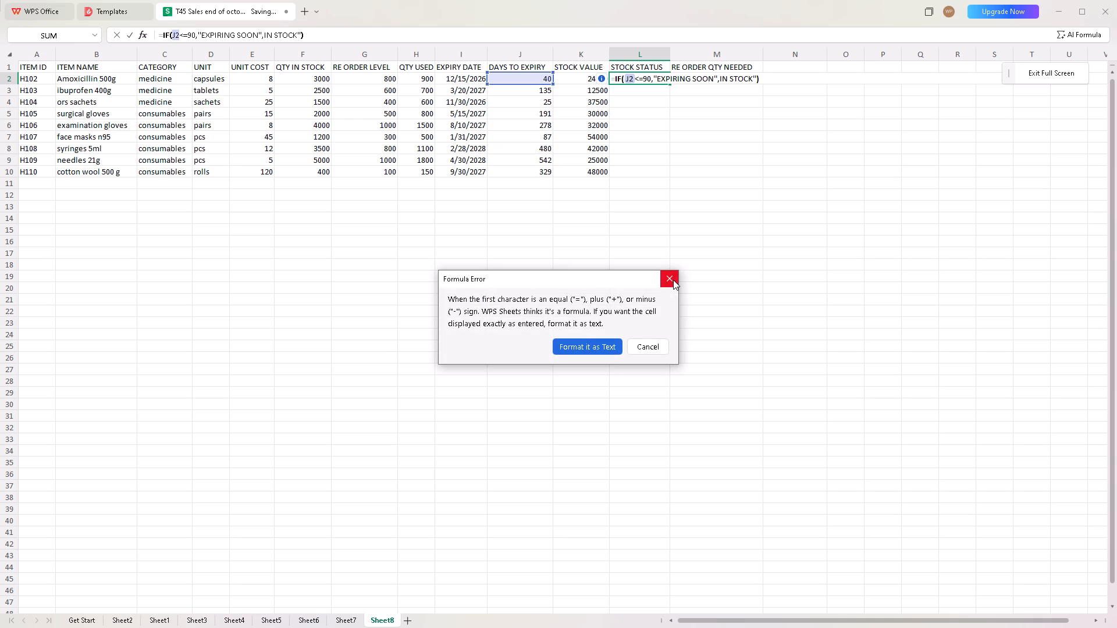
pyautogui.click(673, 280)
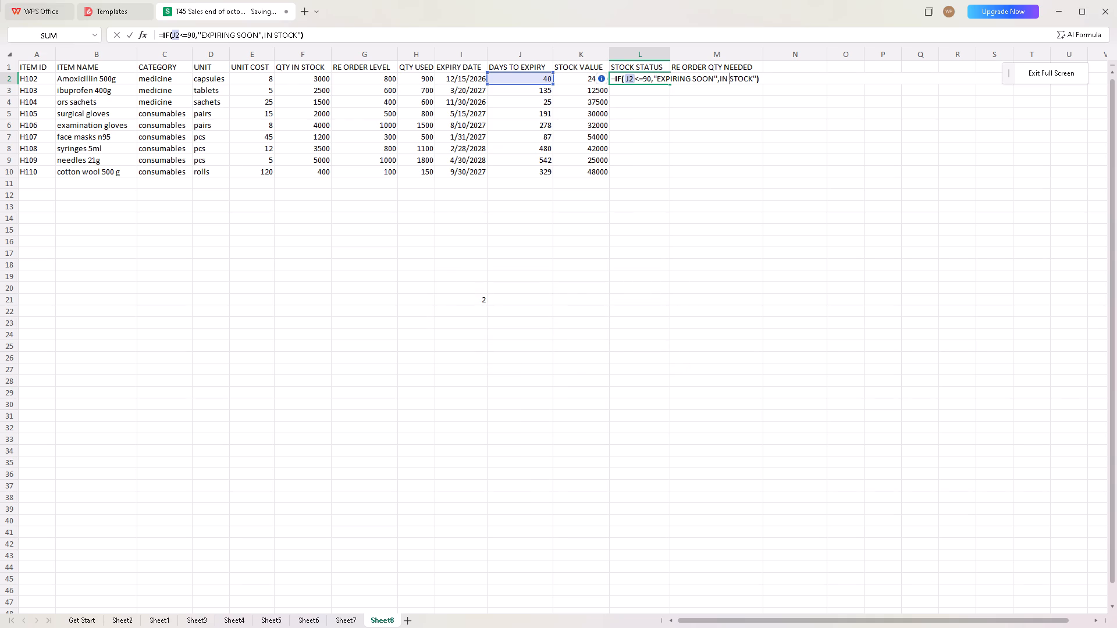
# Insert a space before the closing bracket of item H102's STOCK STATUS formula, try to commit it, and dismiss any dialog.
pyautogui.press('Right')
pyautogui.press('Right')
pyautogui.press('Right')
pyautogui.press('Right')
pyautogui.press('Right')
pyautogui.press('Right')
pyautogui.press('Right')
pyautogui.press('space')
pyautogui.press('Return')
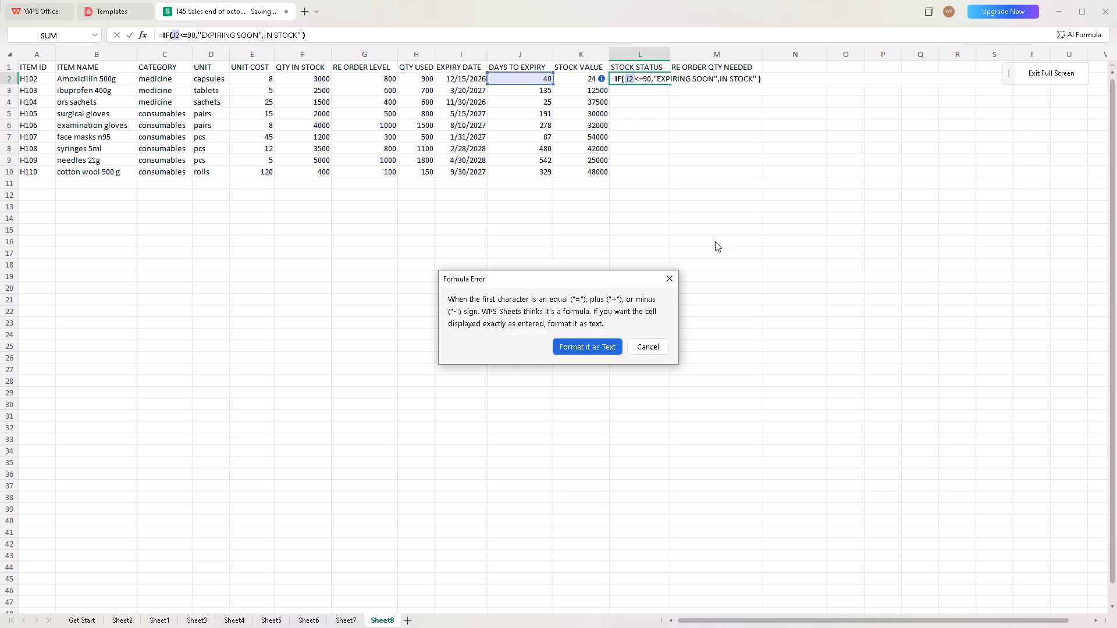
pyautogui.click(674, 279)
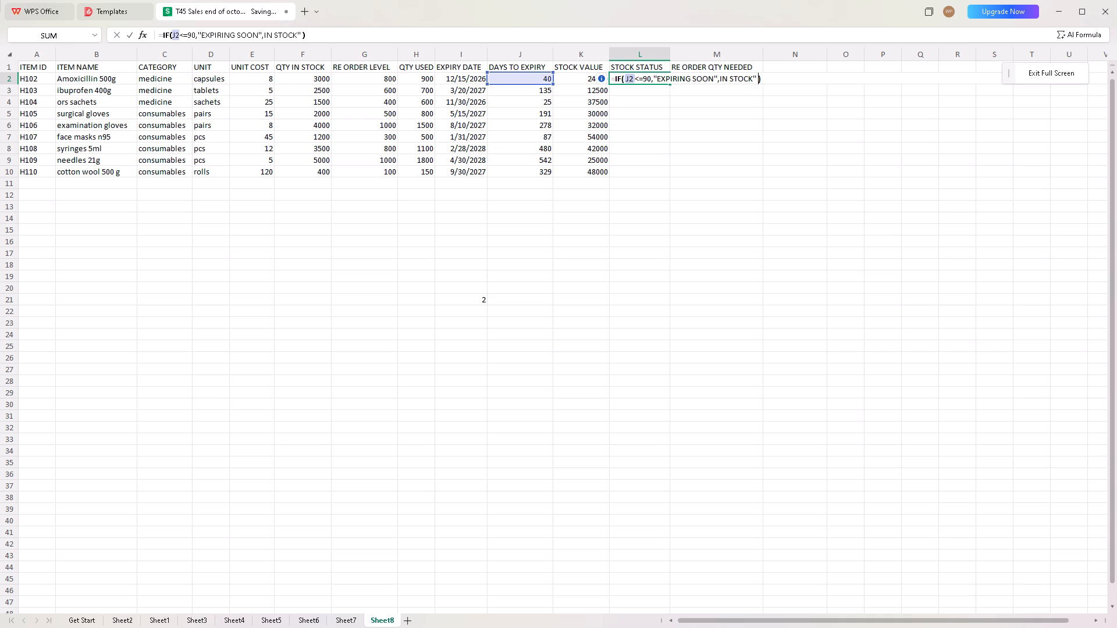
# Replace the quote and comma between EXPIRING SOON and IN STOCK in H102's STOCK STATUS formula with a comma followed by an opening quote.
pyautogui.press('Left')
pyautogui.press('Left')
pyautogui.press('Left')
pyautogui.press('Left')
pyautogui.press('Left')
pyautogui.press('Left')
pyautogui.press('Left')
pyautogui.press('Left')
pyautogui.press('Left')
pyautogui.press('Left')
pyautogui.press('Left')
pyautogui.press('BackSpace')
pyautogui.press('BackSpace')
pyautogui.press('BackSpace')
pyautogui.press(',')
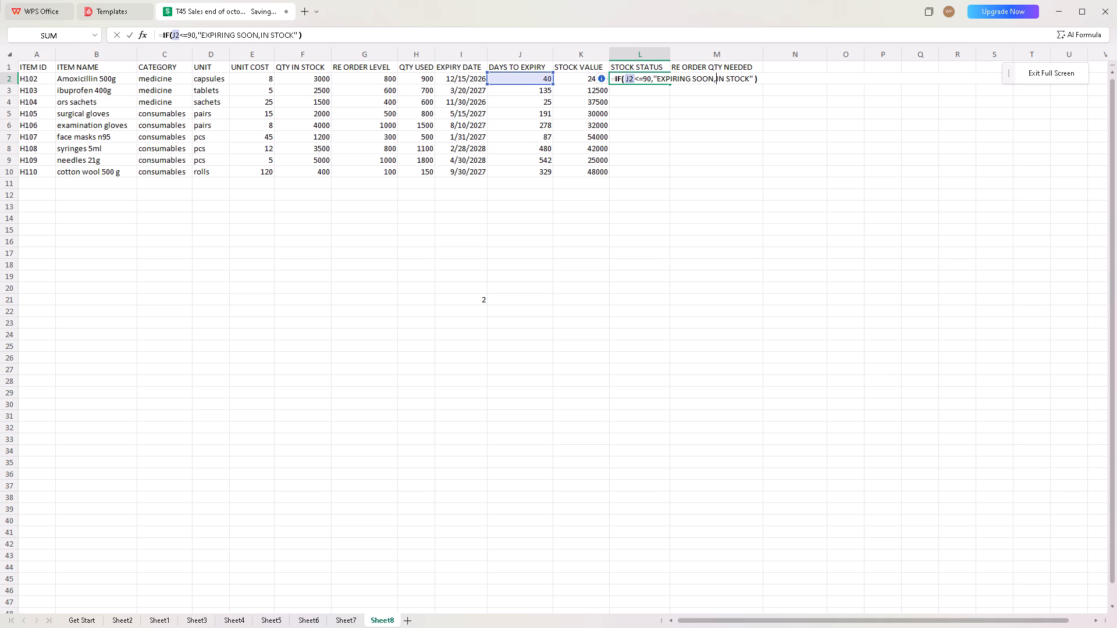
pyautogui.write("''")
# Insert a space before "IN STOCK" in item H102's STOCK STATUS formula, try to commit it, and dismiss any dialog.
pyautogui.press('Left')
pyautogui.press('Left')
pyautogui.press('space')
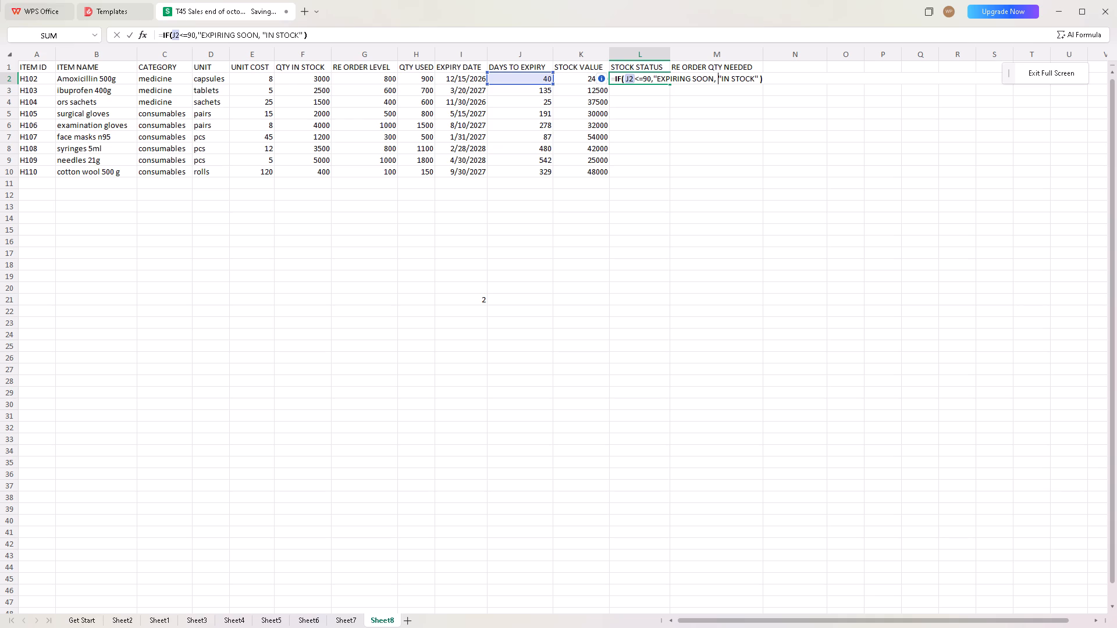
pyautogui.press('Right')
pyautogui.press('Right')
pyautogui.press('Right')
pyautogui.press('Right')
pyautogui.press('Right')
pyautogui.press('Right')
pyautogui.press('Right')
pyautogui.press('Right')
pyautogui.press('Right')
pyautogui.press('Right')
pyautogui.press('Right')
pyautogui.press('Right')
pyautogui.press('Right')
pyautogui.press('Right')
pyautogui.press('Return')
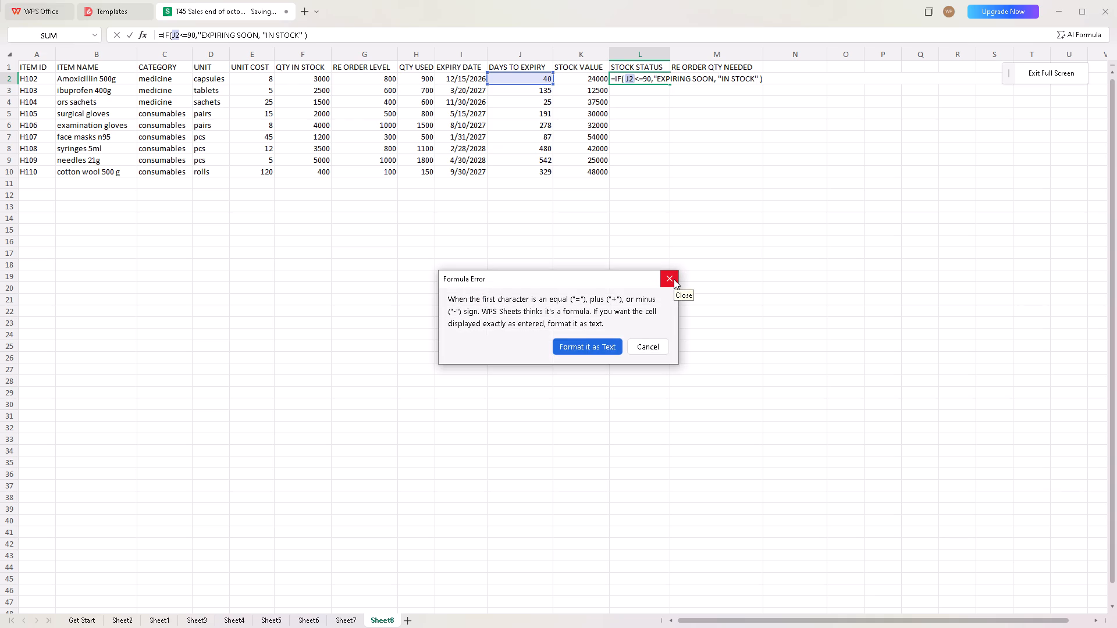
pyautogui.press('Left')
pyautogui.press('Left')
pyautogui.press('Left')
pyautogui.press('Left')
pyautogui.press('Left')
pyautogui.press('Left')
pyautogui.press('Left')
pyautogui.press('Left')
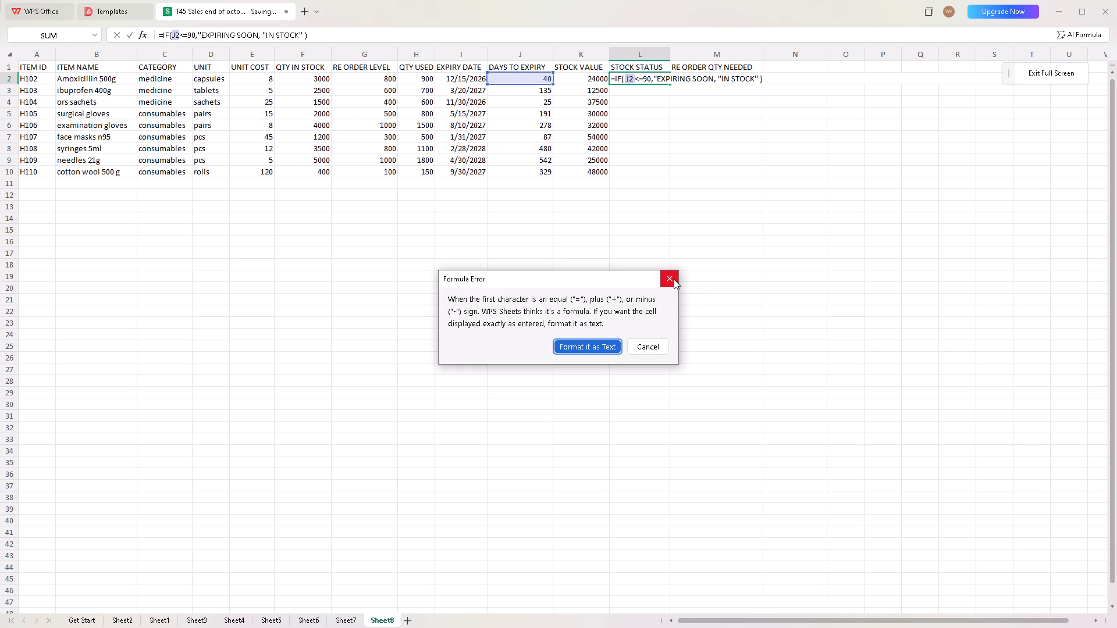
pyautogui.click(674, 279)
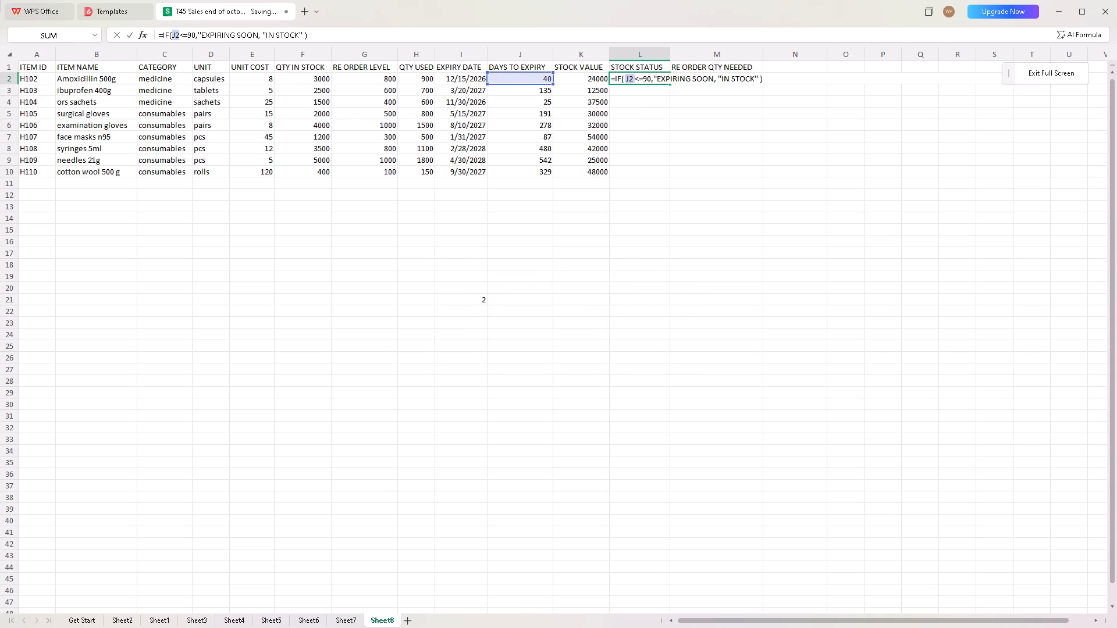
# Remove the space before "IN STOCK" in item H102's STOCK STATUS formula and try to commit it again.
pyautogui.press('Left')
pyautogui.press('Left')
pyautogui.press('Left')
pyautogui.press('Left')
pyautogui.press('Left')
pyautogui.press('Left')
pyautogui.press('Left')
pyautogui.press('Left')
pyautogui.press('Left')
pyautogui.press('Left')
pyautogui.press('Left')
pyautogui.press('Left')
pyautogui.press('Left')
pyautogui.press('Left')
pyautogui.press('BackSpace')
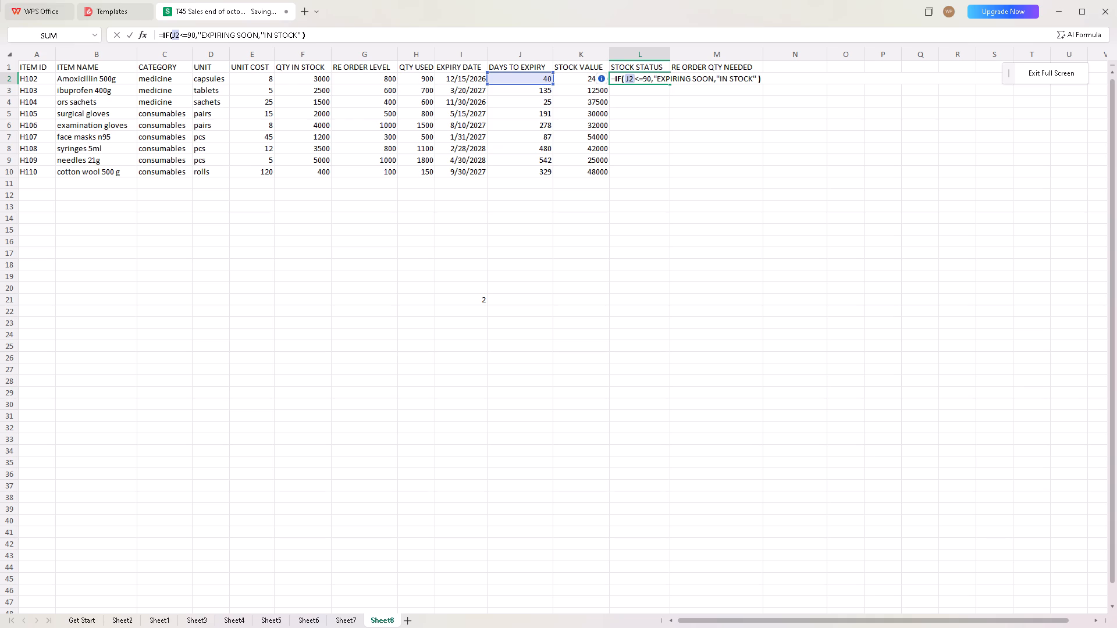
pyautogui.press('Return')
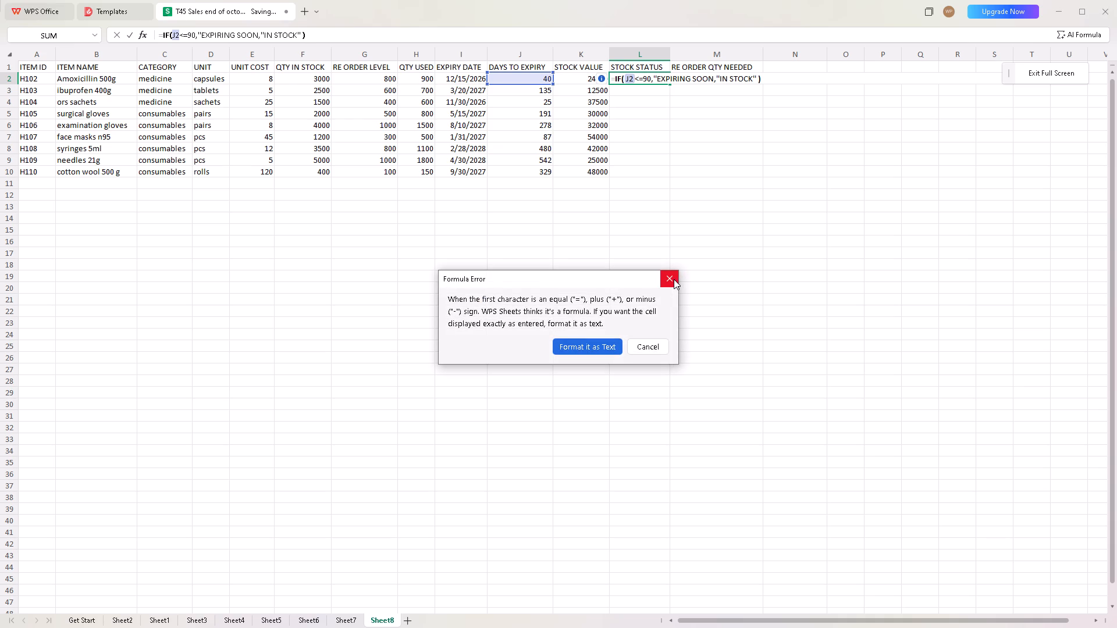
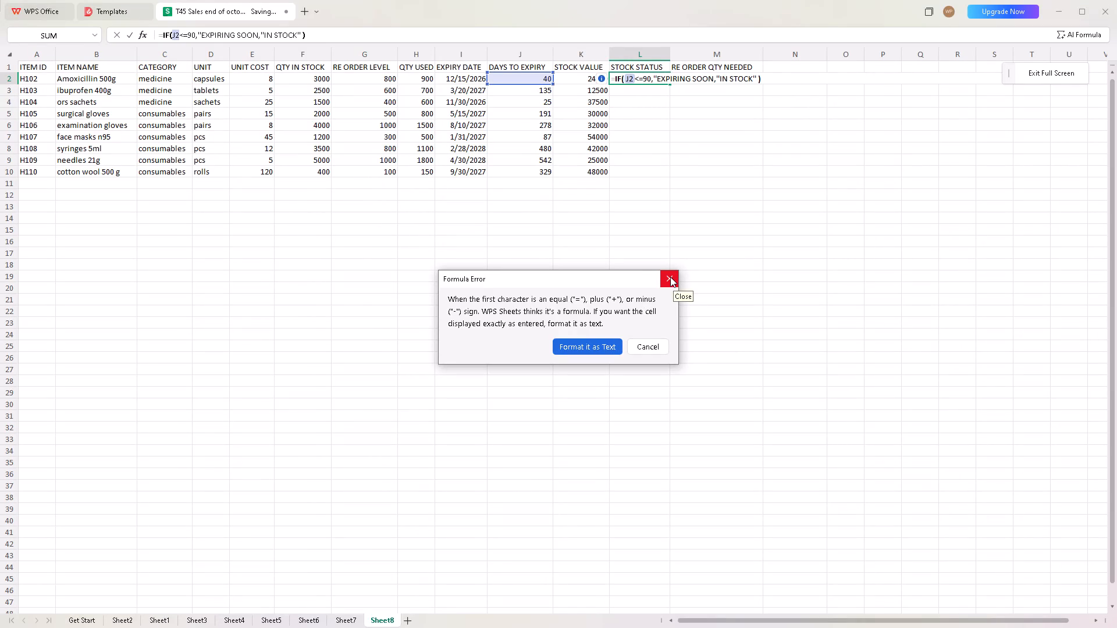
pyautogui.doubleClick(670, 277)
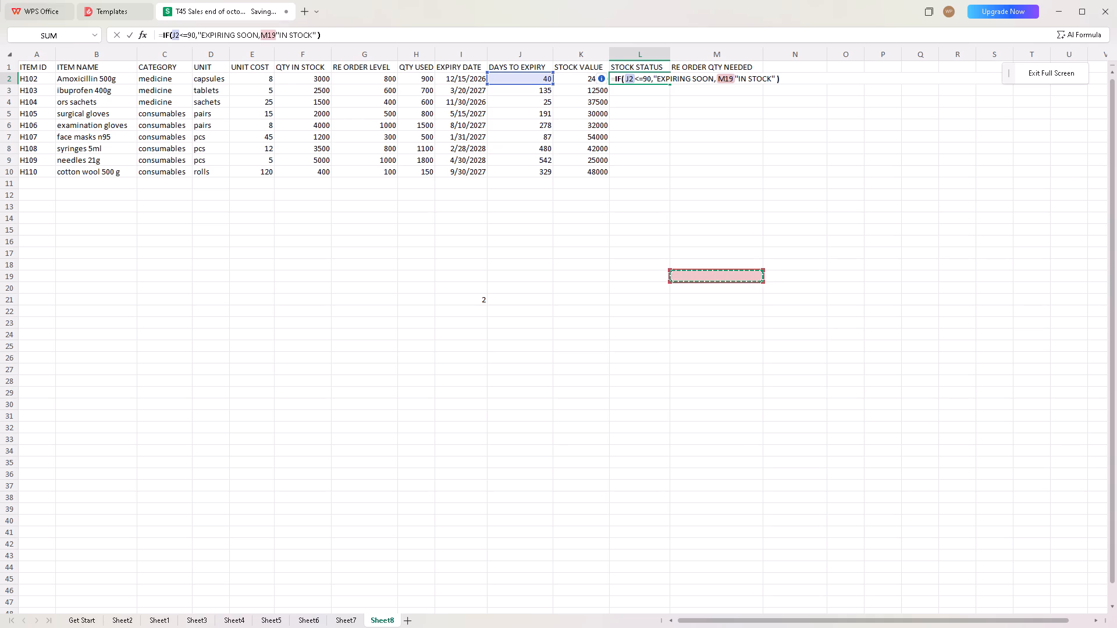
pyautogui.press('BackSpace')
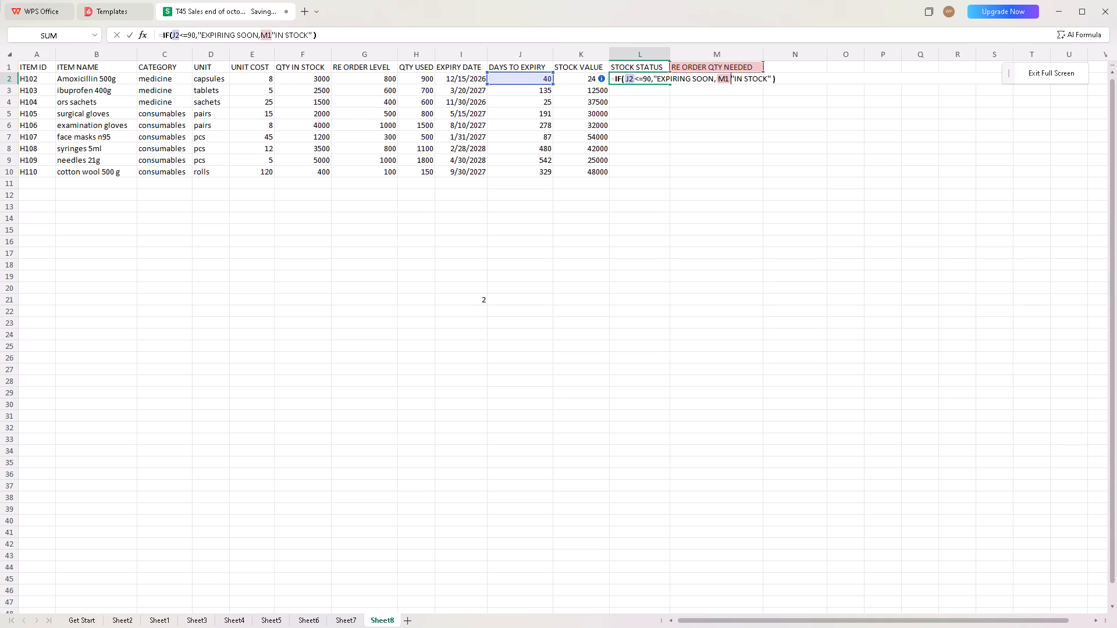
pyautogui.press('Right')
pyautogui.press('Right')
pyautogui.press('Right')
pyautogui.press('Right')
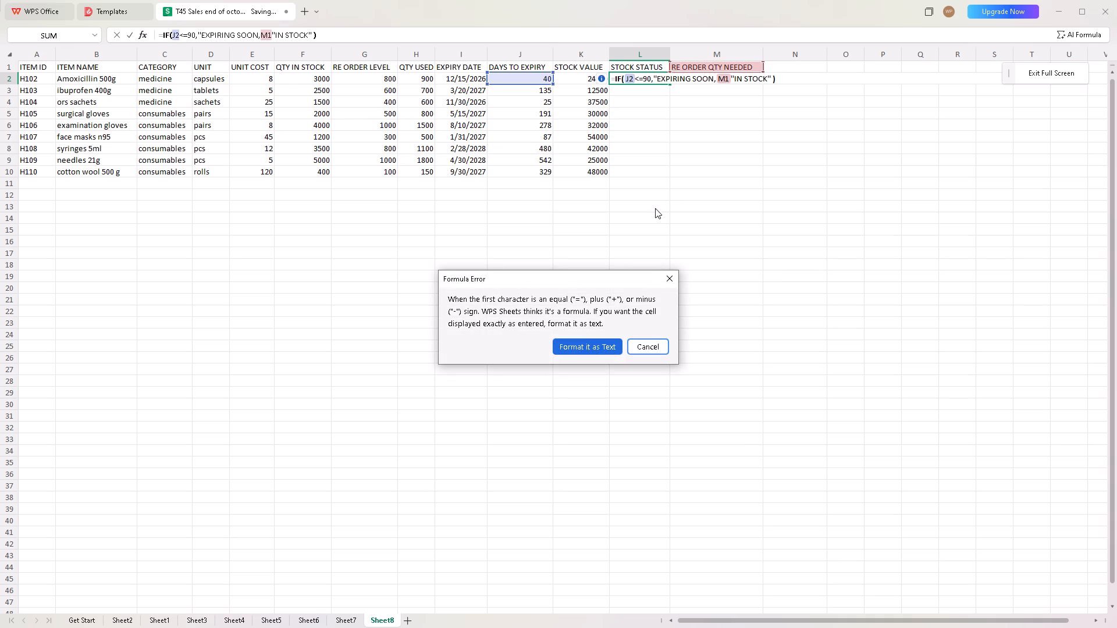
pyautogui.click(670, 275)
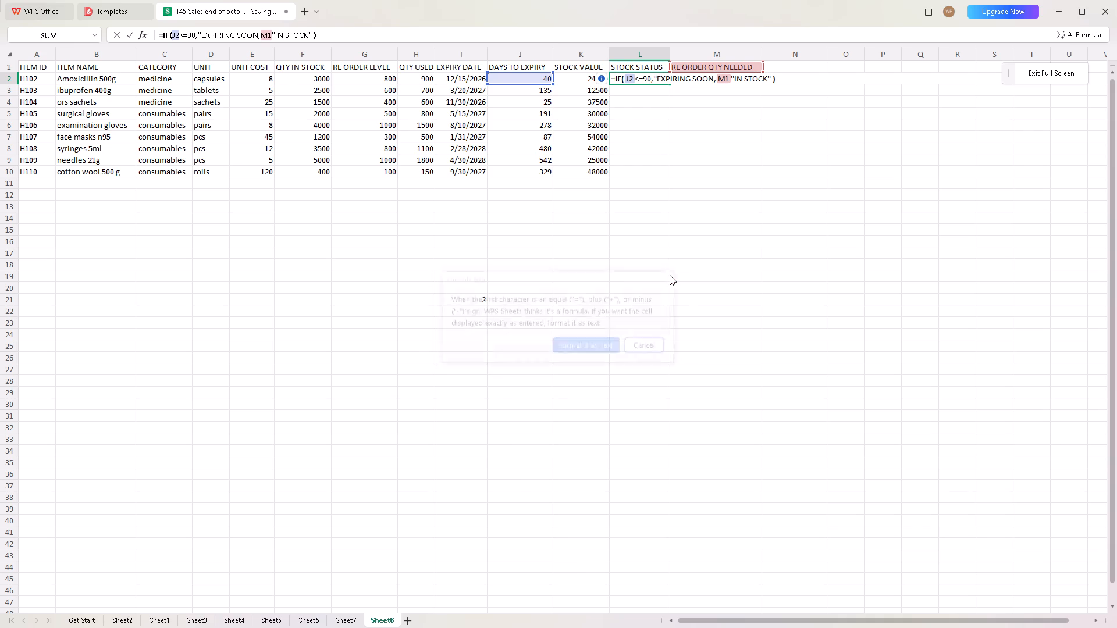
# Delete everything after the opening quote that follows J2<=90, in item H102's STOCK STATUS formula.
pyautogui.press('Right')
pyautogui.press('Right')
pyautogui.press('Right')
pyautogui.press('Right')
pyautogui.press('Right')
pyautogui.press('Right')
pyautogui.press('Right')
pyautogui.press('Right')
pyautogui.press('Right')
pyautogui.press('Right')
pyautogui.press('Right')
pyautogui.press('Right')
pyautogui.press('Right')
pyautogui.press('Right')
pyautogui.press('Right')
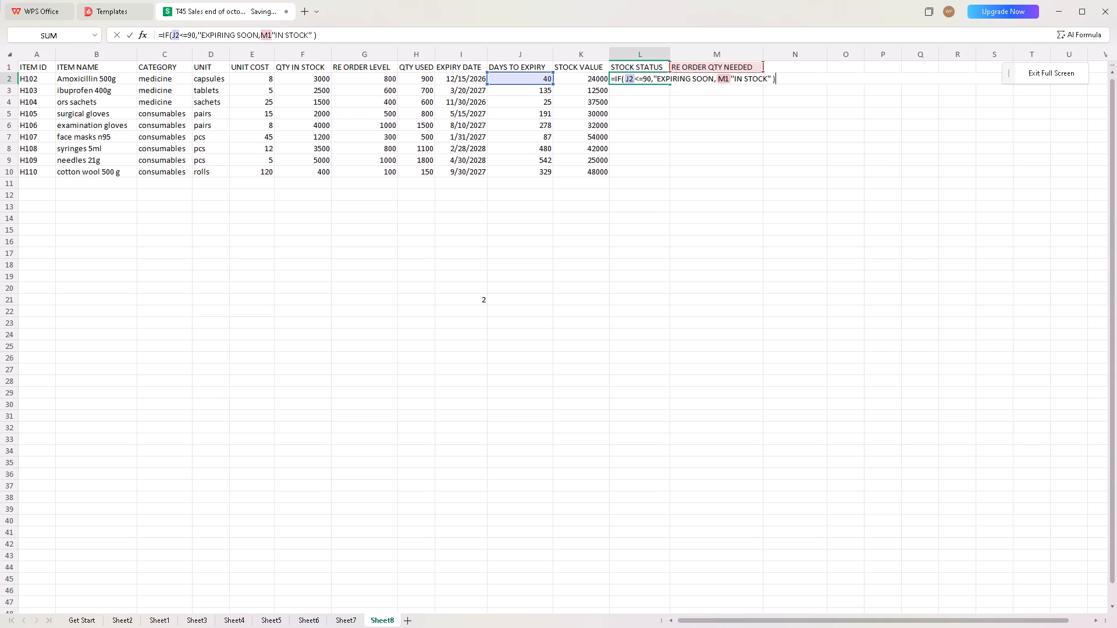
pyautogui.press('BackSpace')
pyautogui.press('BackSpace')
pyautogui.press('BackSpace')
pyautogui.press('BackSpace')
pyautogui.press('BackSpace')
pyautogui.press('BackSpace')
pyautogui.press('BackSpace')
pyautogui.press('BackSpace')
pyautogui.press('BackSpace')
pyautogui.press('BackSpace')
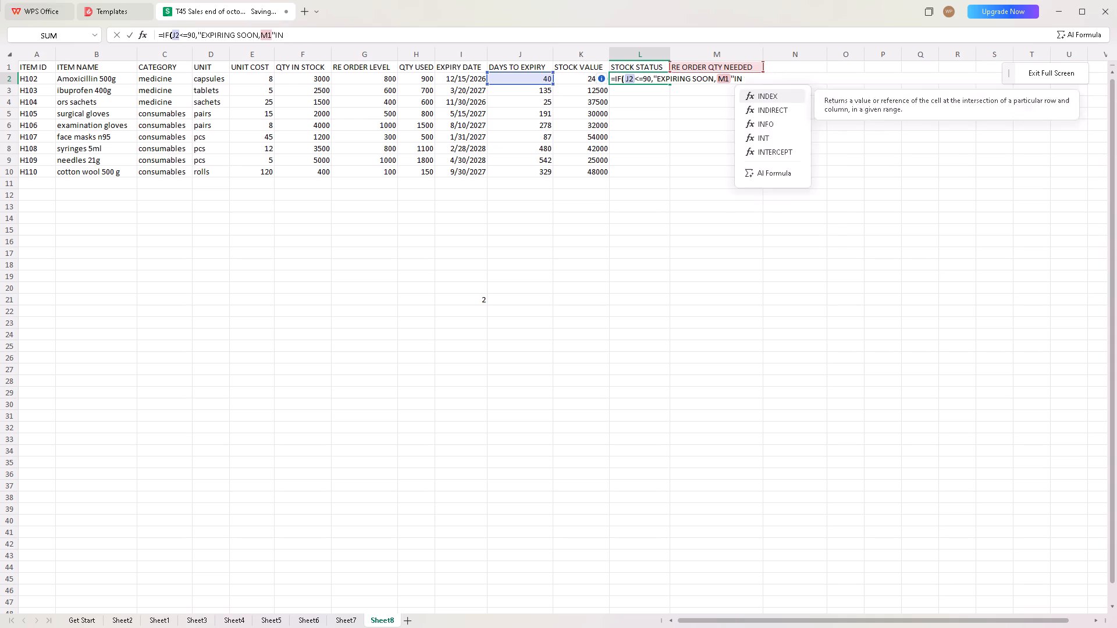
pyautogui.press('BackSpace')
pyautogui.press('BackSpace')
pyautogui.press('BackSpace')
pyautogui.press('BackSpace')
pyautogui.press('BackSpace')
pyautogui.press('BackSpace')
pyautogui.press('BackSpace')
pyautogui.press('BackSpace')
pyautogui.press('BackSpace')
pyautogui.press('BackSpace')
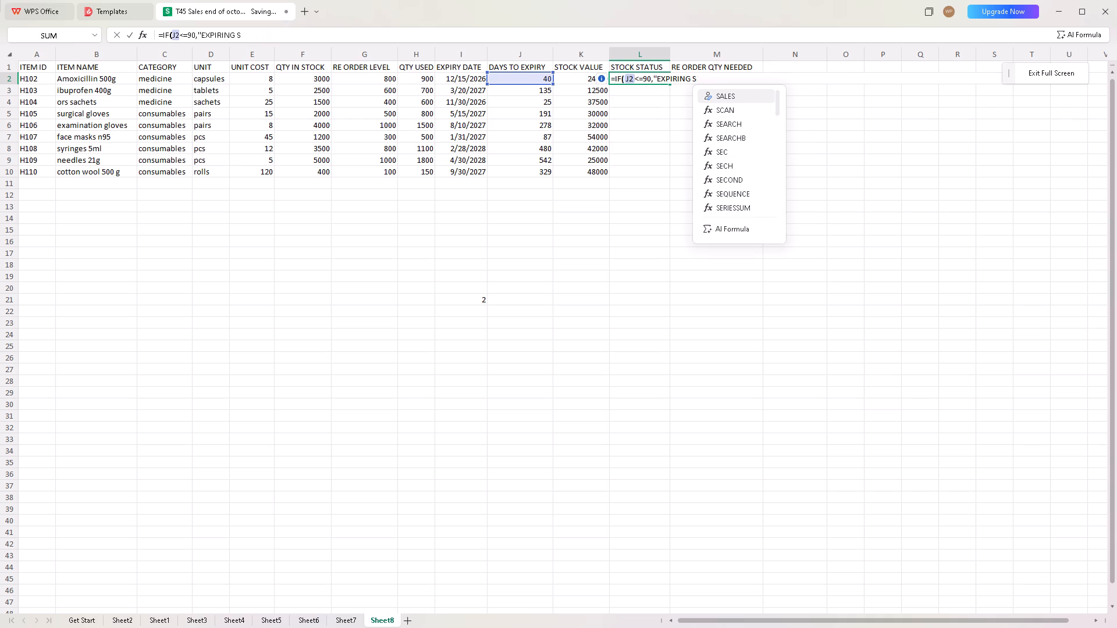
pyautogui.press('BackSpace')
pyautogui.press('BackSpace')
pyautogui.press('BackSpace')
pyautogui.press('BackSpace')
pyautogui.press('BackSpace')
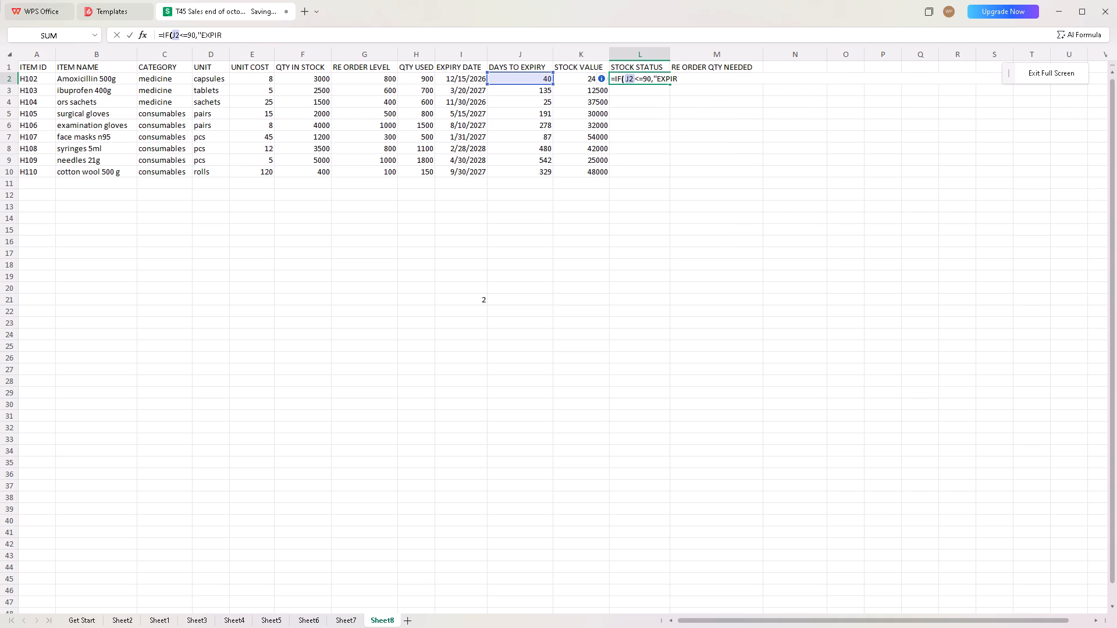
pyautogui.press('BackSpace')
pyautogui.press('BackSpace')
pyautogui.press('BackSpace')
pyautogui.press('BackSpace')
pyautogui.press('BackSpace')
# Complete item H102's STOCK STATUS formula as =IF(J2<=90,''SOON'',''OK''), try to commit it, and dismiss any dialog.
pyautogui.press('s')
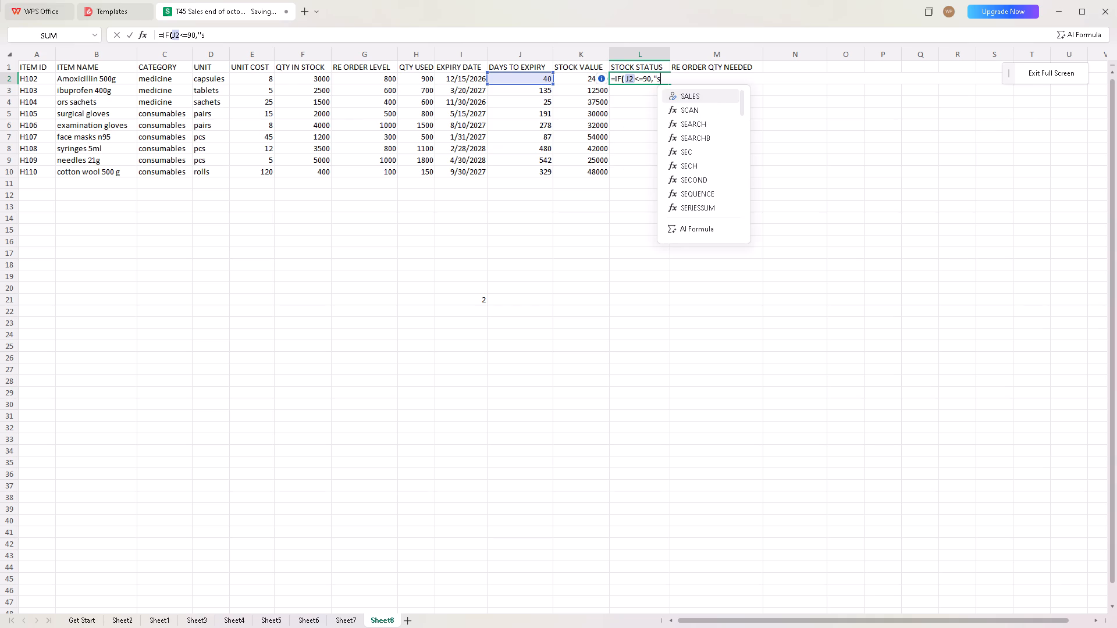
pyautogui.write('oo')
pyautogui.press('BackSpace')
pyautogui.press('BackSpace')
pyautogui.press('BackSpace')
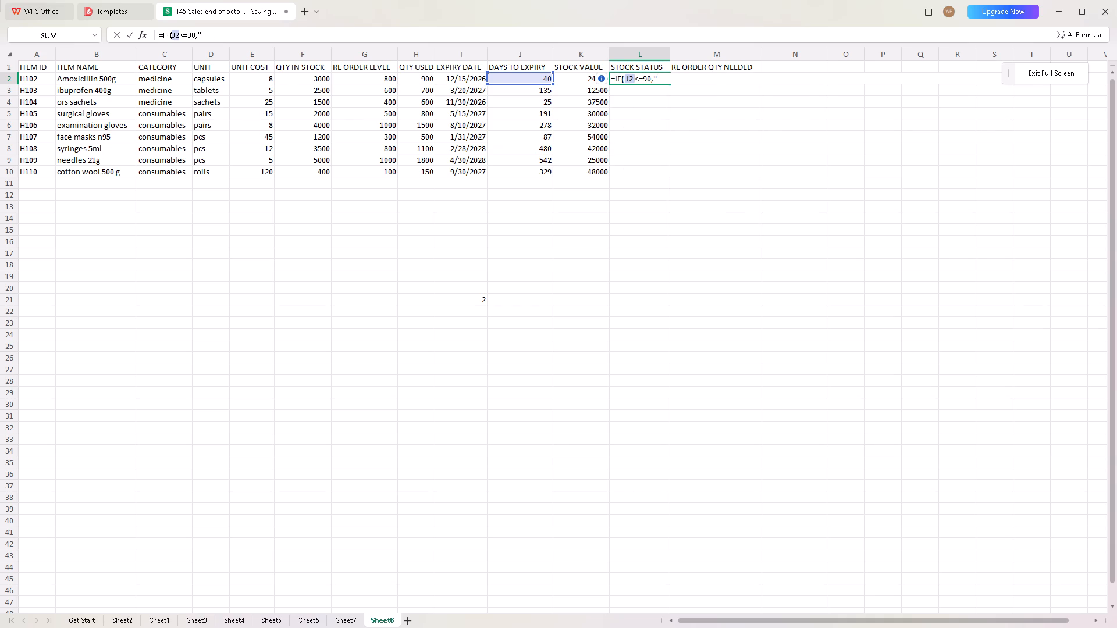
pyautogui.write('SOO')
pyautogui.press('n')
pyautogui.write("''")
pyautogui.press(',')
pyautogui.write("''")
pyautogui.write('OK')
pyautogui.write("''")
pyautogui.hotkey('shift', ')')
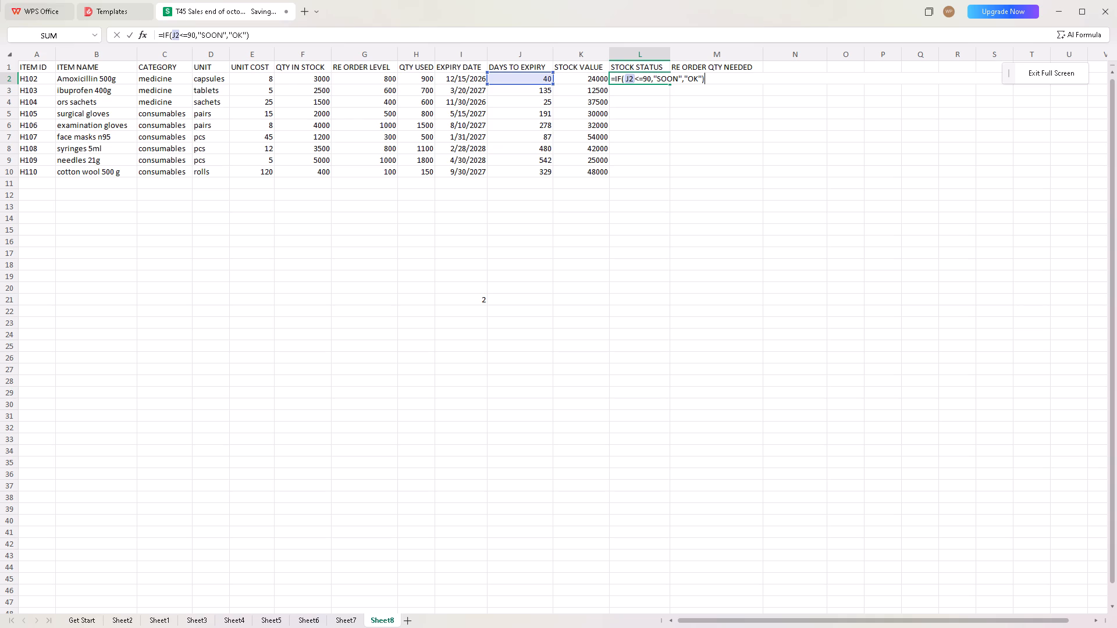
pyautogui.press('Return')
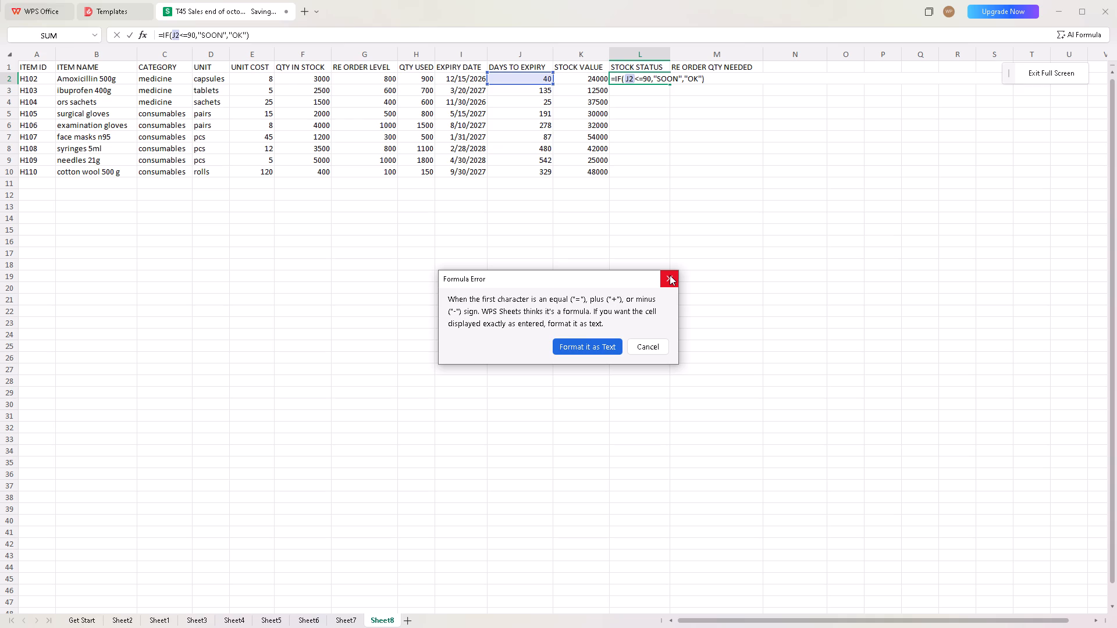
pyautogui.click(673, 275)
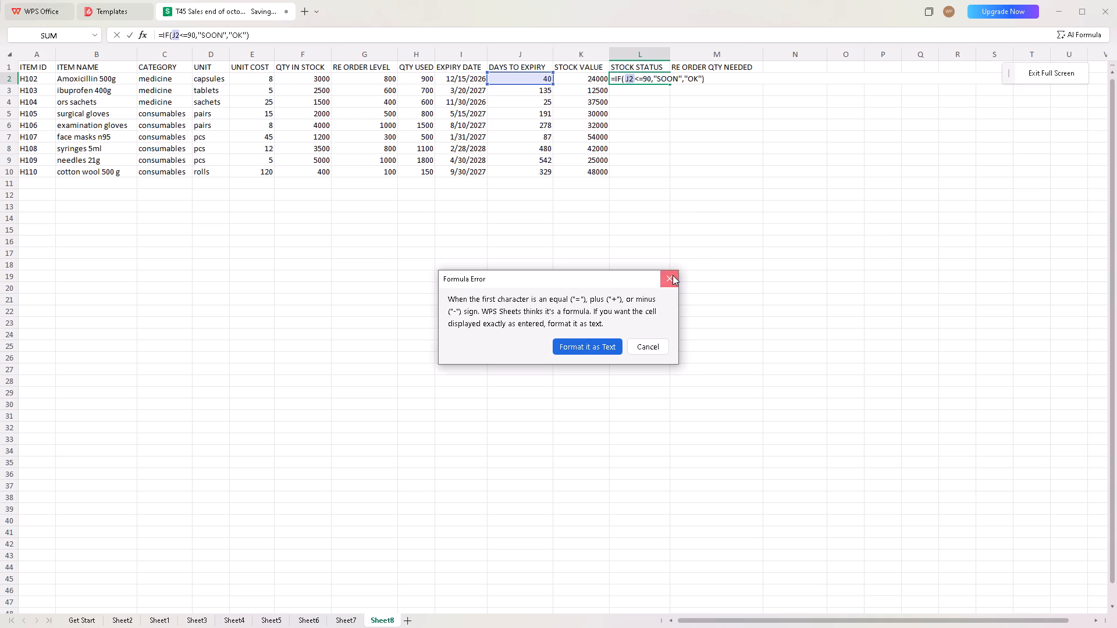
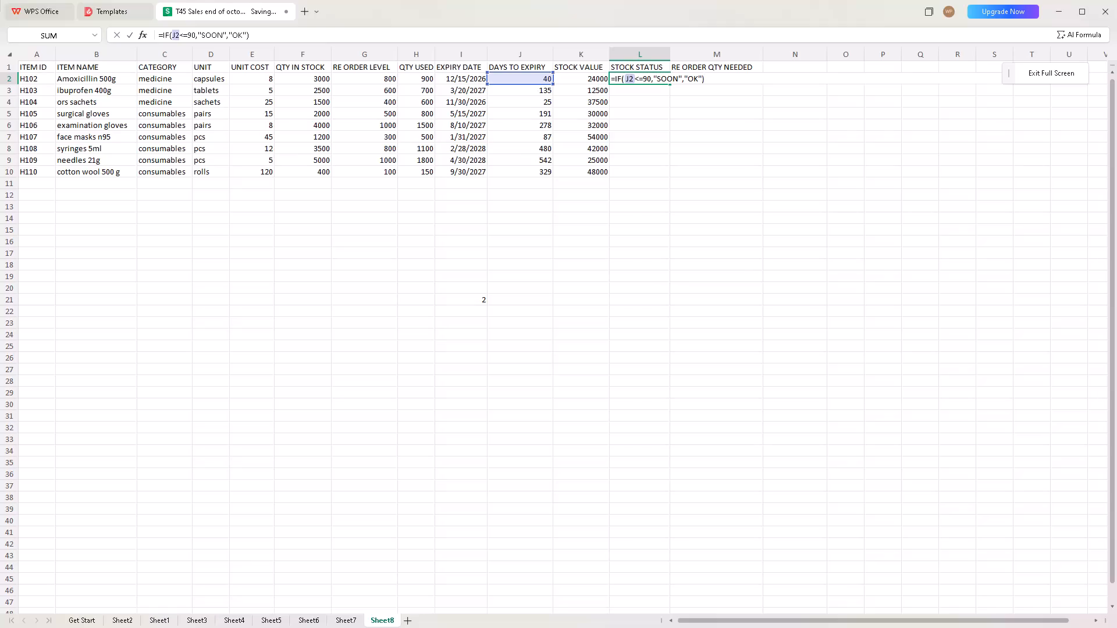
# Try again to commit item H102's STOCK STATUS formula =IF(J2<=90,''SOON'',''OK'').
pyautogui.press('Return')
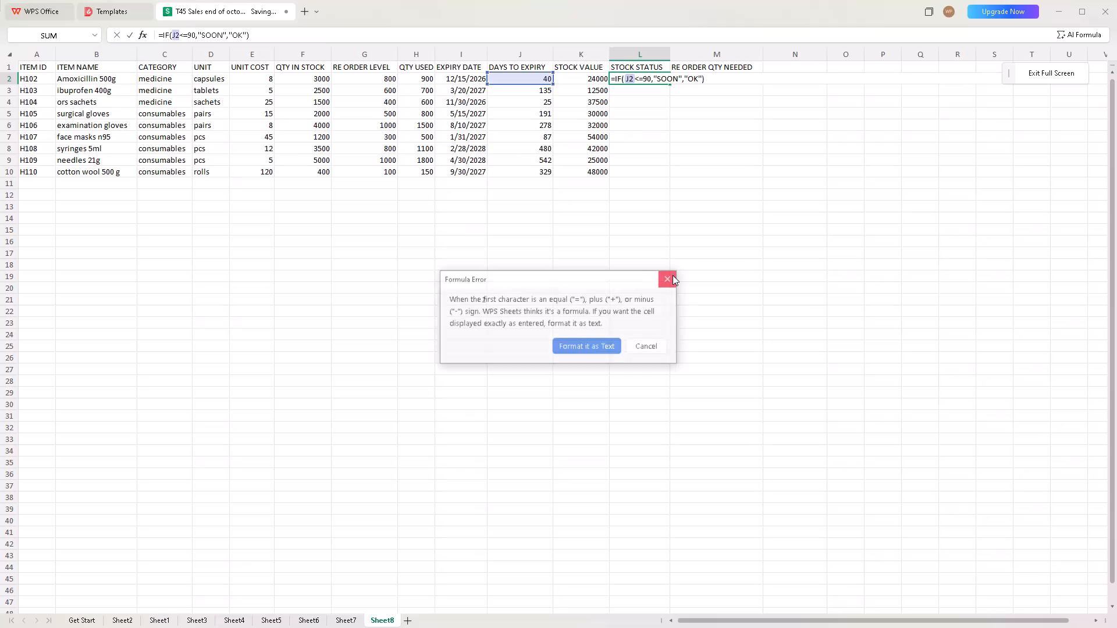
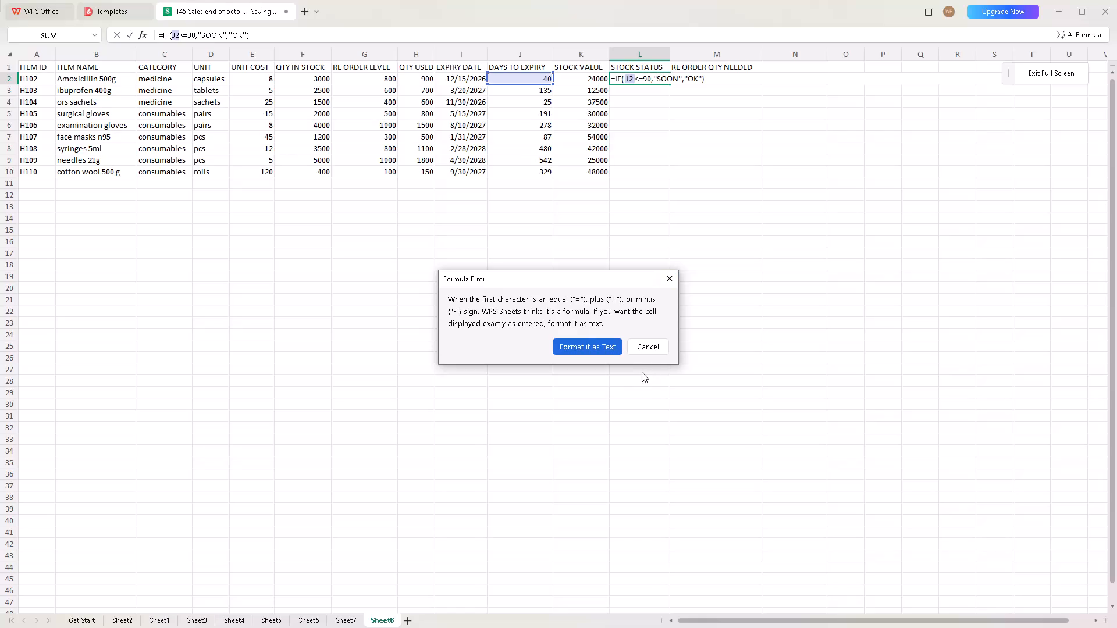
# Discard the pending formula edit and clear the old text-formatted formula from item H102's STOCK STATUS cell.
pyautogui.click(650, 347)
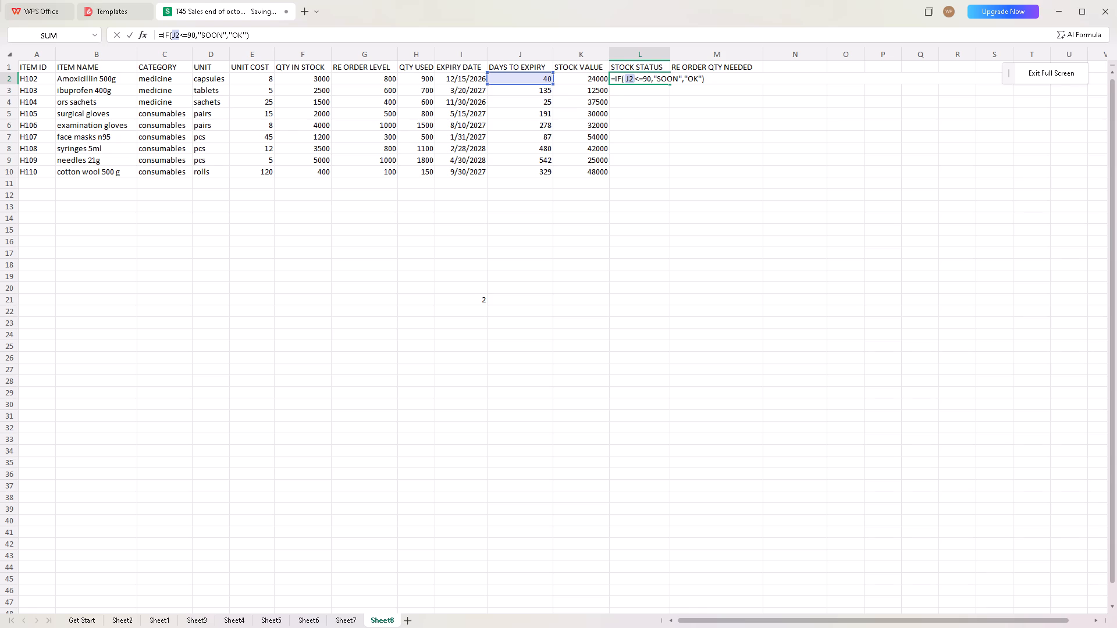
pyautogui.press('Escape')
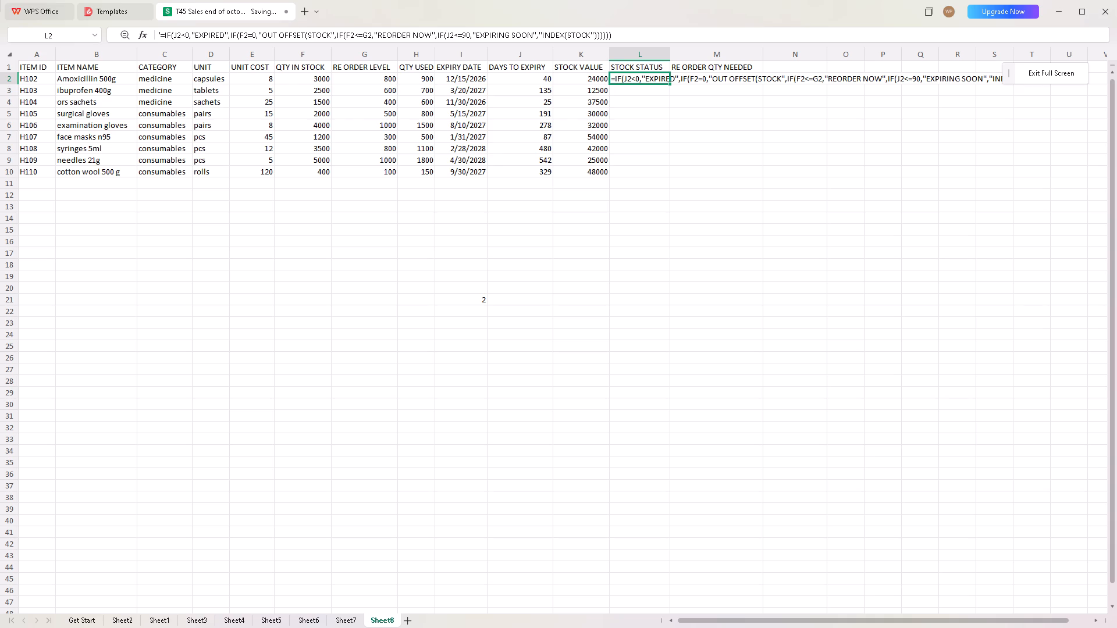
pyautogui.press('Delete')
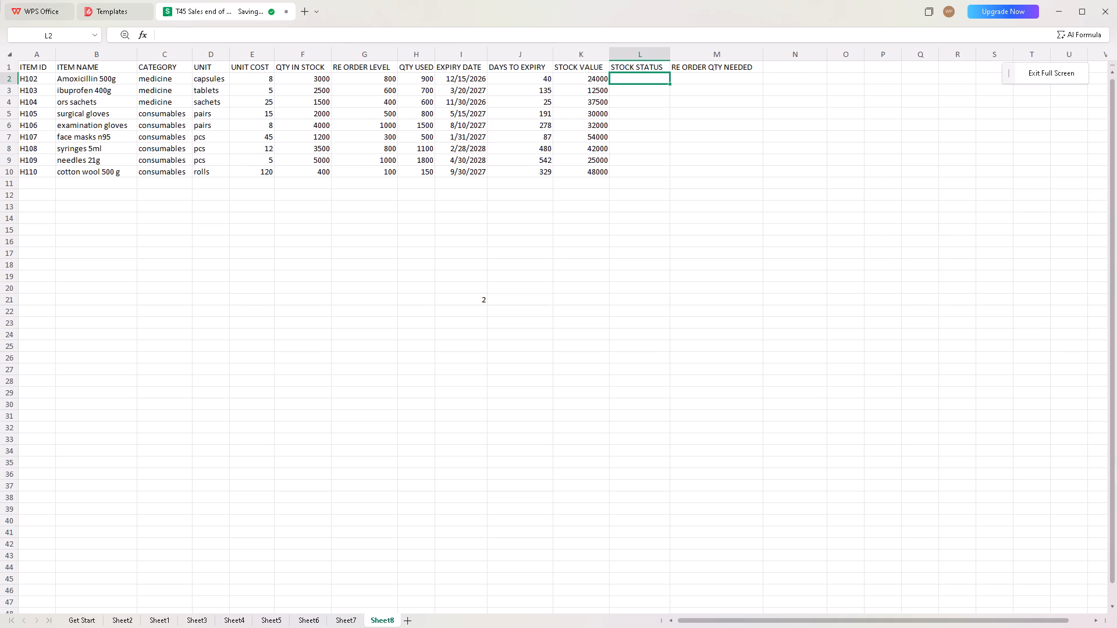
# Try to enter item H102's STOCK STATUS formula with semicolon separators as =IF(J2<=90;''SOON'';''OK'').
pyautogui.press('=')
pyautogui.write('IF')
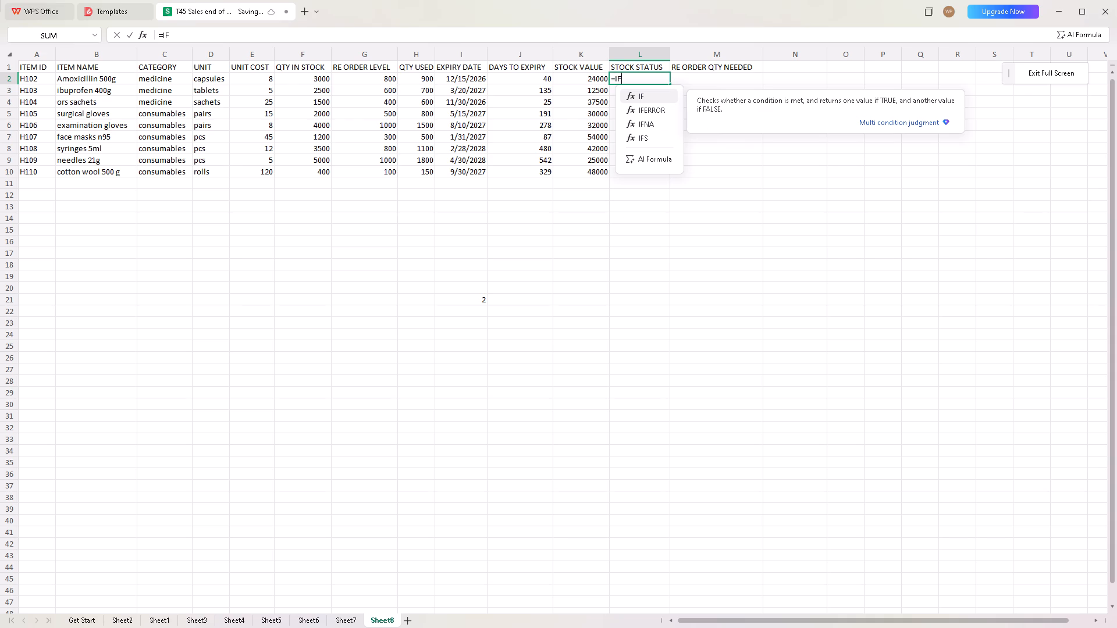
pyautogui.hotkey('shift', '(')
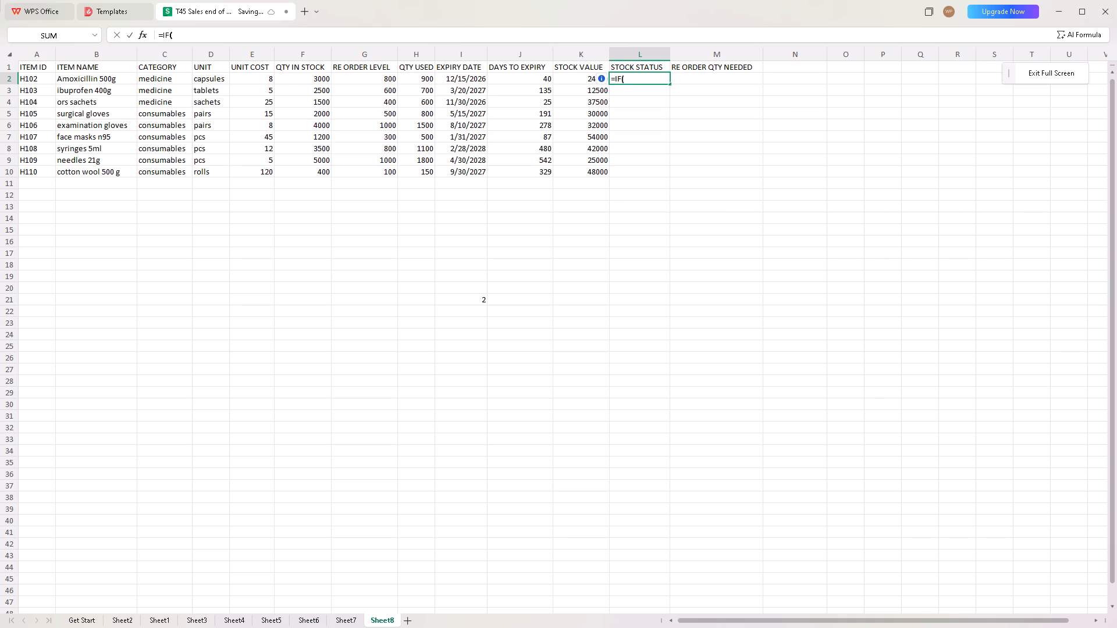
pyautogui.press('j')
pyautogui.press('2')
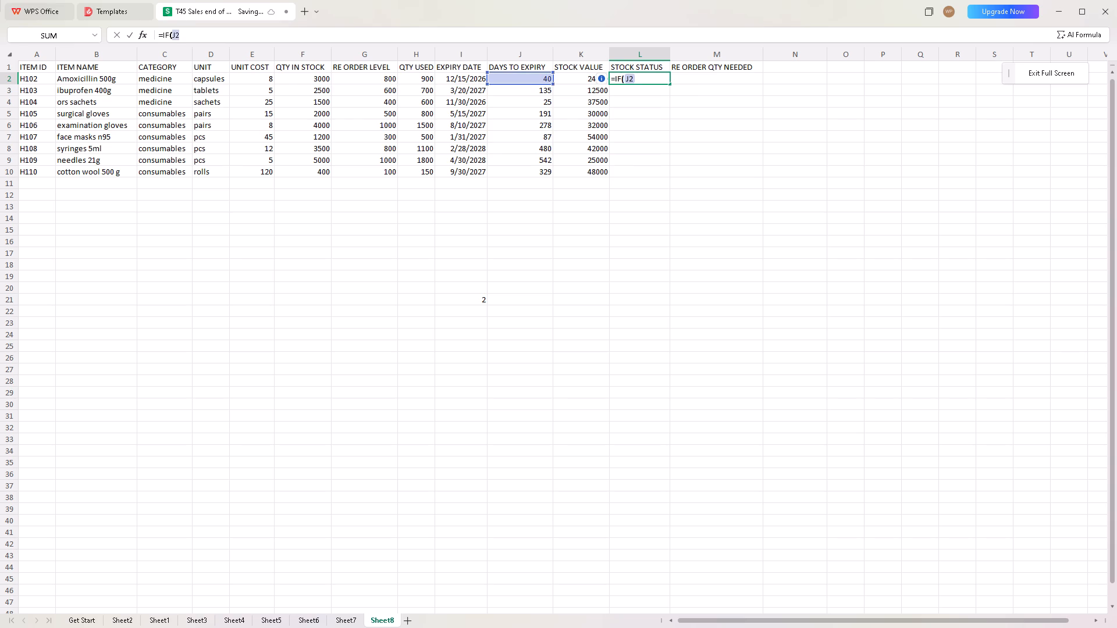
pyautogui.press('shift+less')
pyautogui.press('=')
pyautogui.write('90')
pyautogui.press(';')
pyautogui.write("''")
pyautogui.write('SOO')
pyautogui.press('n')
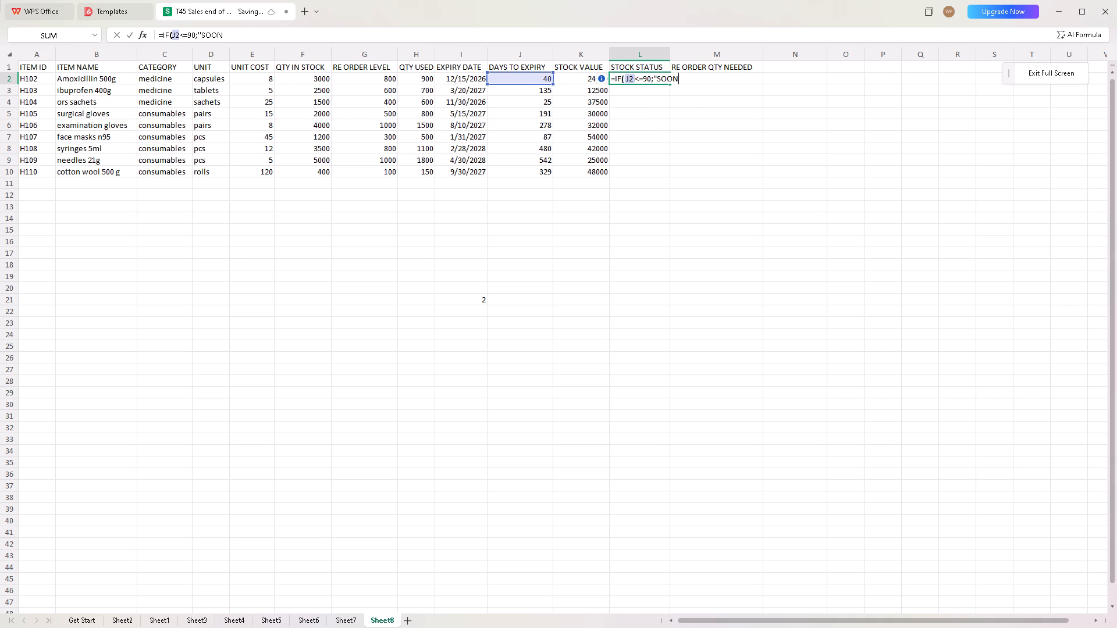
pyautogui.write("''")
pyautogui.press(';')
pyautogui.write("''")
pyautogui.write('OK')
pyautogui.write("''")
pyautogui.hotkey('shift', ')')
pyautogui.press('Return')
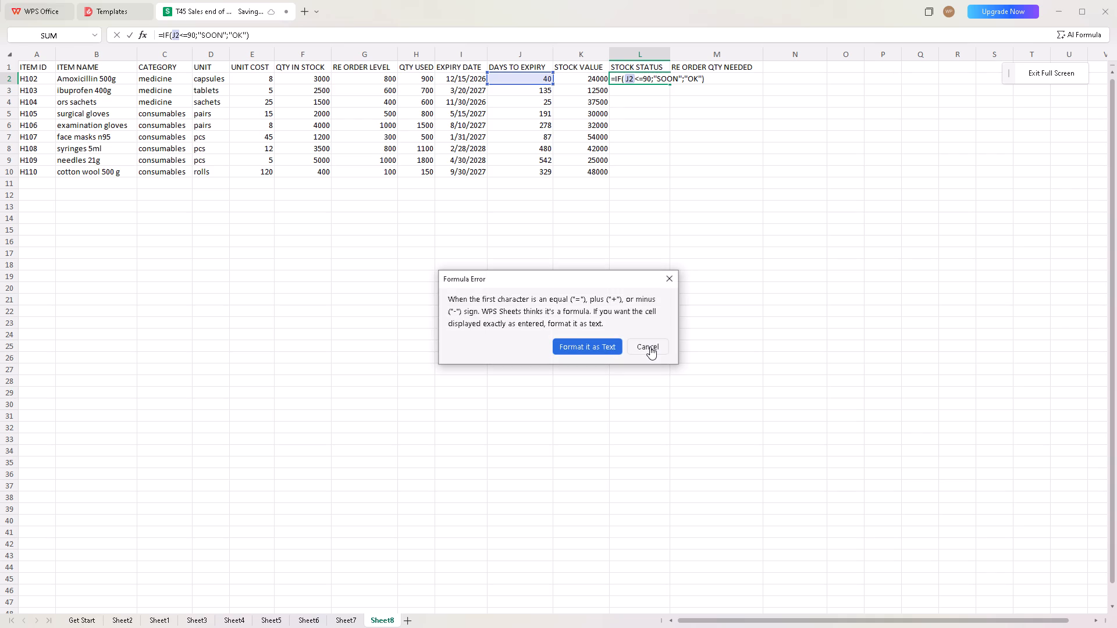
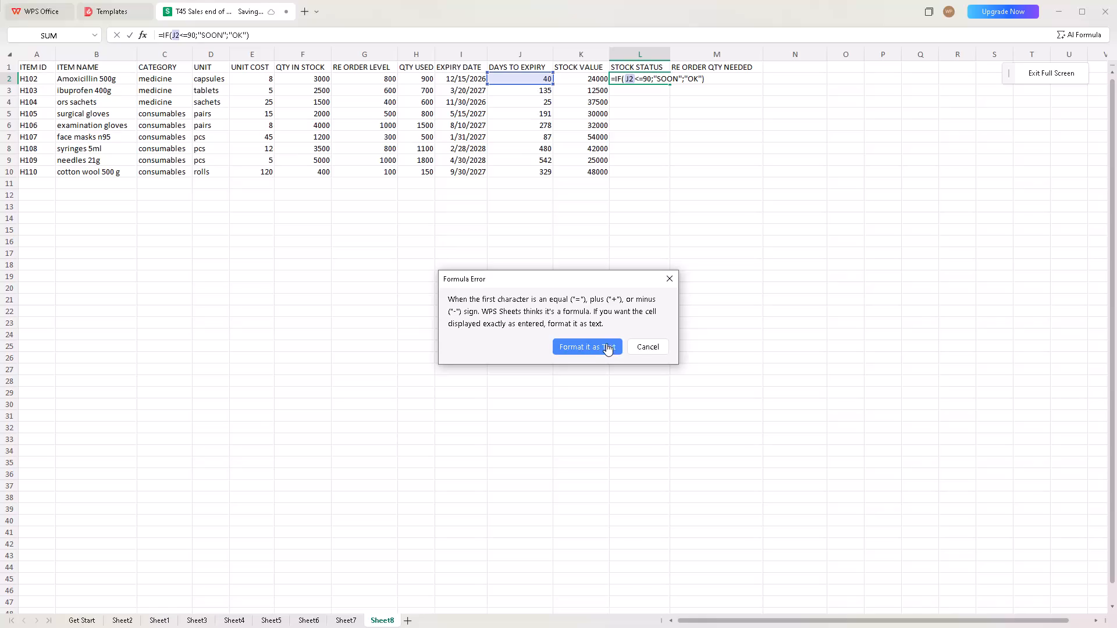
# Dismiss the formula error and erase the IF formula in STOCK STATUS cell L2 back to "=I".
pyautogui.click(645, 344)
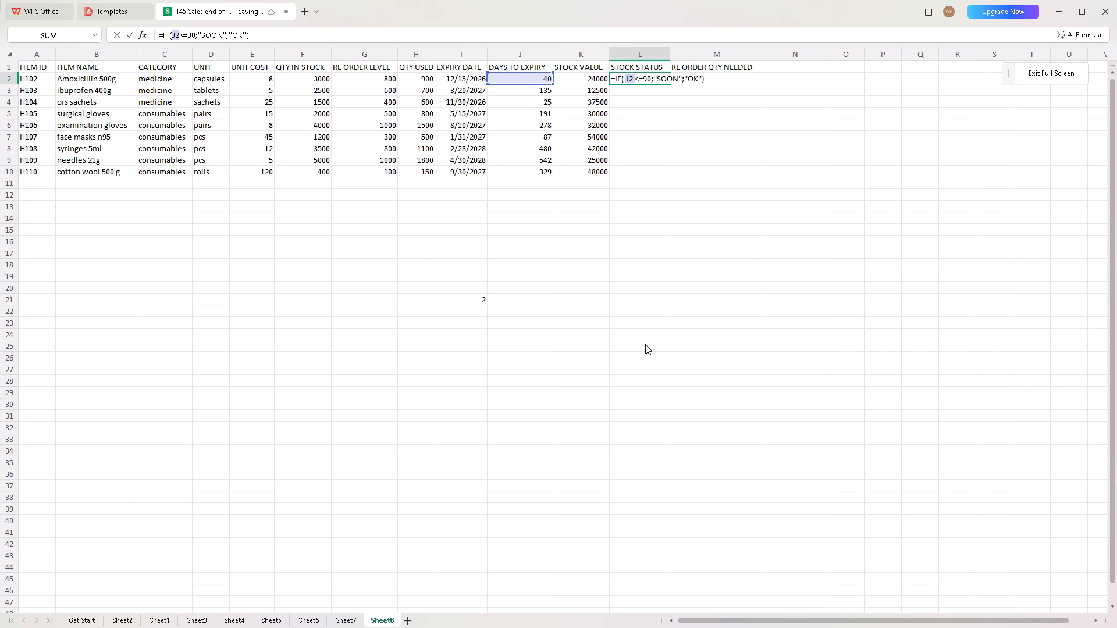
pyautogui.press('Delete')
pyautogui.press('Delete')
pyautogui.press('Delete')
pyautogui.press('Delete')
pyautogui.press('BackSpace')
pyautogui.press('BackSpace')
pyautogui.press('BackSpace')
pyautogui.press('BackSpace')
pyautogui.press('BackSpace')
pyautogui.press('BackSpace')
pyautogui.press('BackSpace')
pyautogui.press('BackSpace')
pyautogui.press('BackSpace')
pyautogui.press('BackSpace')
pyautogui.press('BackSpace')
pyautogui.press('BackSpace')
pyautogui.press('BackSpace')
pyautogui.press('BackSpace')
pyautogui.press('BackSpace')
pyautogui.press('BackSpace')
pyautogui.press('BackSpace')
pyautogui.press('BackSpace')
pyautogui.press('BackSpace')
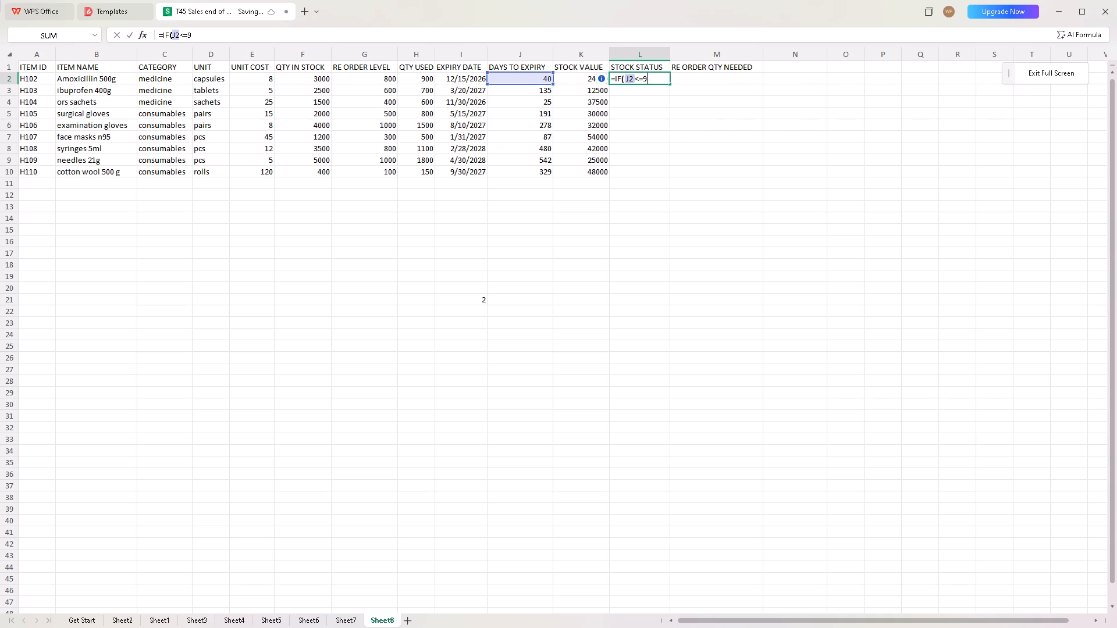
pyautogui.press('BackSpace')
pyautogui.press('BackSpace')
pyautogui.press('BackSpace')
pyautogui.press('BackSpace')
pyautogui.press('BackSpace')
pyautogui.press('BackSpace')
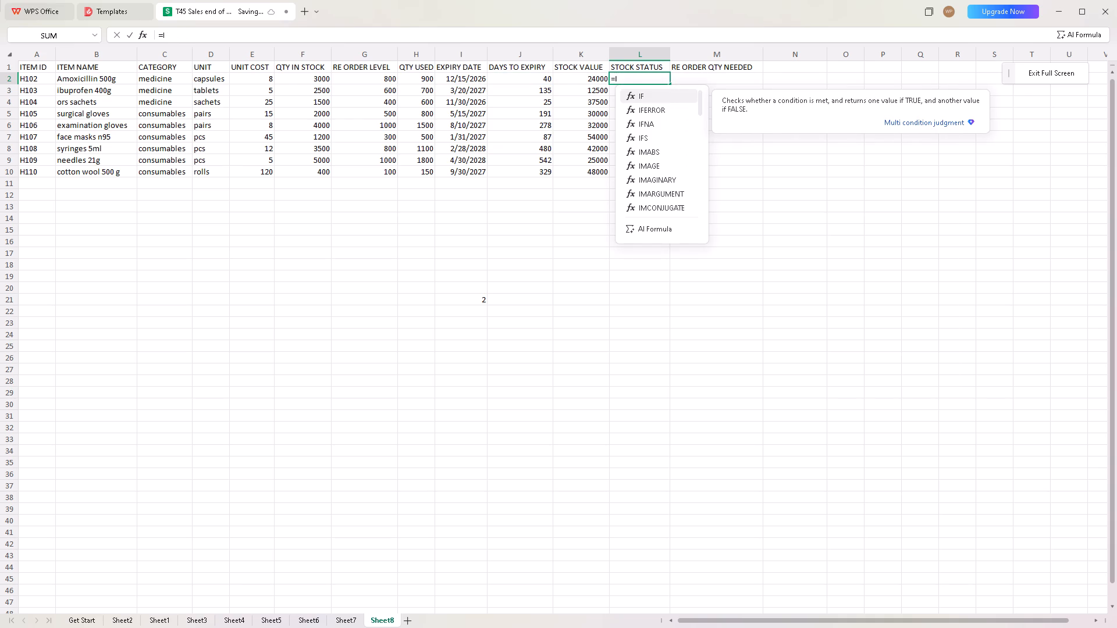
# Try to enter the formula =IF(J2<=90;1;0) in STOCK STATUS cell L2, without formatting it as text.
pyautogui.press('f')
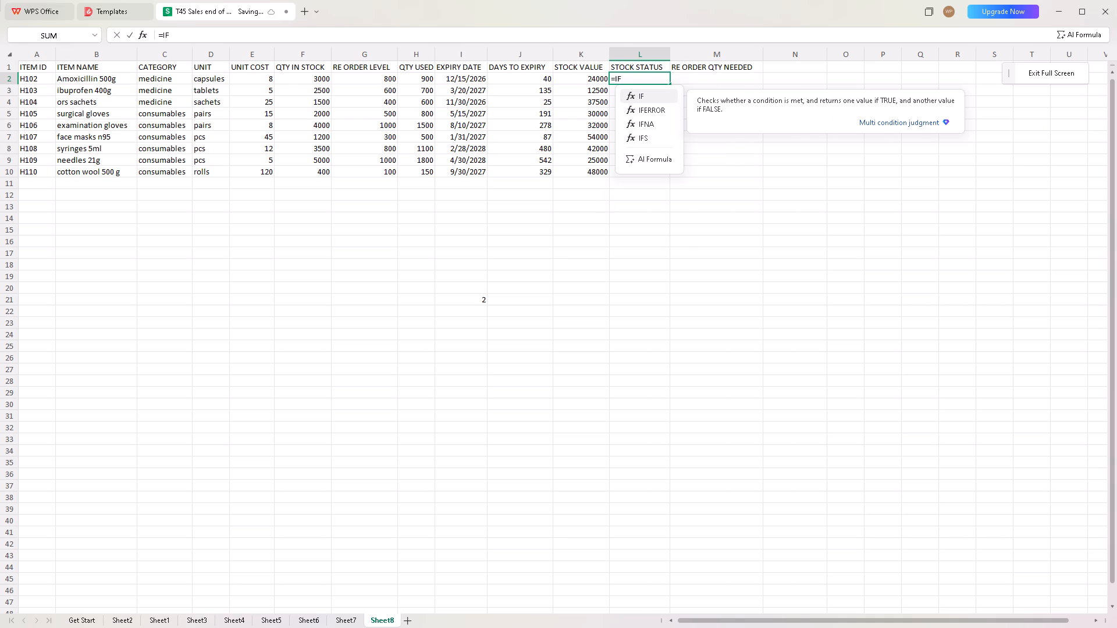
pyautogui.hotkey('shift', '(')
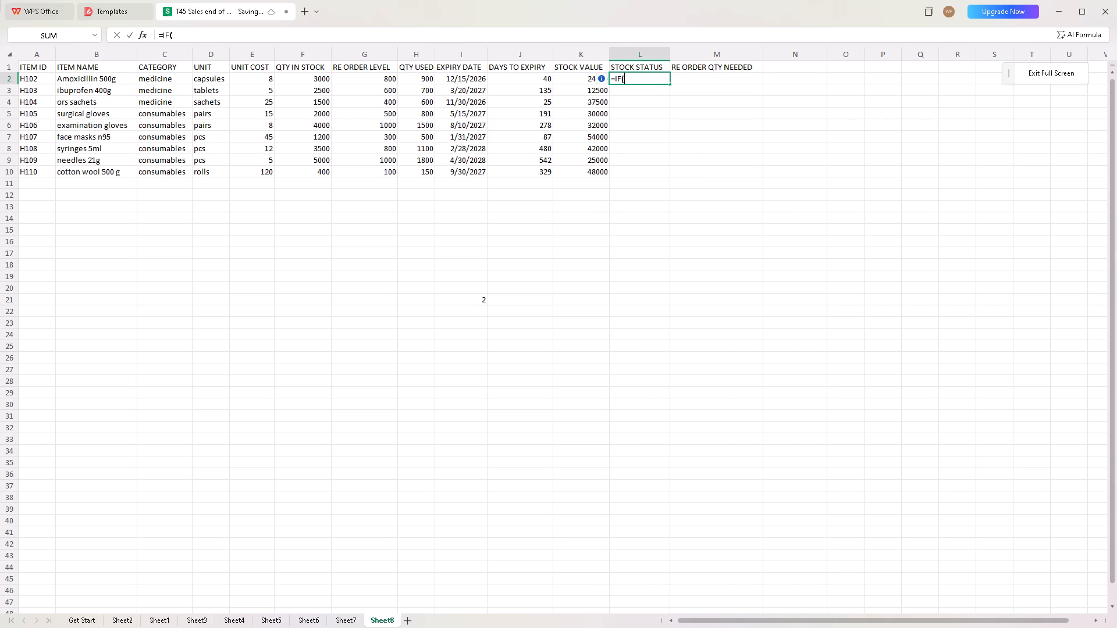
pyautogui.write('J2')
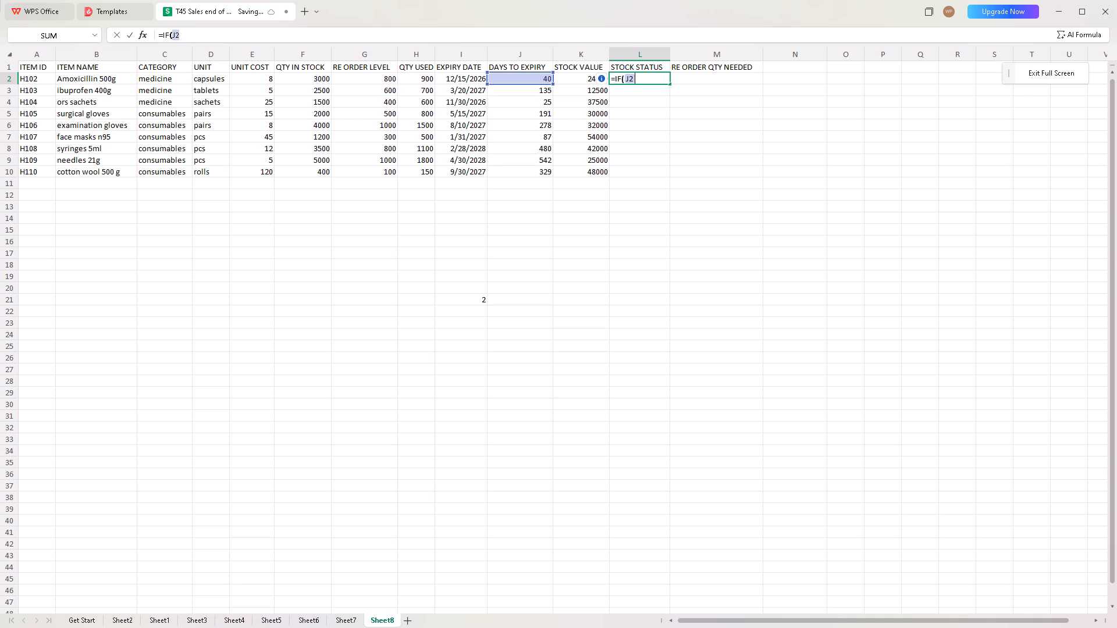
pyautogui.press('shift+less')
pyautogui.press('=')
pyautogui.write('90')
pyautogui.press(';')
pyautogui.press('1')
pyautogui.press(';')
pyautogui.press('0')
pyautogui.hotkey('shift', ')')
pyautogui.press('Return')
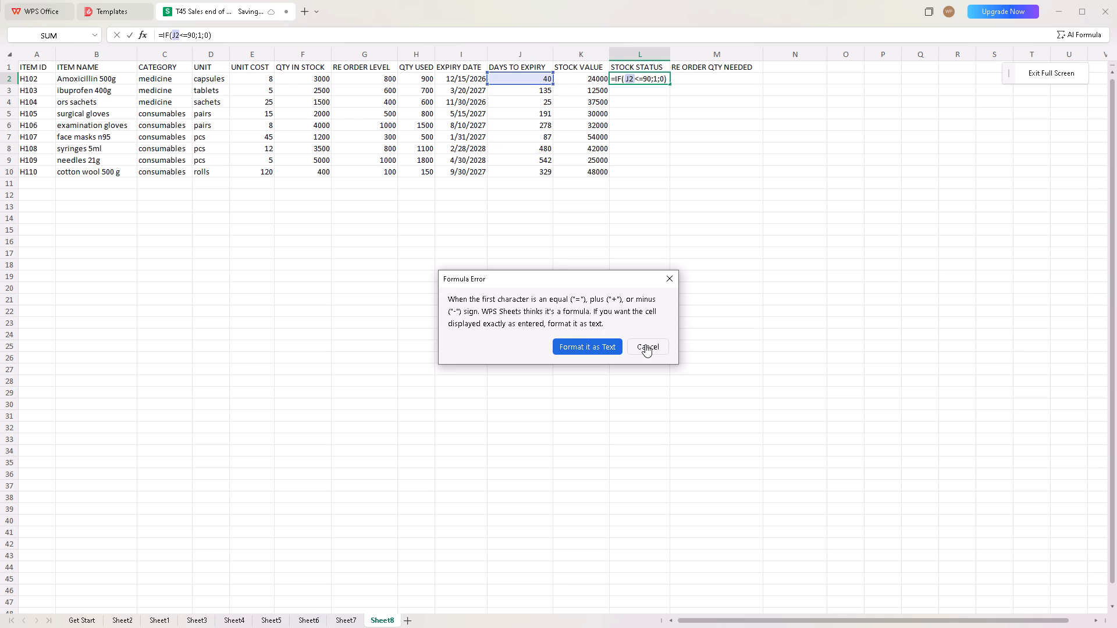
pyautogui.click(645, 344)
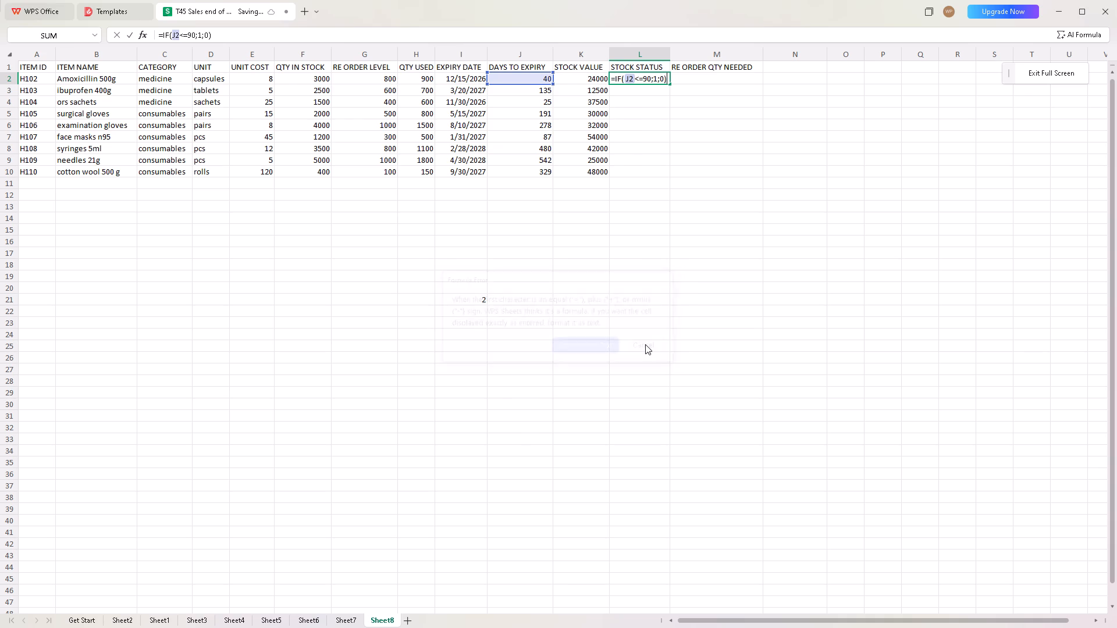
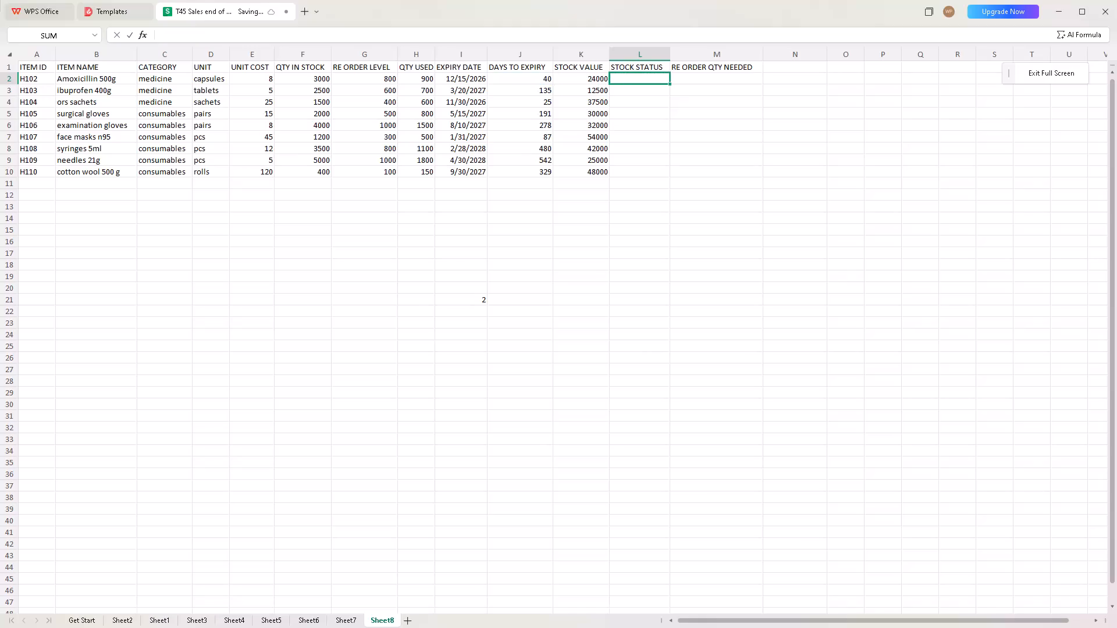
# Clear STOCK STATUS cell L2 and enter the formula =F(J2<=90,1,0) with comma separators.
pyautogui.press('Delete')
pyautogui.press('=')
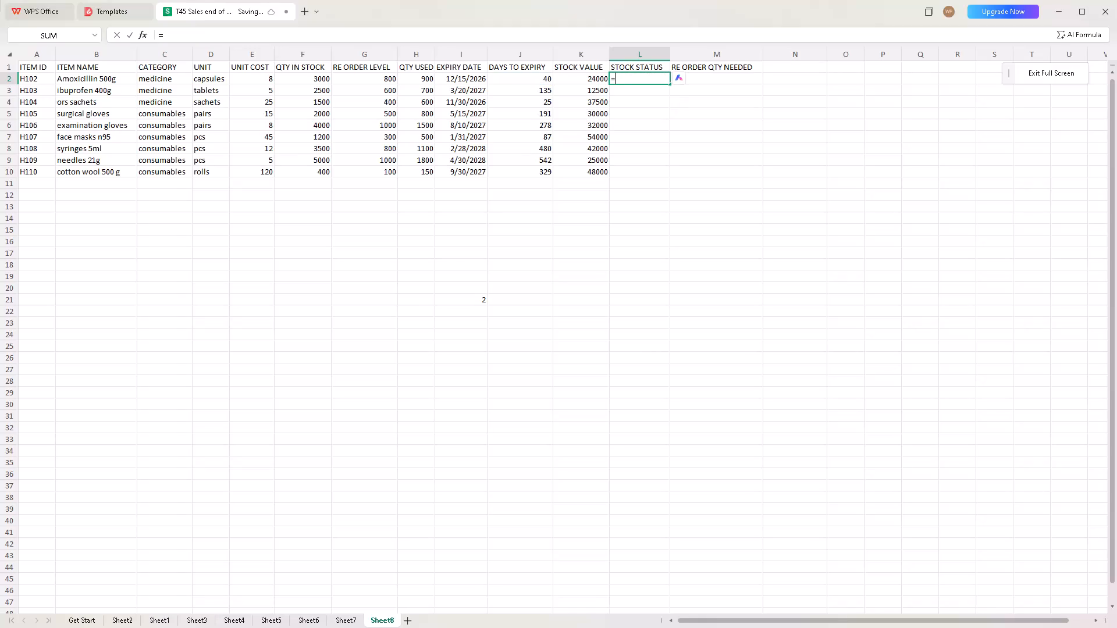
pyautogui.press('f')
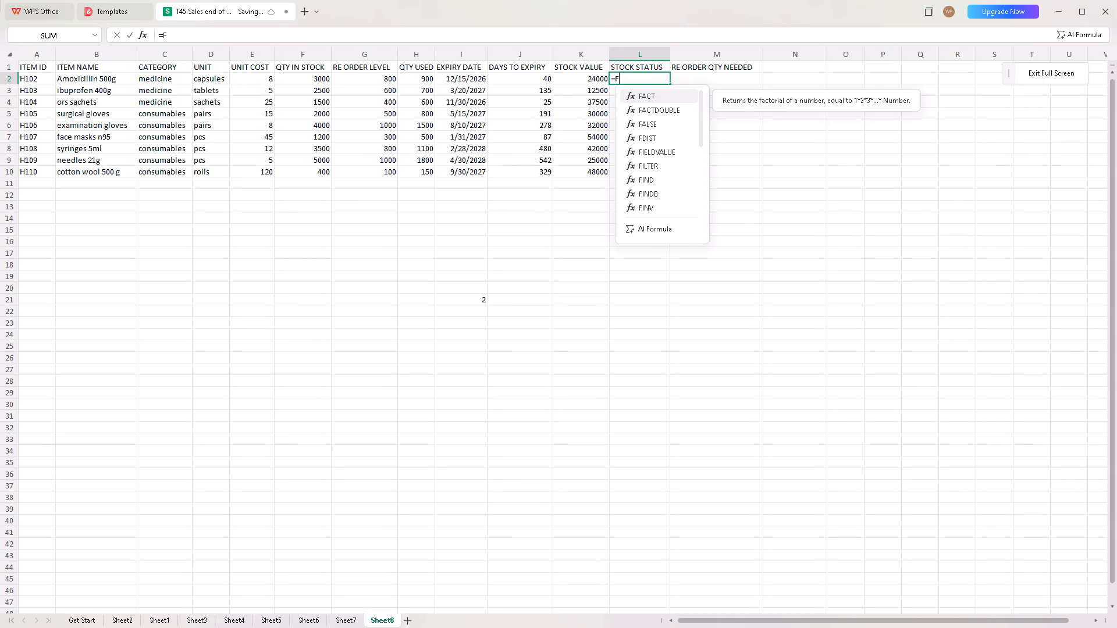
pyautogui.hotkey('shift', '(')
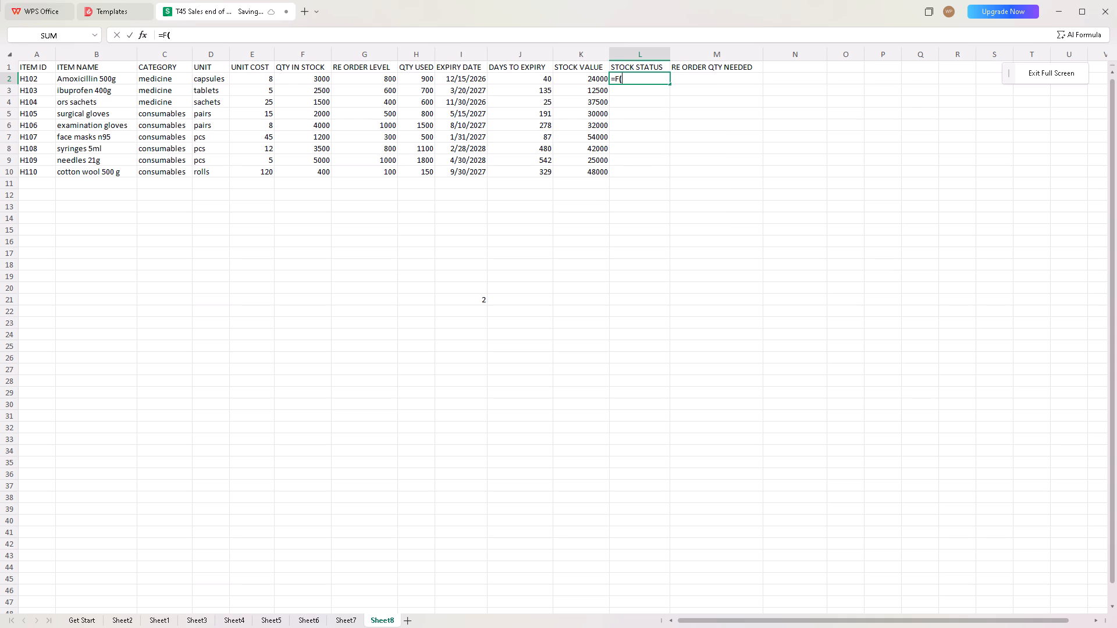
pyautogui.write('J2')
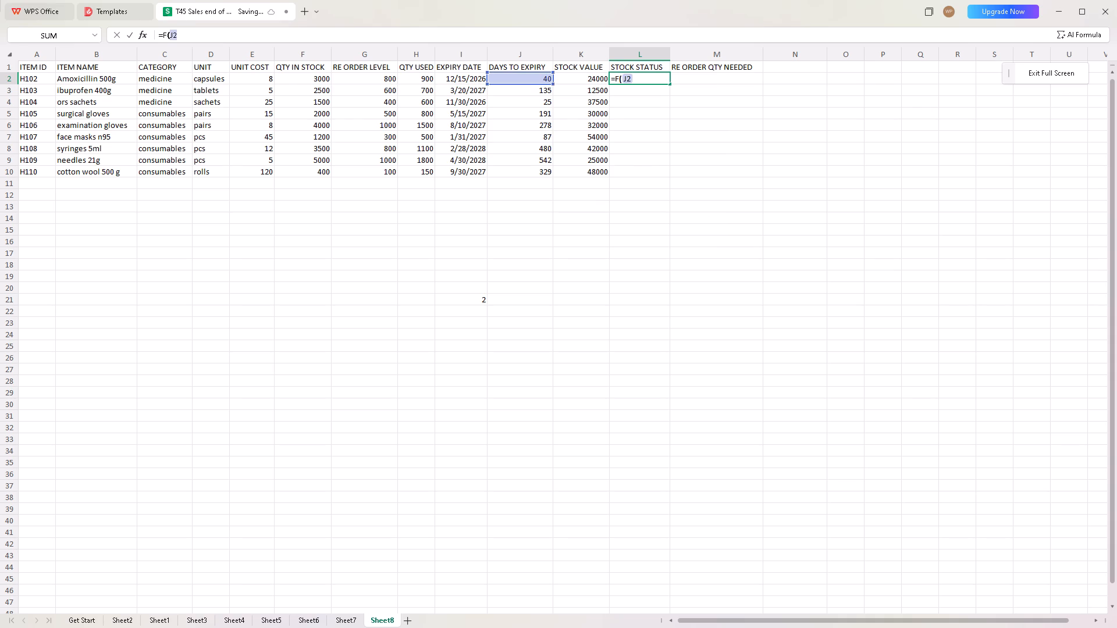
pyautogui.press('shift+less')
pyautogui.press('=')
pyautogui.write('90')
pyautogui.press('Left')
pyautogui.press('Right')
pyautogui.press(',')
pyautogui.press('1')
pyautogui.press(',')
pyautogui.press('0')
pyautogui.hotkey('shift', ')')
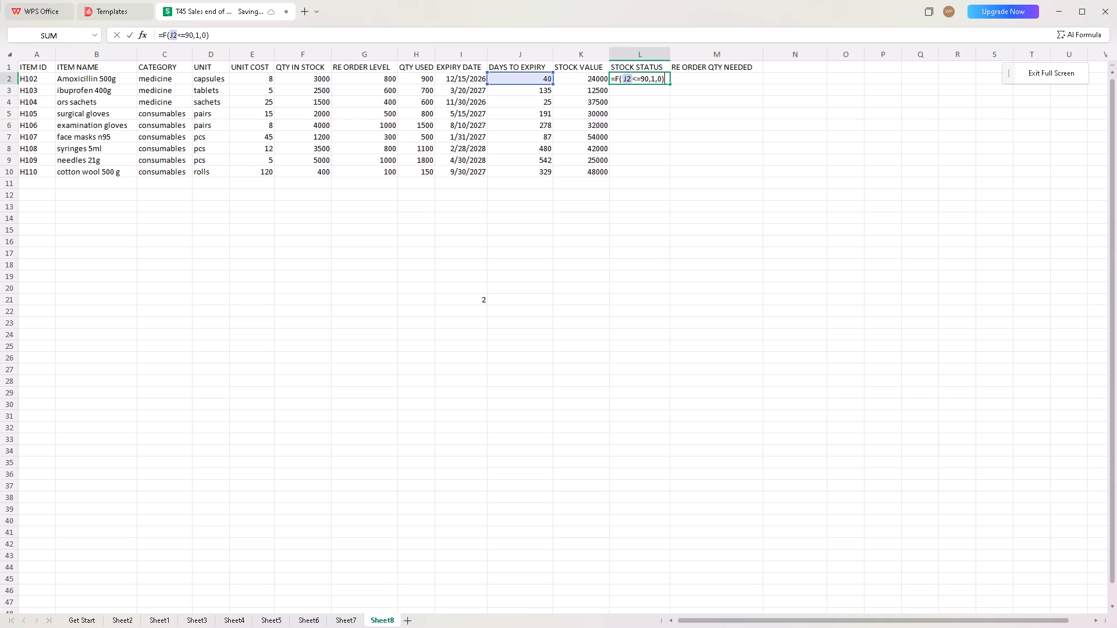
pyautogui.press('Return')
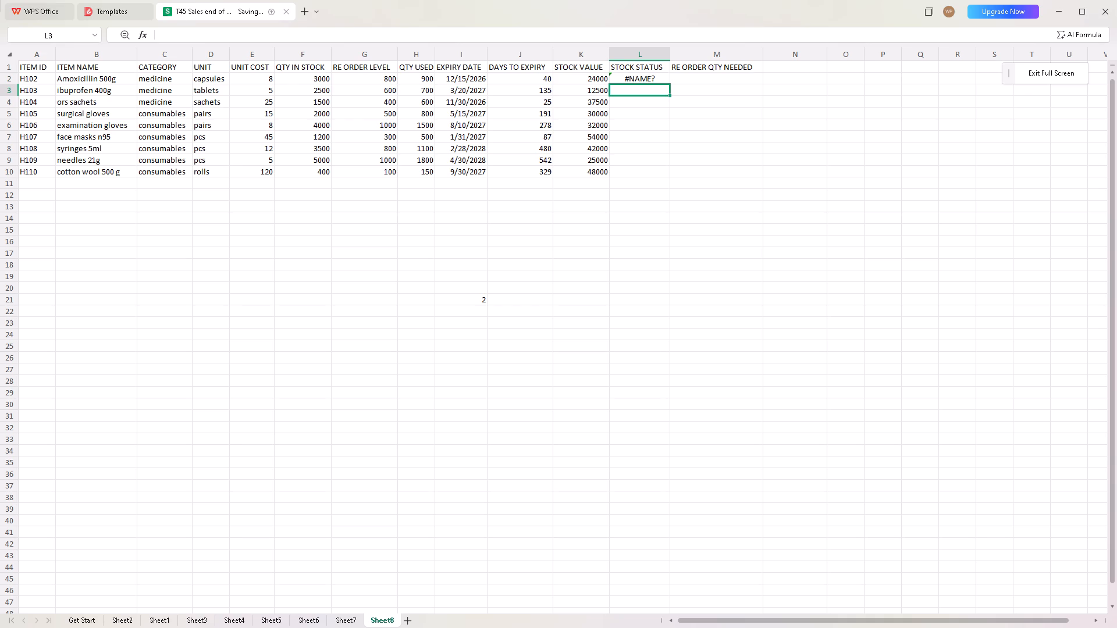
# Exit the full-screen view and minimise the inventory workbook's window.
pyautogui.press('Escape')
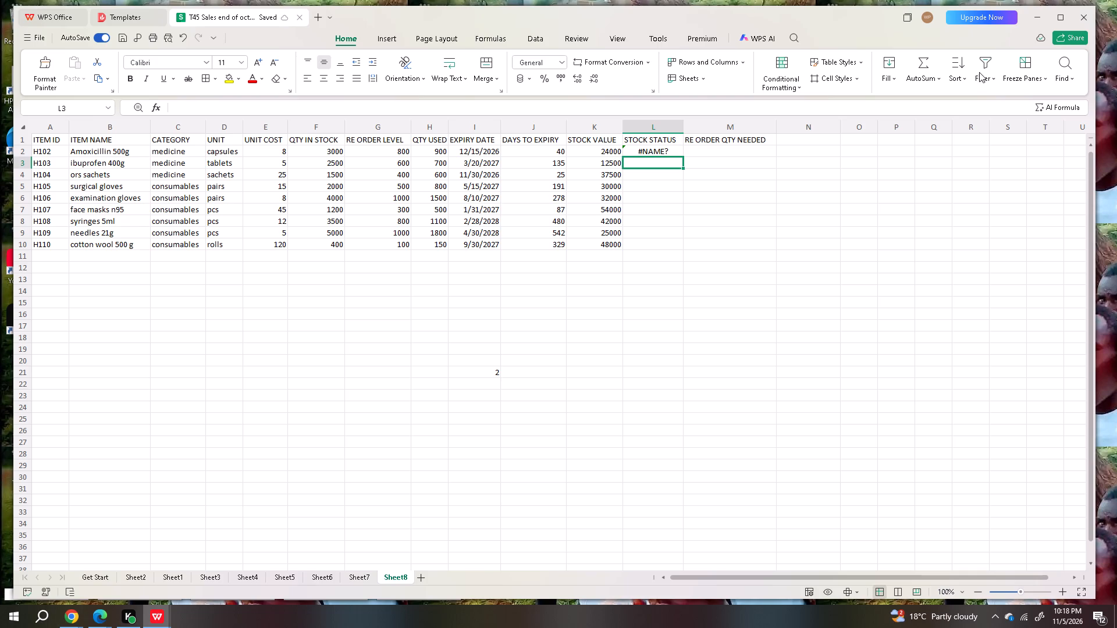
pyautogui.click(1041, 15)
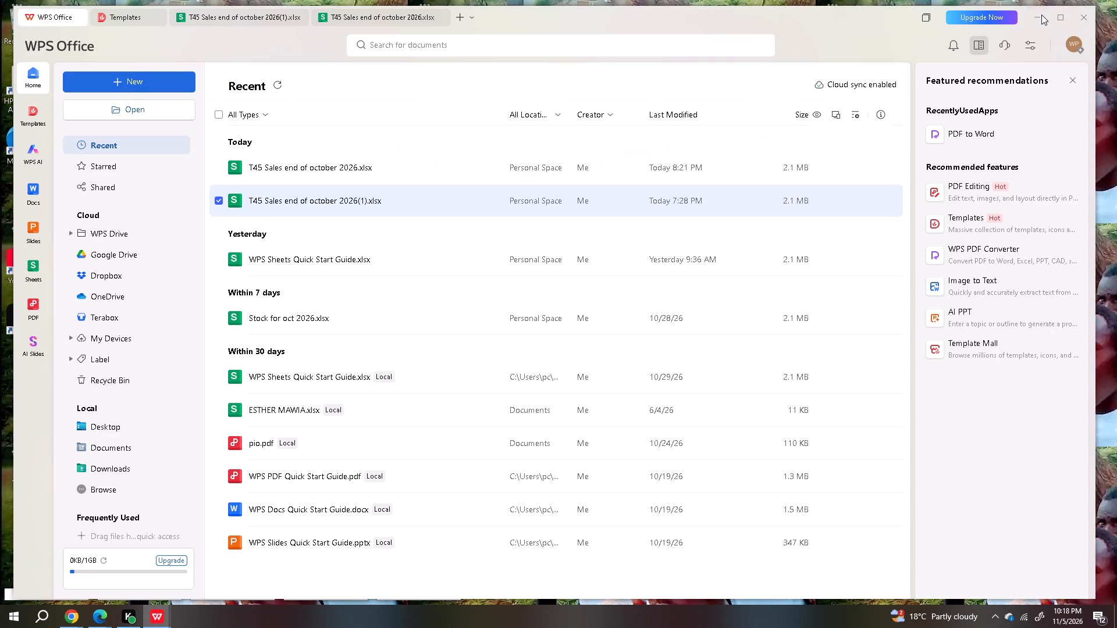